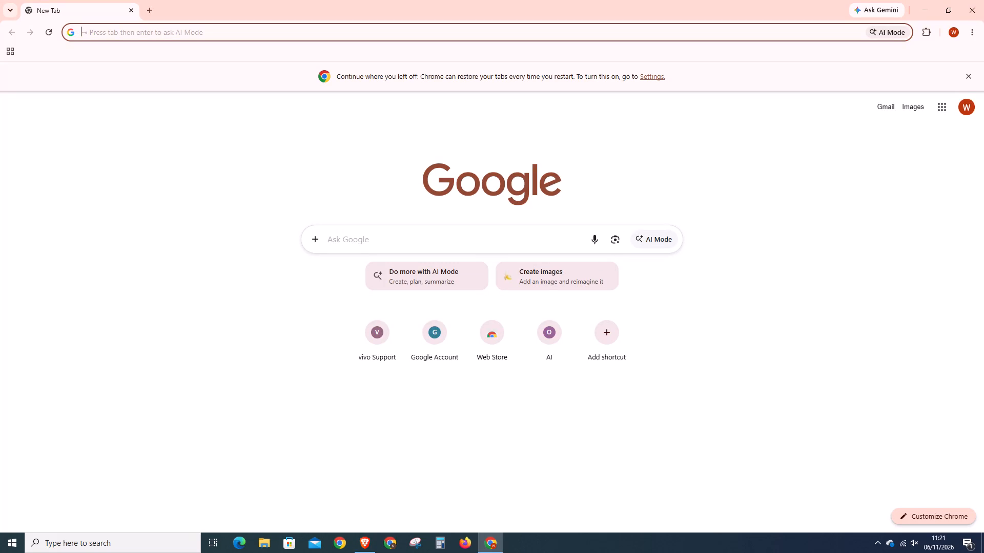
Enter "wha" as the Google search query to find the WhatsApp suggestions.
{"action": "left_click", "coordinate": [455, 248]}
{"action": "left_click", "coordinate": [387, 242]}
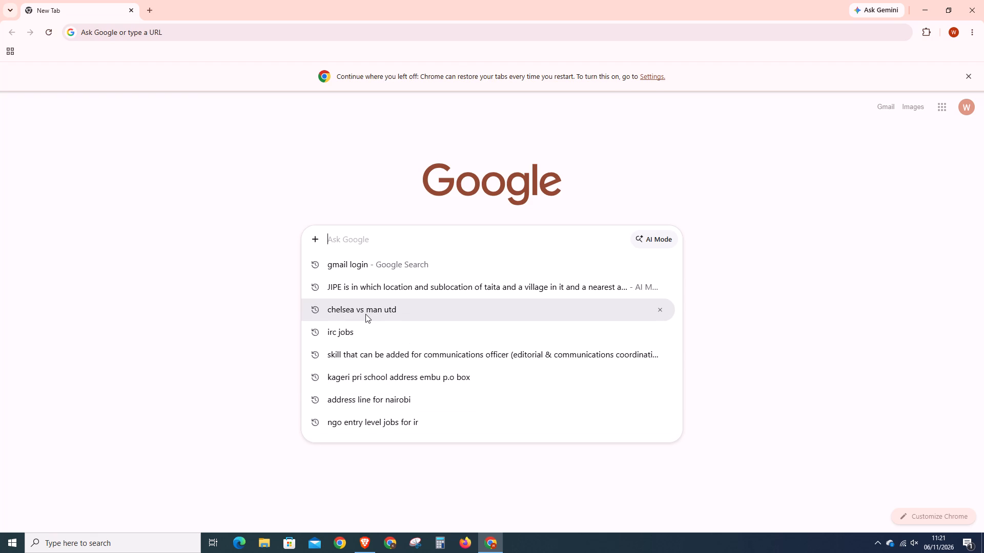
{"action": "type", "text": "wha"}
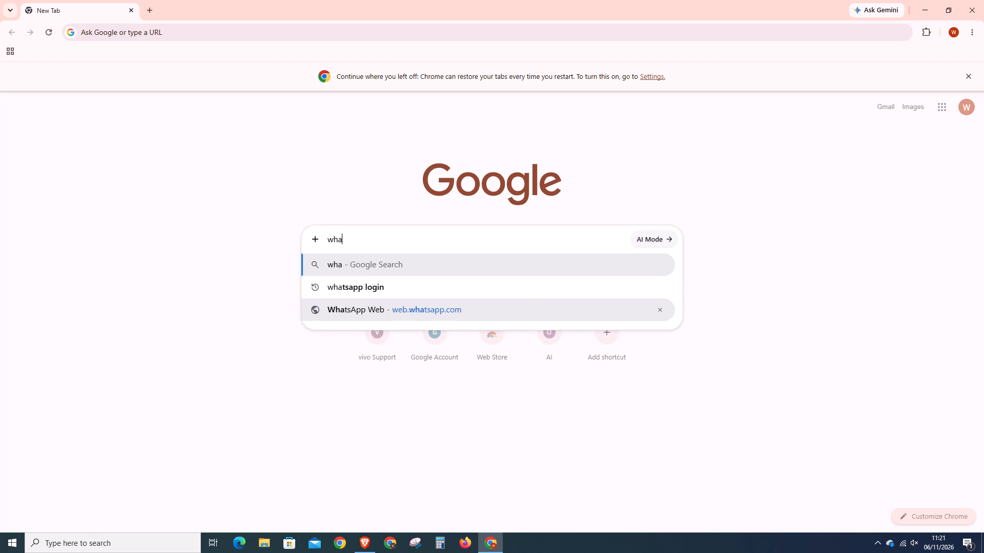
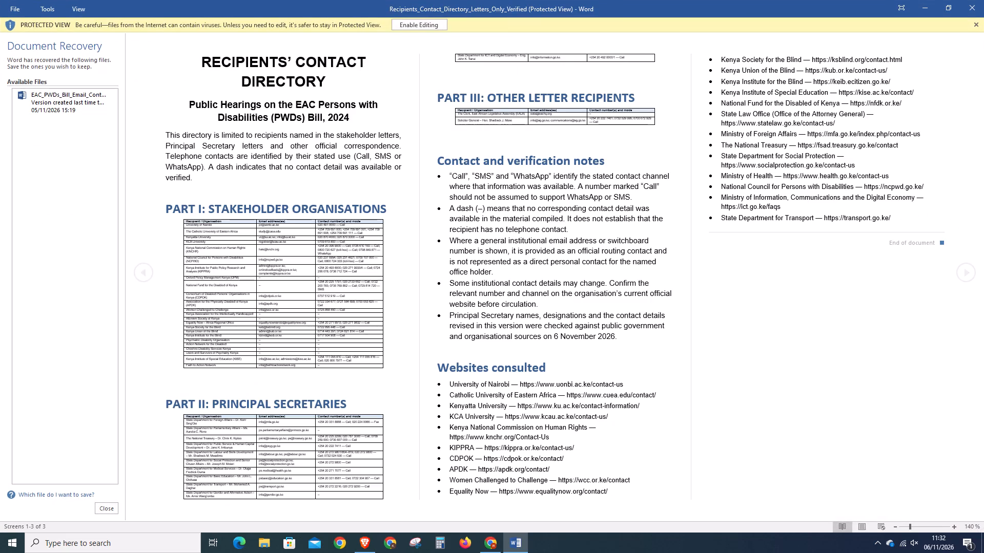
Enable editing of the recipients' contact directory document that is open in Protected View.
{"action": "scroll", "coordinate": [490, 249], "scroll_direction": "down", "scroll_amount": 1}
{"action": "left_click", "coordinate": [419, 29]}
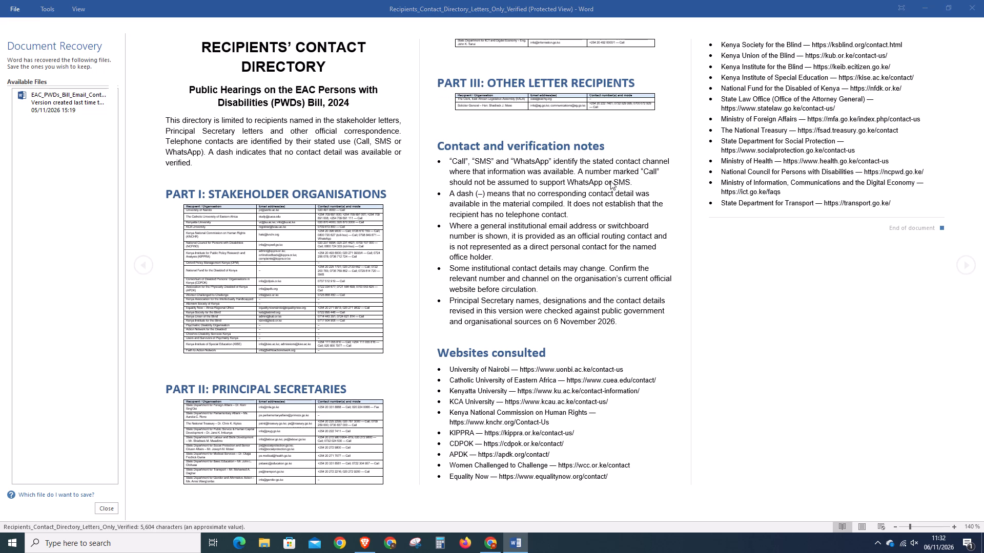
Examine the stakeholder organisations and principal secretaries contact tables at 120% zoom.
{"action": "scroll", "coordinate": [607, 181], "scroll_direction": "down", "scroll_amount": 4}
{"action": "left_click", "coordinate": [918, 525]}
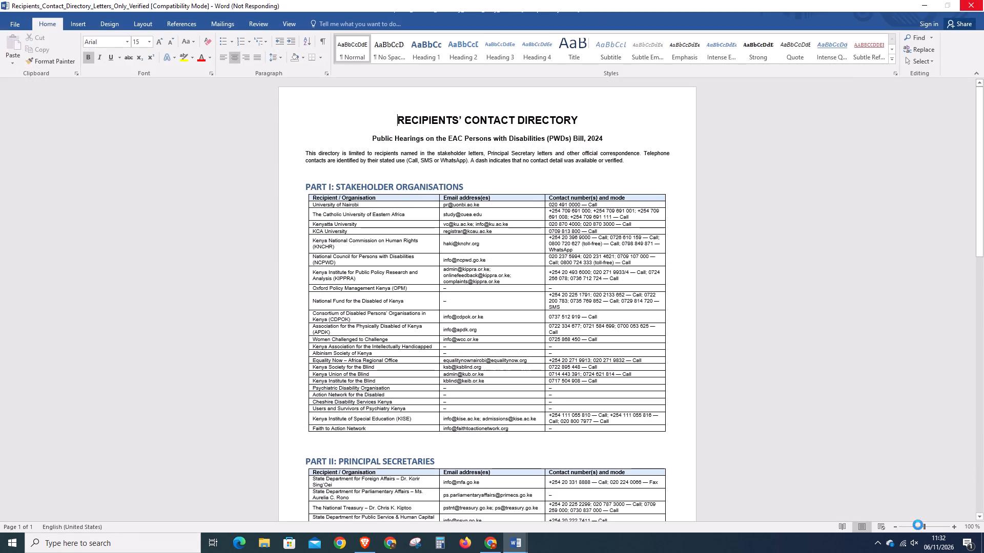
{"action": "double_click", "coordinate": [512, 275]}
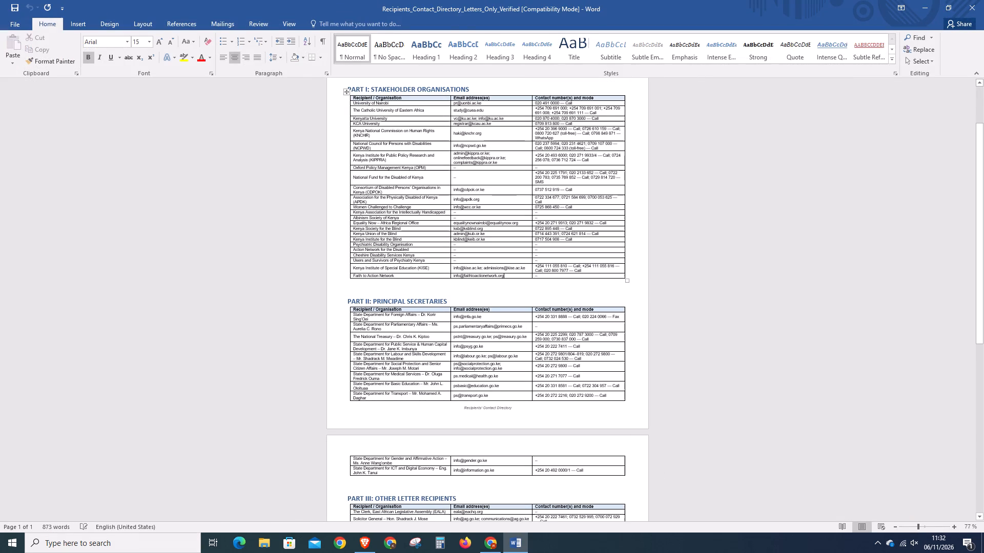
{"action": "double_click", "coordinate": [955, 525]}
{"action": "triple_click", "coordinate": [955, 525]}
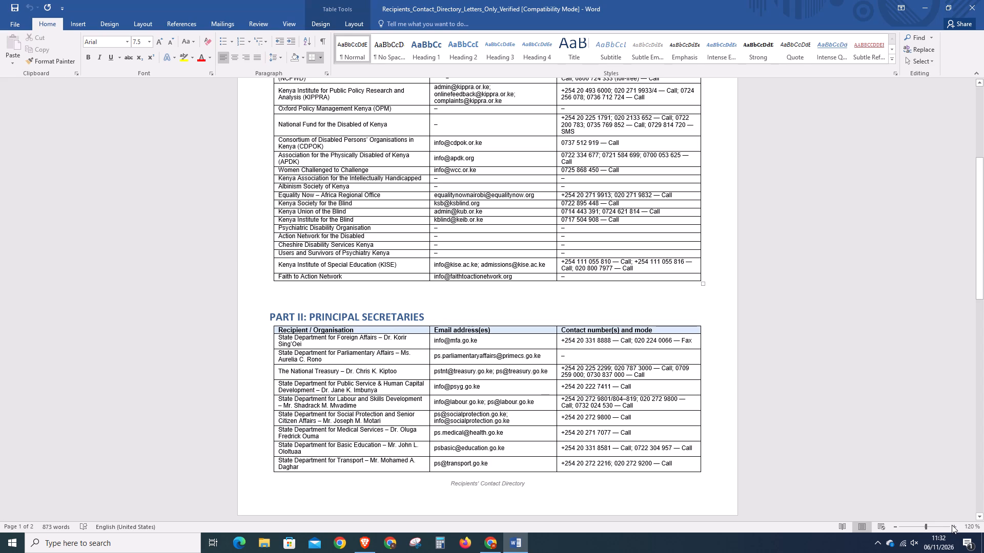
{"action": "scroll", "coordinate": [691, 428], "scroll_direction": "up", "scroll_amount": 8}
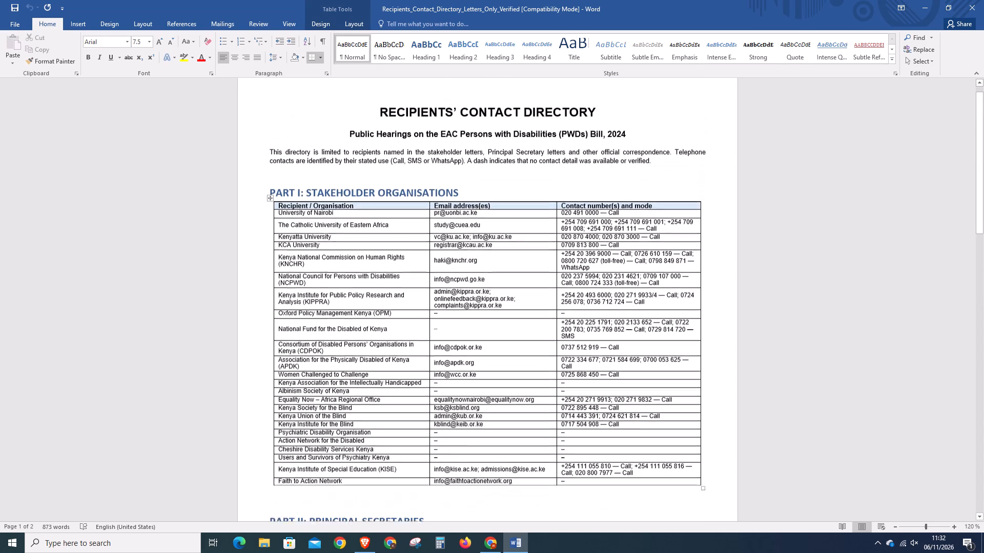
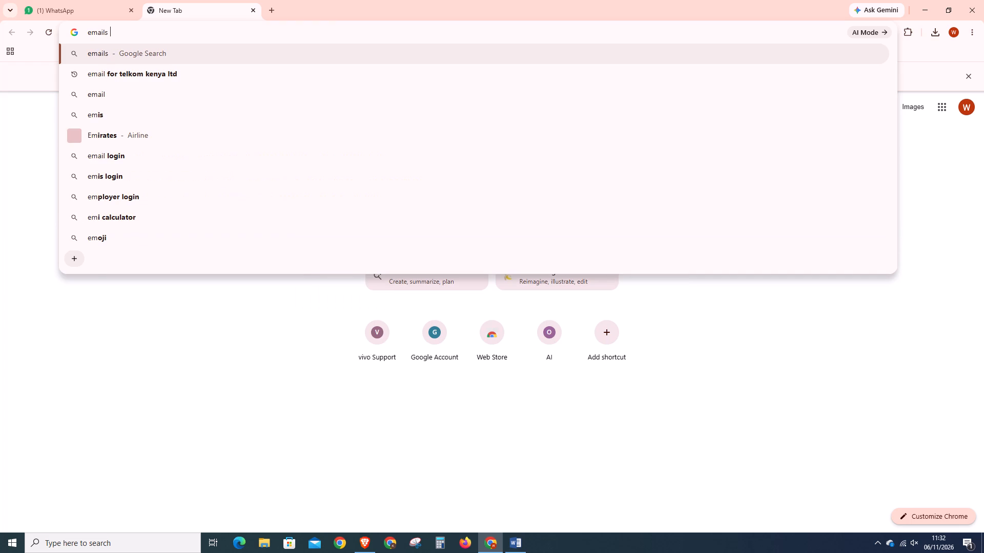
Start a web search query reading "email adress for".
{"action": "key", "text": "BackSpace"}
{"action": "key", "text": "BackSpace"}
{"action": "key", "text": "space"}
{"action": "type", "text": "adress for"}
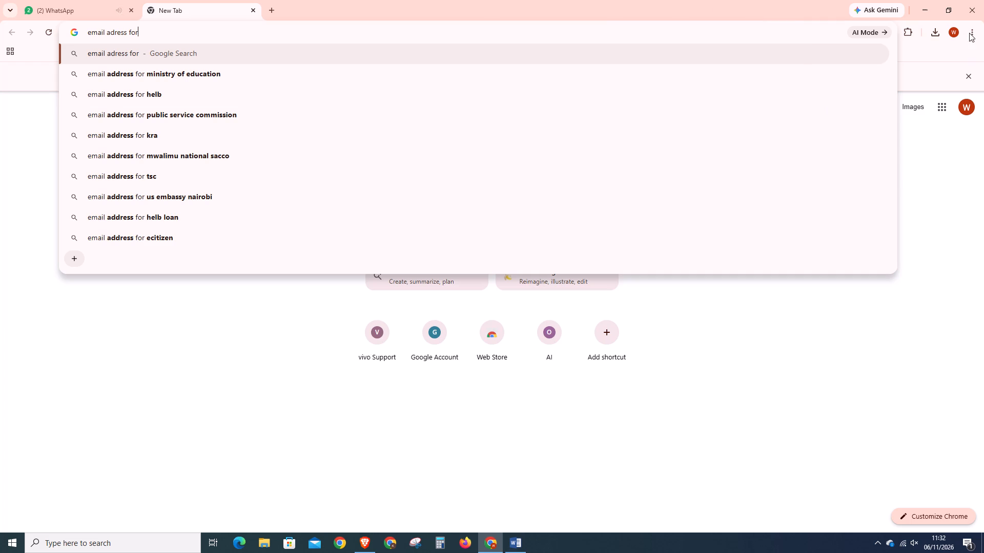
Arrange the browser and the contact directory document in smaller windows side by side, with the stakeholder organisations table in view.
{"action": "left_click", "coordinate": [952, 15]}
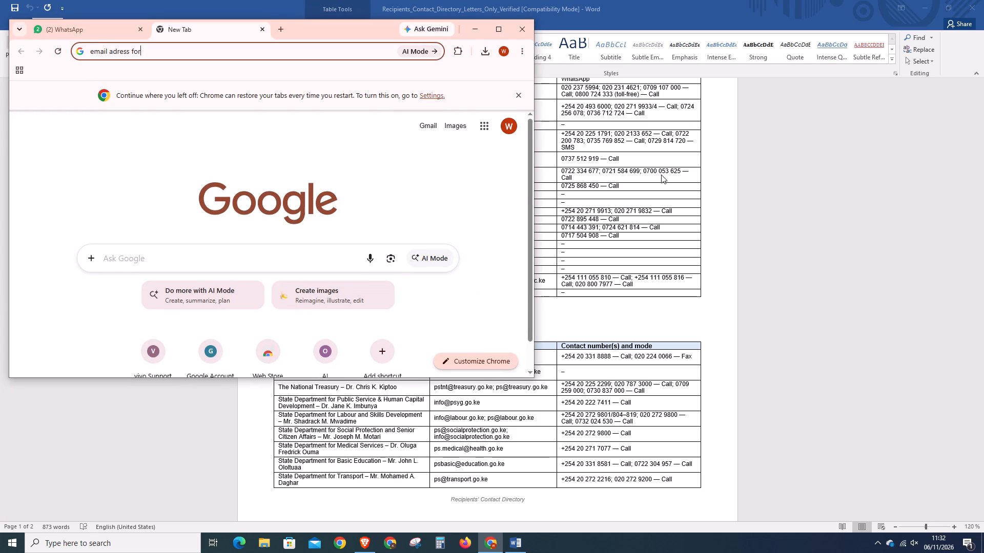
{"action": "left_click", "coordinate": [949, 6]}
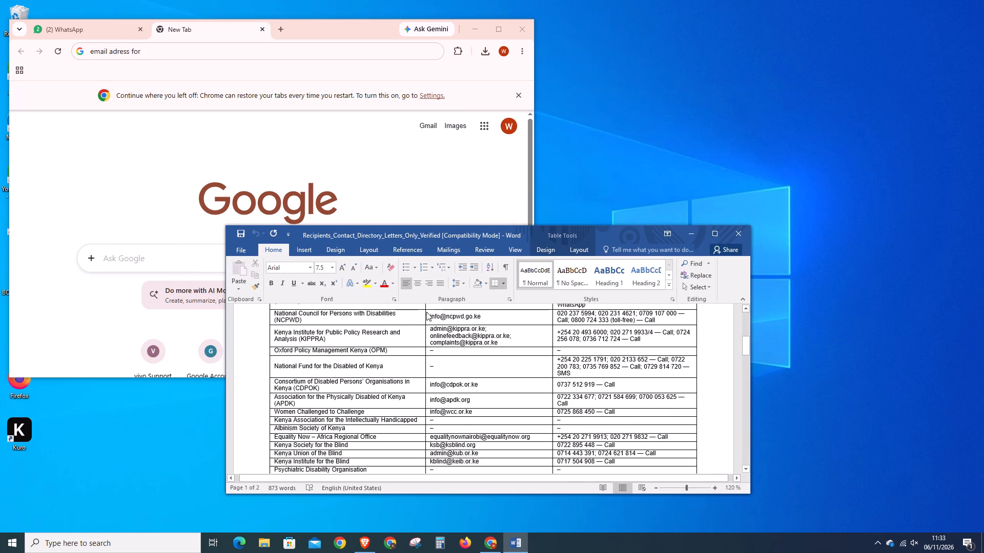
{"action": "scroll", "coordinate": [506, 381], "scroll_direction": "down", "scroll_amount": 1}
{"action": "scroll", "coordinate": [506, 381], "scroll_direction": "up", "scroll_amount": 5}
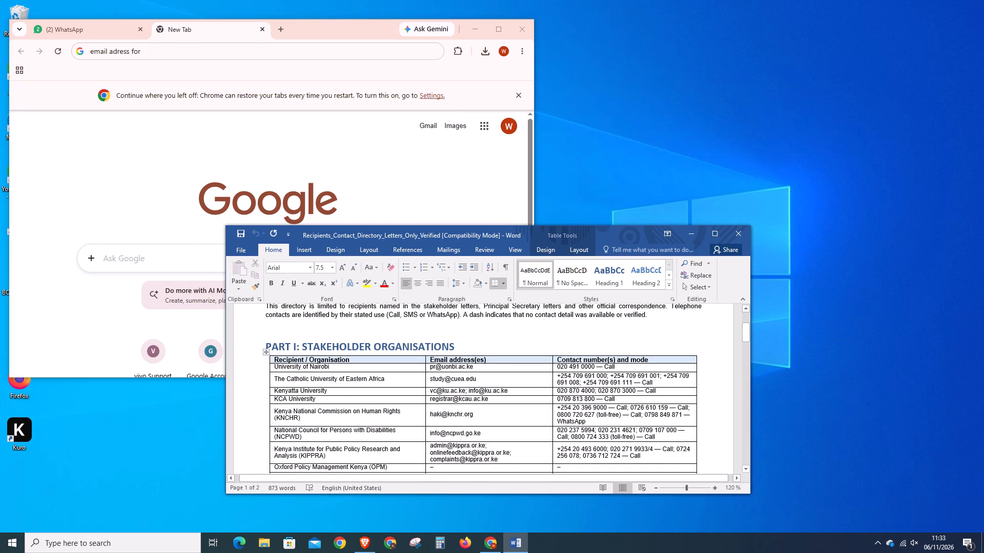
{"action": "scroll", "coordinate": [506, 381], "scroll_direction": "down", "scroll_amount": 1}
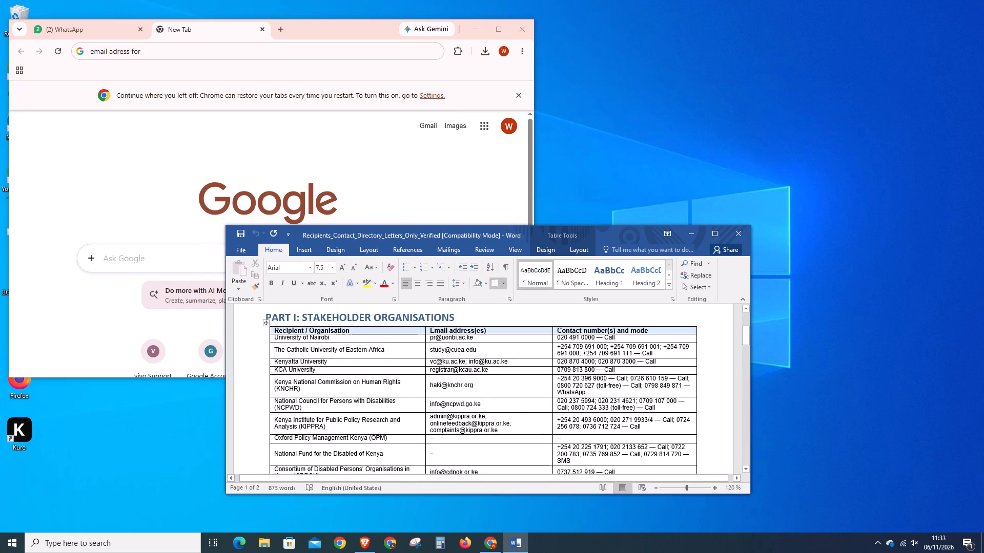
{"action": "scroll", "coordinate": [506, 381], "scroll_direction": "down", "scroll_amount": 1}
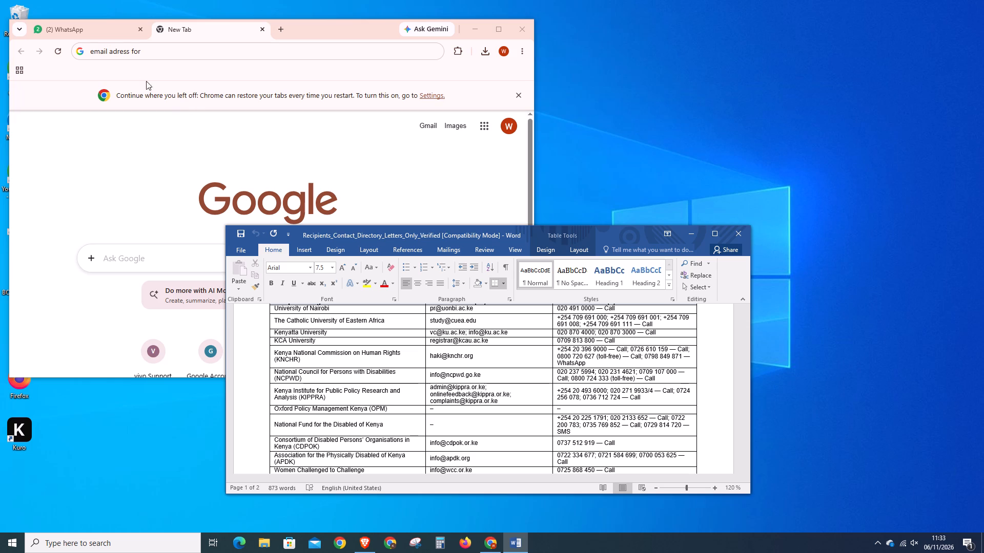
{"action": "left_click", "coordinate": [148, 52]}
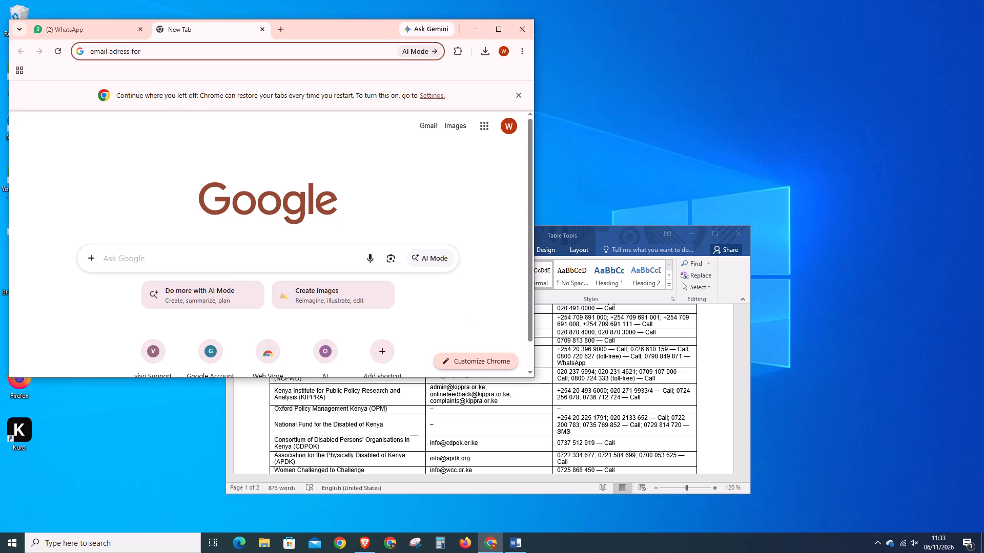
{"action": "left_click_drag", "start_coordinate": [603, 231], "coordinate": [881, 98]}
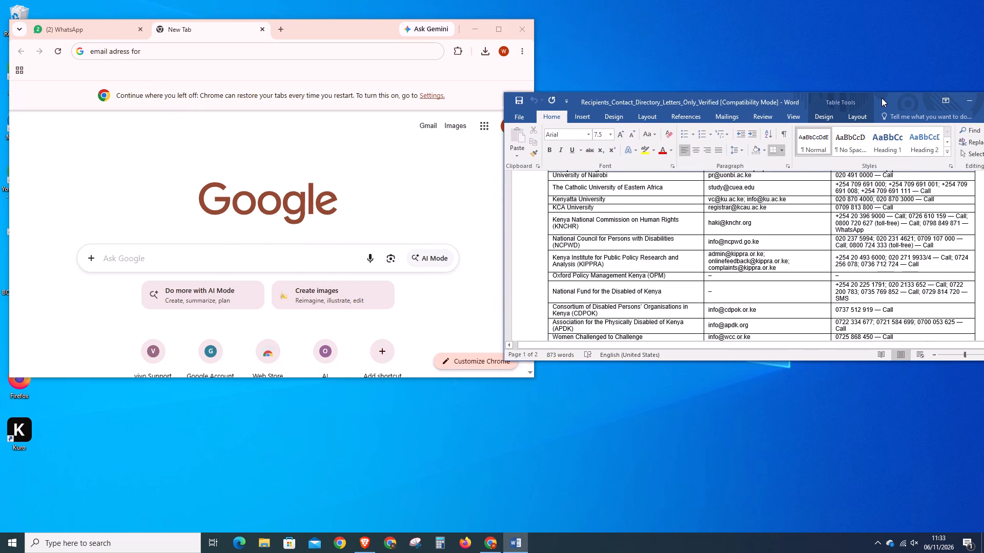
{"action": "left_click_drag", "start_coordinate": [881, 98], "coordinate": [842, 54]}
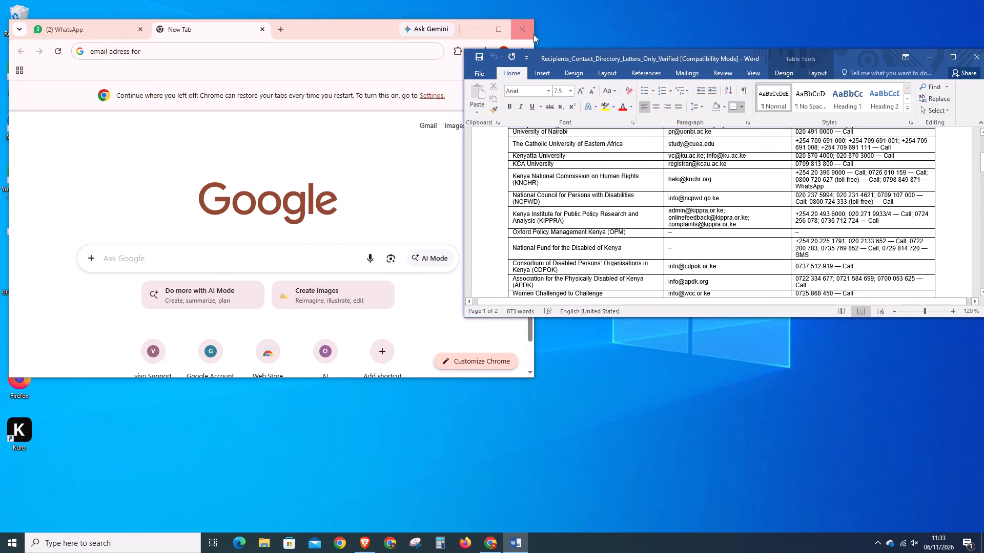
{"action": "left_click_drag", "start_coordinate": [534, 34], "coordinate": [419, 35]}
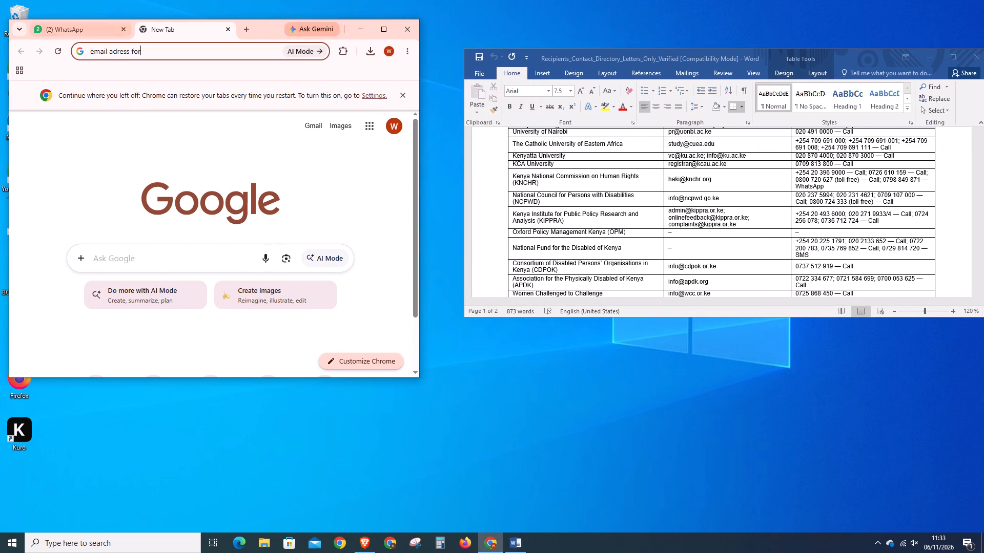
Complete the web search query to find the email address for Oxford Policy Management Kenya.
{"action": "left_click", "coordinate": [154, 55]}
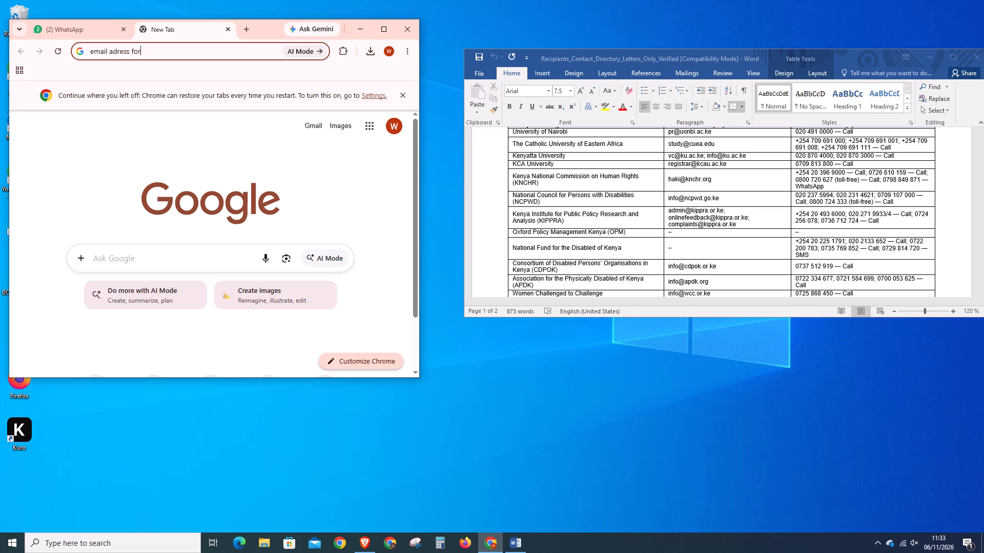
{"action": "key", "text": "o"}
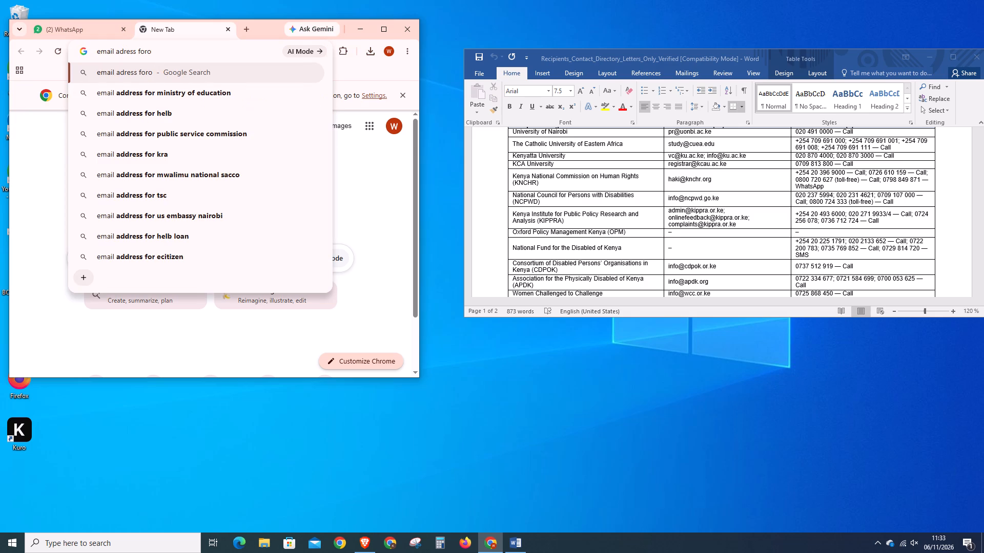
{"action": "key", "text": "s"}
{"action": "key", "text": "BackSpace"}
{"action": "type", "text": "xford polict"}
{"action": "key", "text": "BackSpace"}
{"action": "type", "text": "y management"}
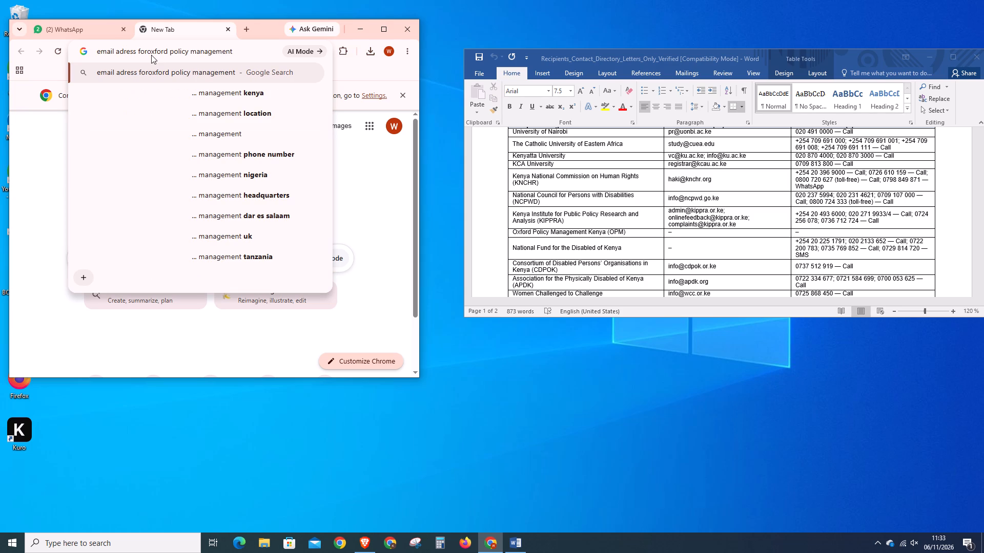
Finish the query with "kenya" and run the web search for the Oxford Policy Management Kenya email address.
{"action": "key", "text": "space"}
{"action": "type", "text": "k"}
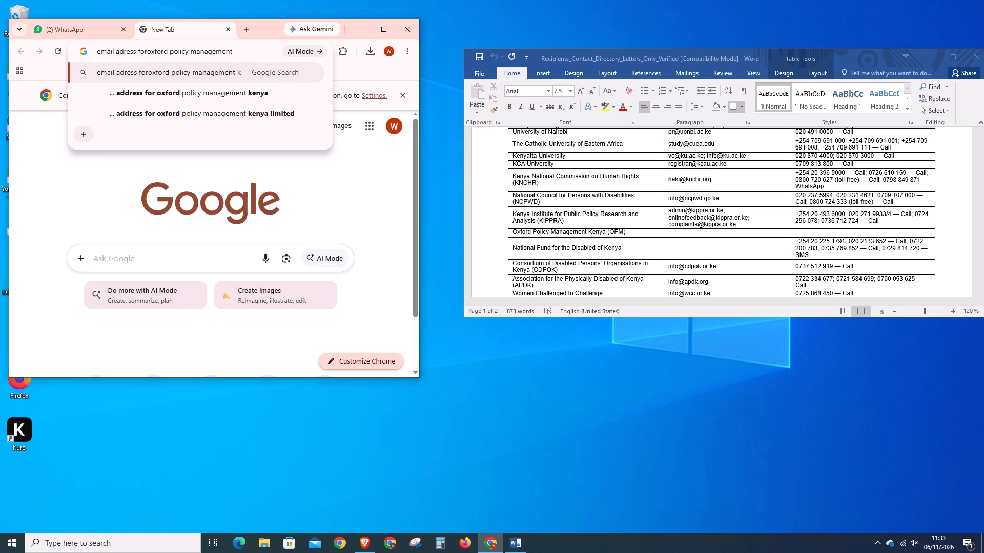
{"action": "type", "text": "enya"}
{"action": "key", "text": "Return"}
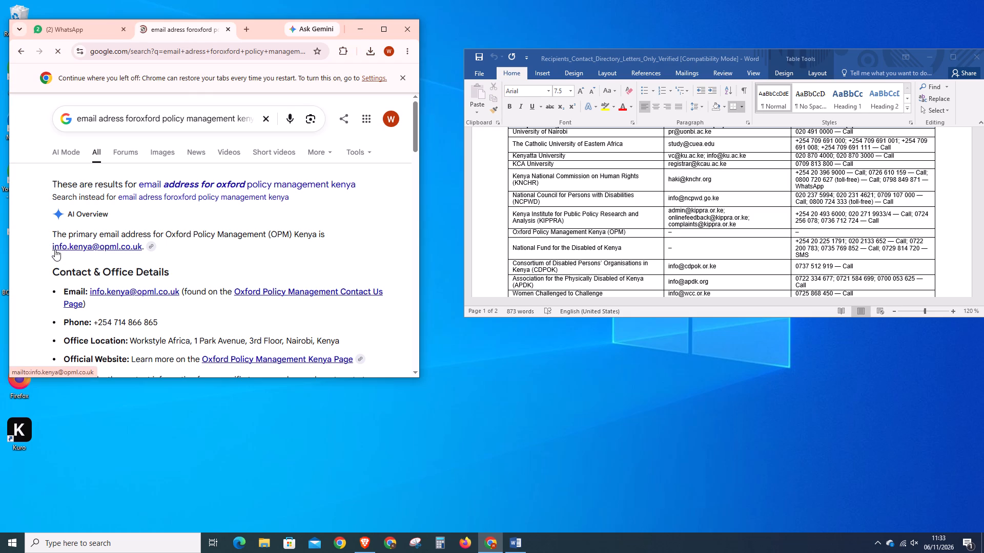
Copy the organisation's email address from the search overview and paste it as text only over the dash in the Oxford Policy Management Kenya (OPM) email cell.
{"action": "left_click_drag", "start_coordinate": [52, 247], "coordinate": [143, 247]}
{"action": "right_click", "coordinate": [133, 246]}
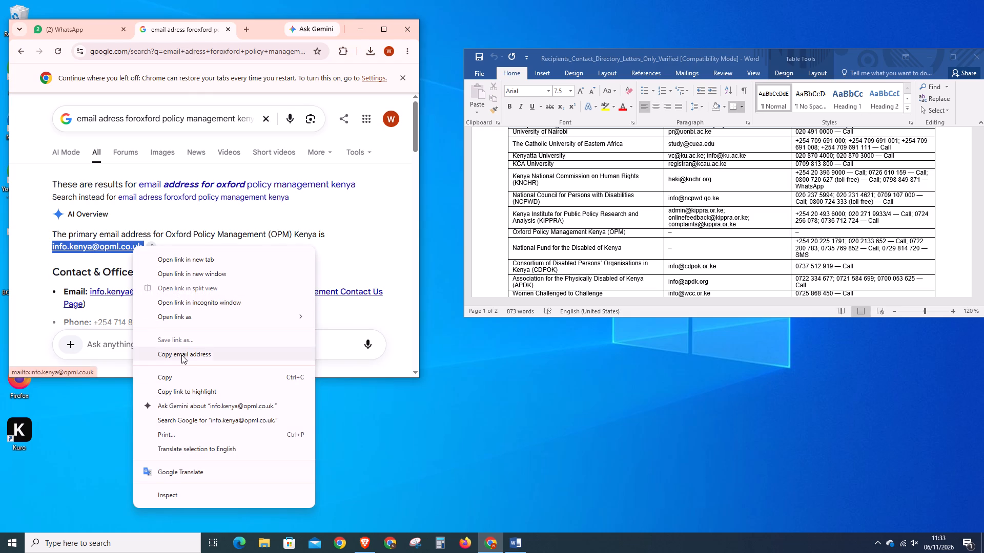
{"action": "left_click", "coordinate": [173, 377]}
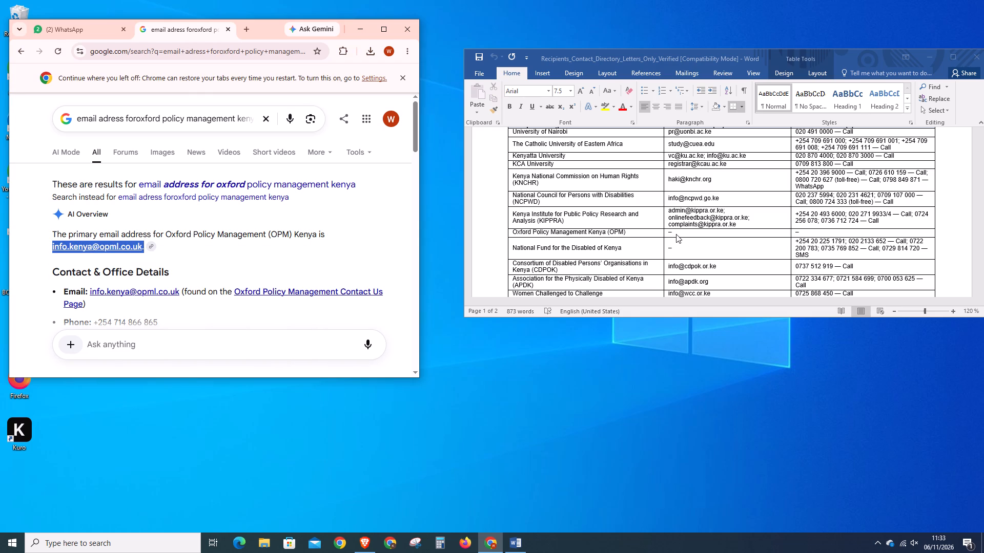
{"action": "left_click", "coordinate": [676, 234]}
{"action": "left_click", "coordinate": [677, 233]}
{"action": "left_click", "coordinate": [677, 233]}
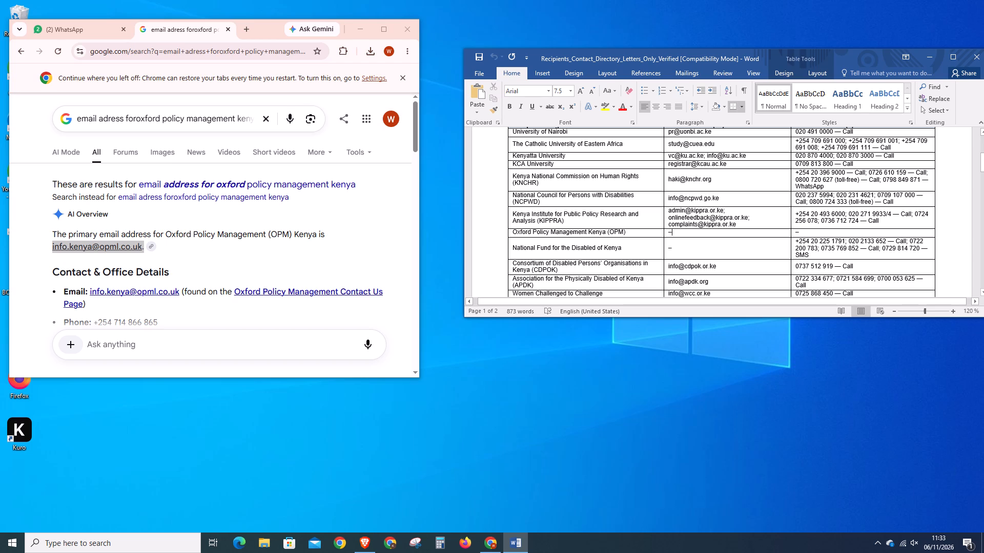
{"action": "key", "text": "BackSpace"}
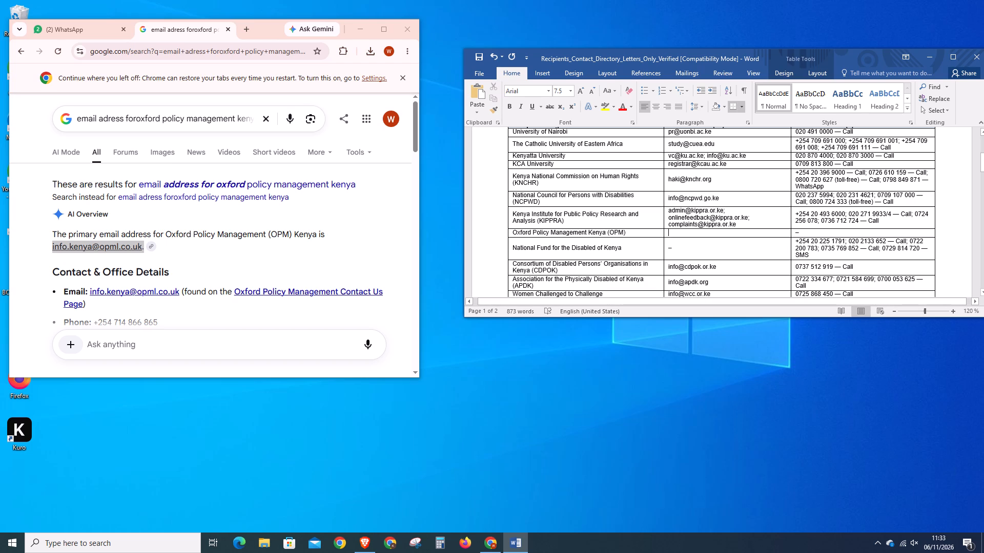
{"action": "right_click", "coordinate": [671, 232]}
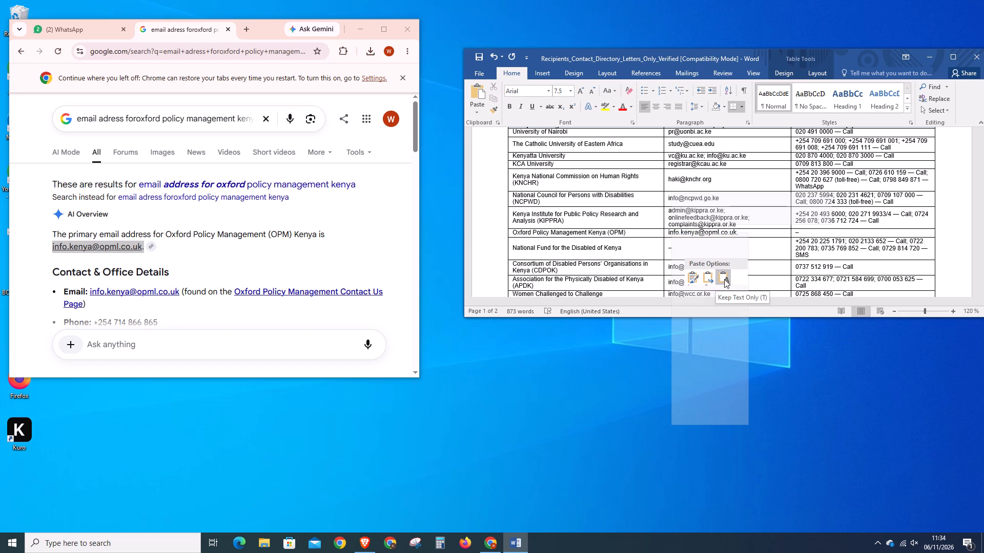
Paste the copied email address as text only into the Oxford Policy Management Kenya (OPM) row.
{"action": "left_click", "coordinate": [724, 279]}
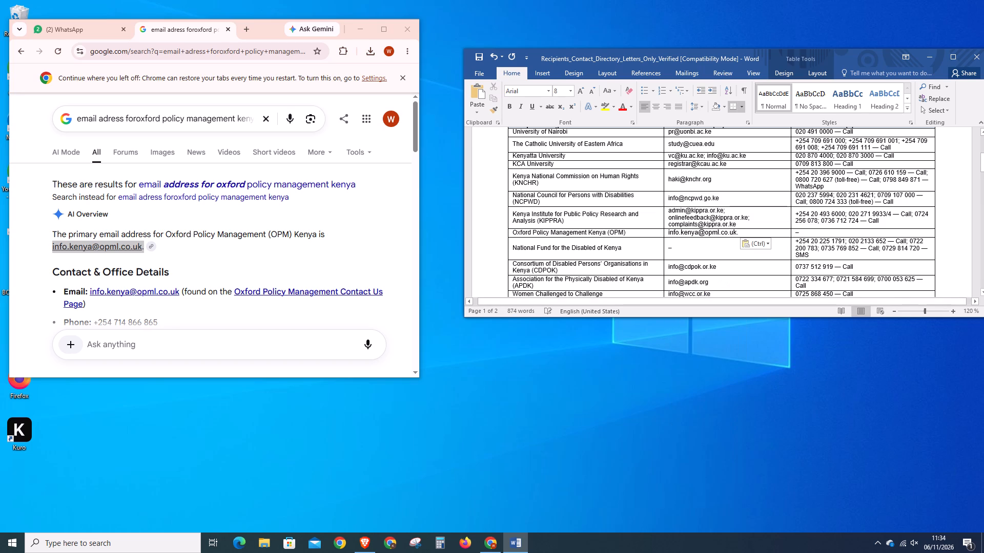
{"action": "left_click", "coordinate": [254, 119]}
{"action": "left_click", "coordinate": [246, 119]}
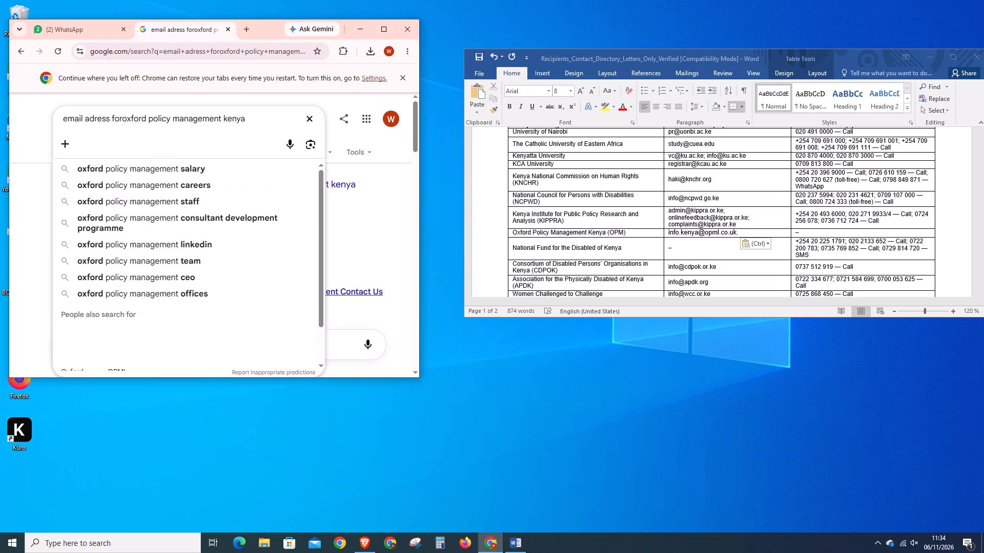
{"action": "key", "text": "BackSpace"}
{"action": "key", "text": "BackSpace"}
{"action": "key", "text": "BackSpace"}
{"action": "key", "text": "BackSpace"}
{"action": "key", "text": "BackSpace"}
{"action": "key", "text": "BackSpace"}
{"action": "key", "text": "BackSpace"}
{"action": "key", "text": "BackSpace"}
{"action": "key", "text": "BackSpace"}
{"action": "key", "text": "BackSpace"}
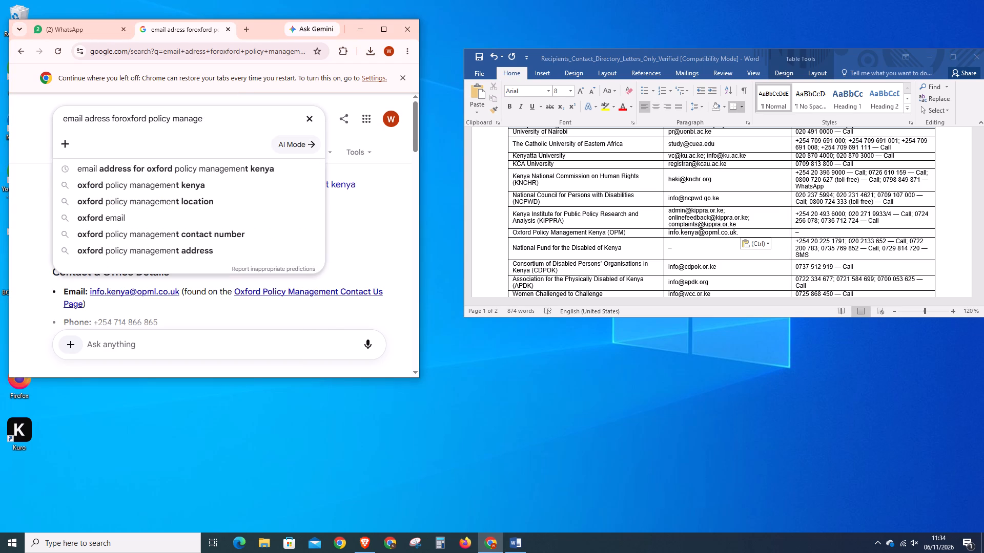
{"action": "key", "text": "BackSpace"}
{"action": "key", "text": "BackSpace"}
{"action": "key", "text": "BackSpace"}
{"action": "key", "text": "BackSpace"}
{"action": "key", "text": "BackSpace"}
{"action": "key", "text": "BackSpace"}
{"action": "key", "text": "BackSpace"}
{"action": "key", "text": "BackSpace"}
{"action": "key", "text": "BackSpace"}
{"action": "key", "text": "BackSpace"}
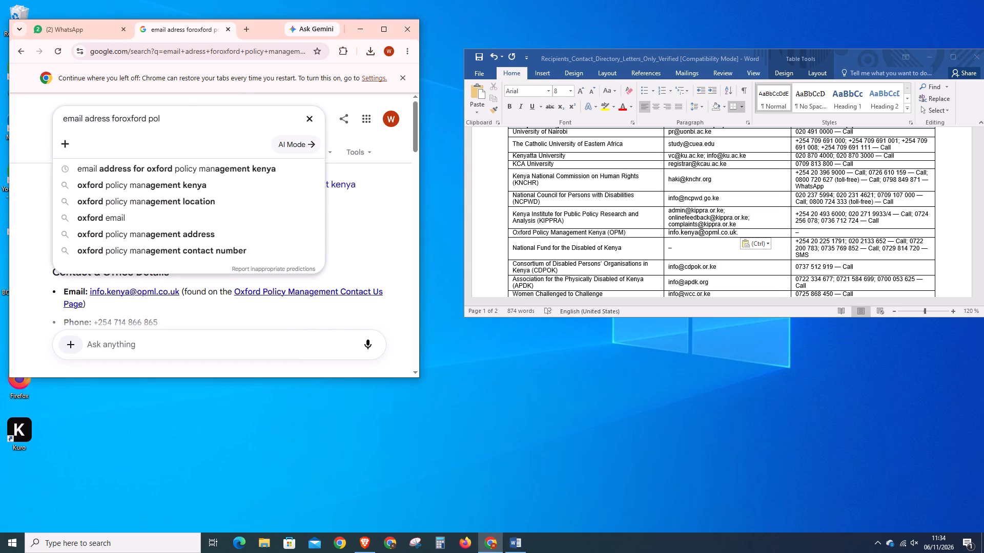
{"action": "key", "text": "BackSpace"}
{"action": "key", "text": "BackSpace"}
{"action": "key", "text": "BackSpace"}
{"action": "key", "text": "BackSpace"}
{"action": "key", "text": "BackSpace"}
{"action": "key", "text": "BackSpace"}
{"action": "key", "text": "BackSpace"}
{"action": "key", "text": "BackSpace"}
{"action": "key", "text": "BackSpace"}
{"action": "key", "text": "BackSpace"}
{"action": "key", "text": "space"}
{"action": "type", "text": "nationl"}
{"action": "key", "text": "BackSpace"}
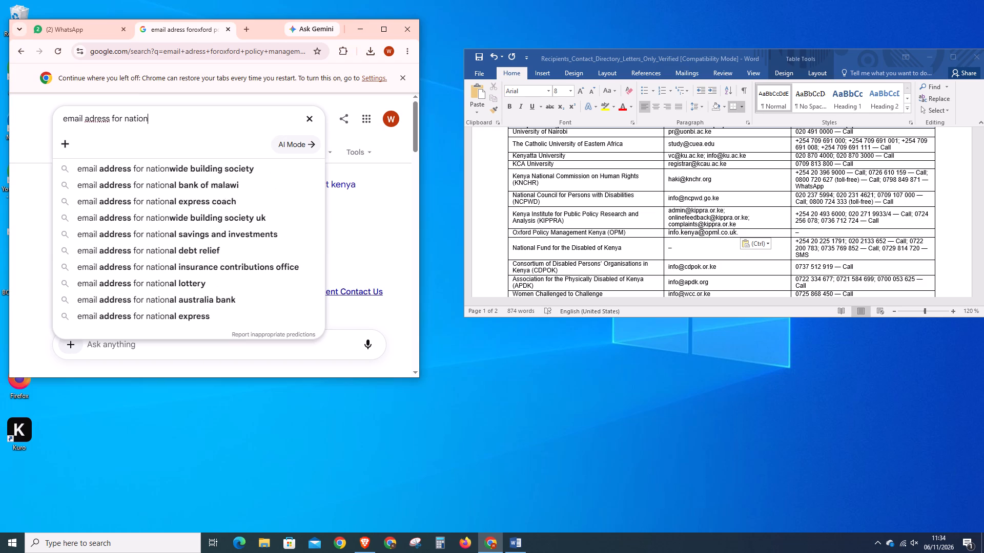
Complete the web search query as "email adress for national fund for the disabled of kenya" and run it.
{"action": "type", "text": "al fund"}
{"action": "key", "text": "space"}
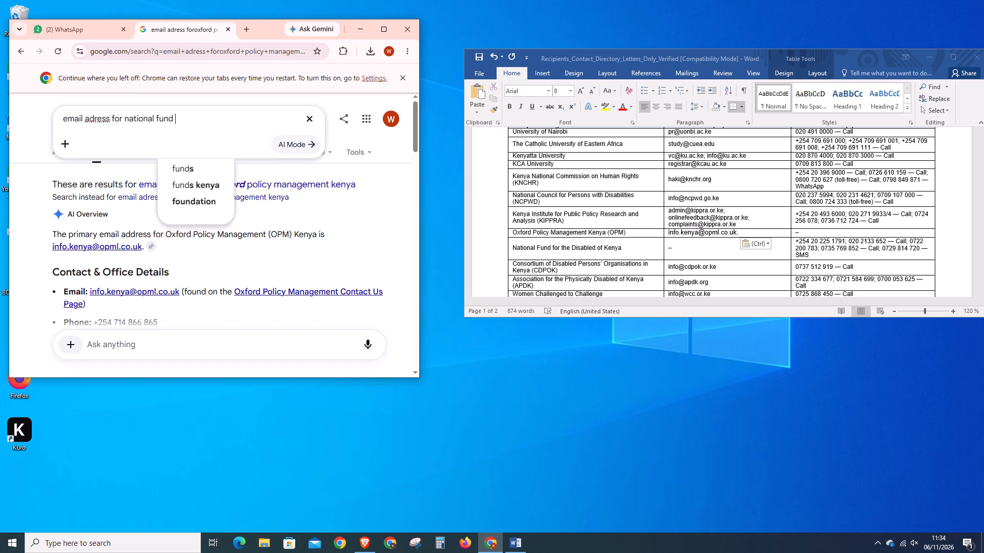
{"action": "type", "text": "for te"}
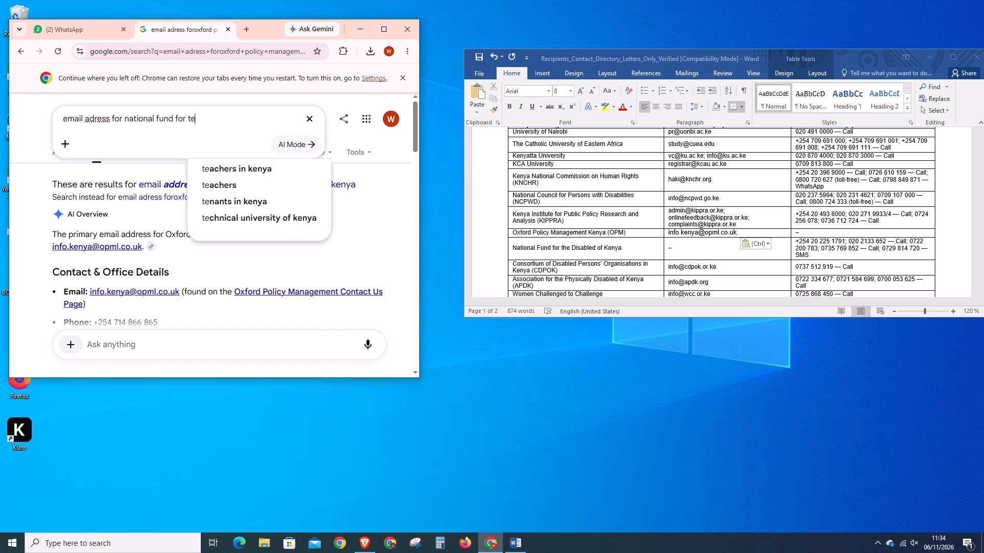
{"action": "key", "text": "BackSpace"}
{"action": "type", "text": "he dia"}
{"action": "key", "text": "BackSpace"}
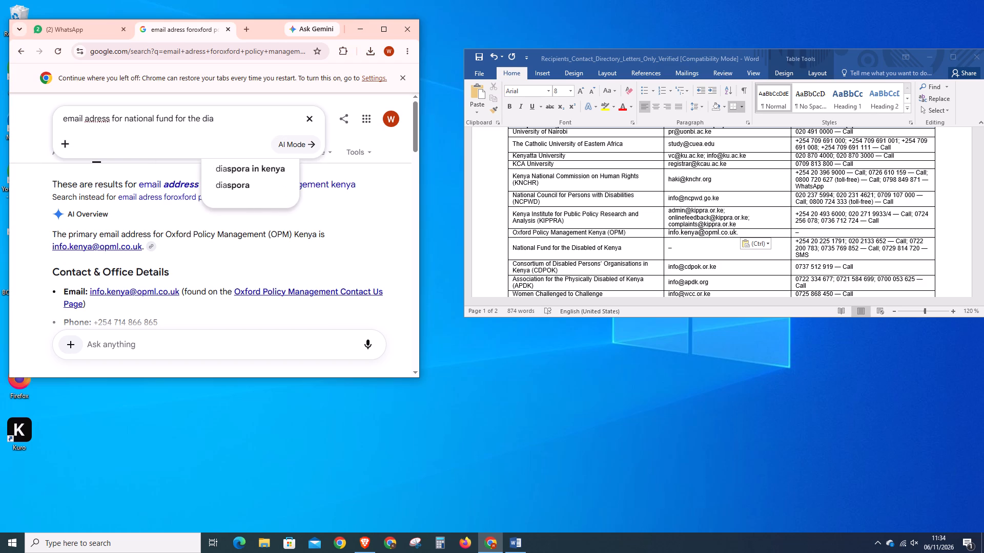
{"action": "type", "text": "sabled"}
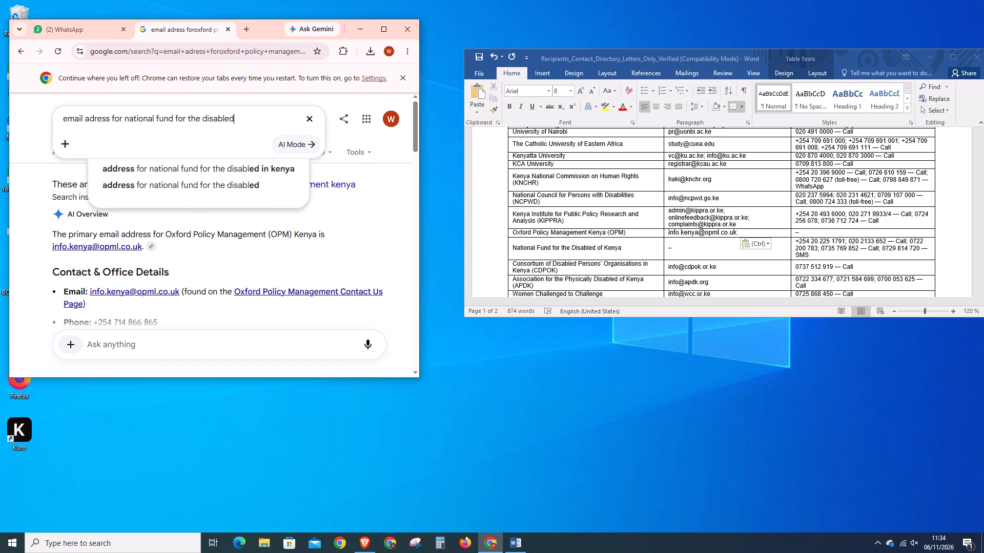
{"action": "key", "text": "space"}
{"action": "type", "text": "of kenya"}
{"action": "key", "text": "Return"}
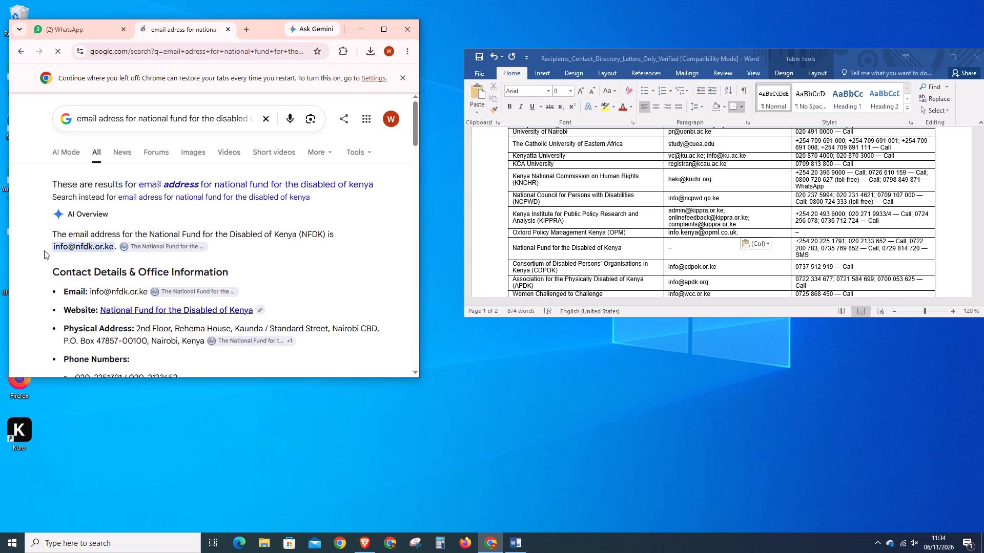
Copy the National Fund for the Disabled of Kenya email address from the AI Overview, without the trailing full stop.
{"action": "left_click_drag", "start_coordinate": [54, 246], "coordinate": [57, 246]}
{"action": "left_click_drag", "start_coordinate": [57, 246], "coordinate": [116, 250]}
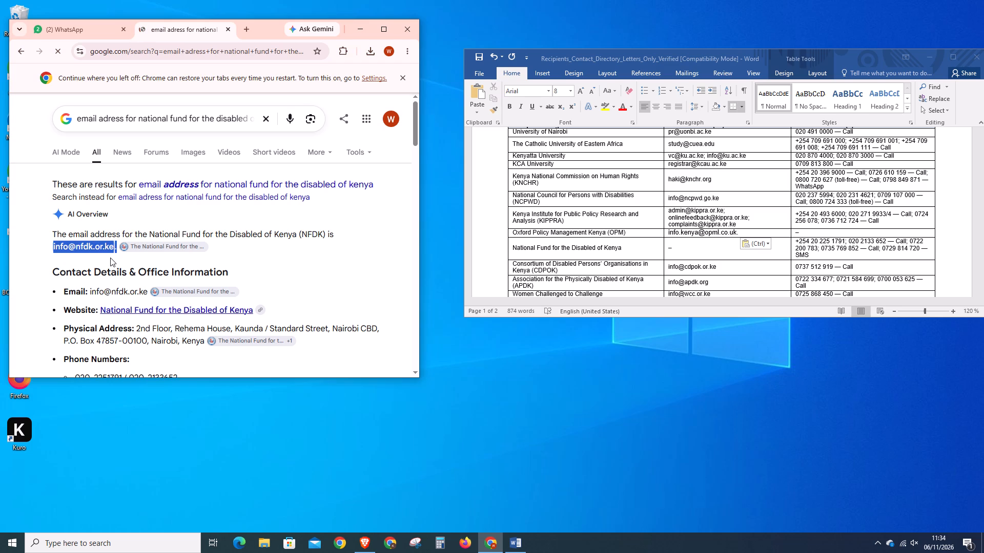
{"action": "left_click", "coordinate": [110, 258]}
{"action": "left_click_drag", "start_coordinate": [53, 247], "coordinate": [110, 249]}
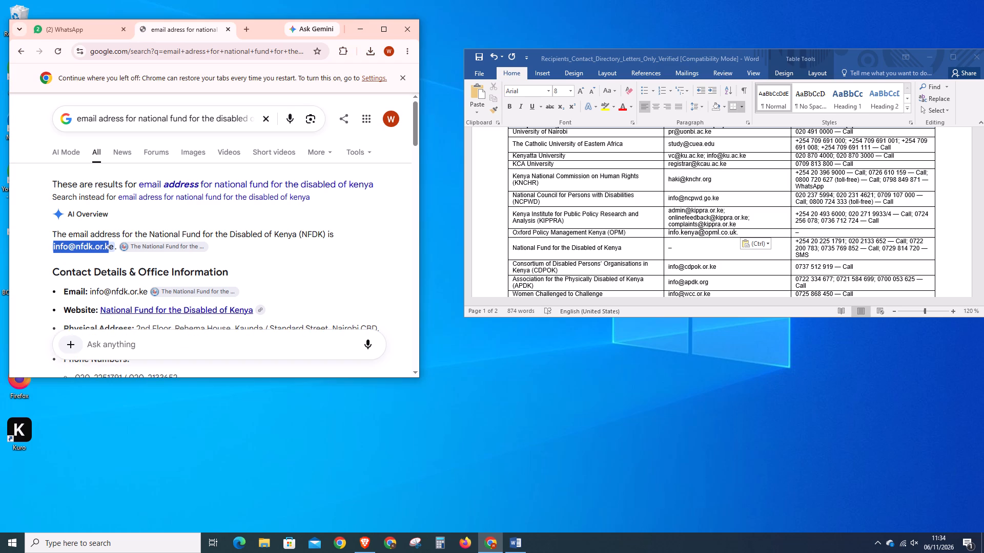
{"action": "left_click_drag", "start_coordinate": [110, 249], "coordinate": [112, 249]}
{"action": "right_click", "coordinate": [107, 249]}
{"action": "left_click", "coordinate": [131, 260]}
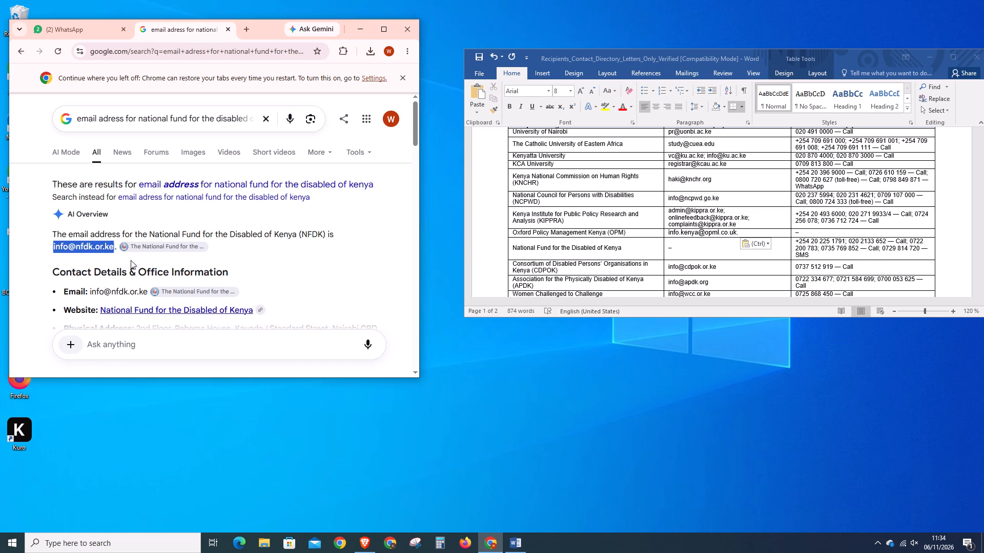
Replace the dash in the National Fund for the Disabled of Kenya email cell with the copied address, pasted as text only.
{"action": "left_click", "coordinate": [675, 248]}
{"action": "left_click", "coordinate": [674, 247]}
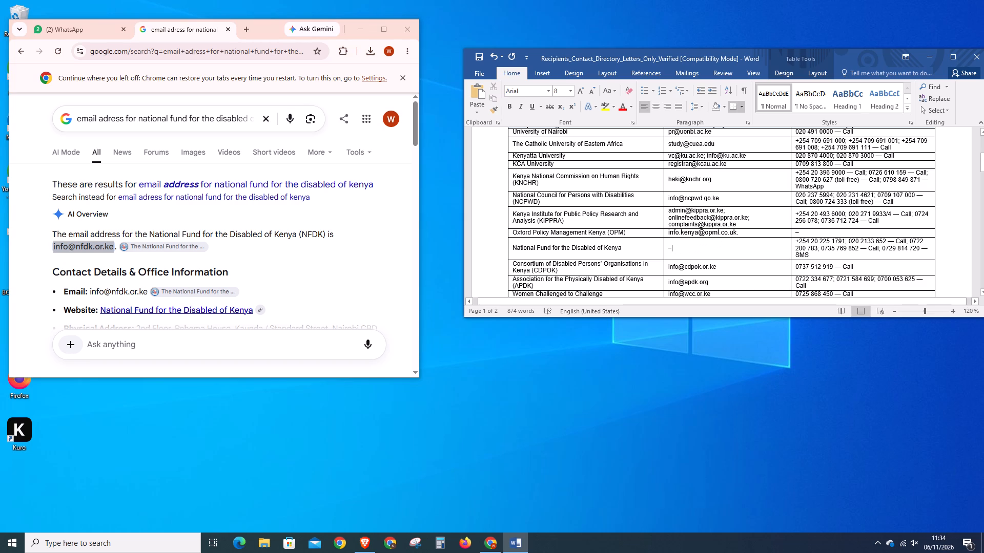
{"action": "key", "text": "BackSpace"}
{"action": "key", "text": "BackSpace"}
{"action": "right_click", "coordinate": [668, 246]}
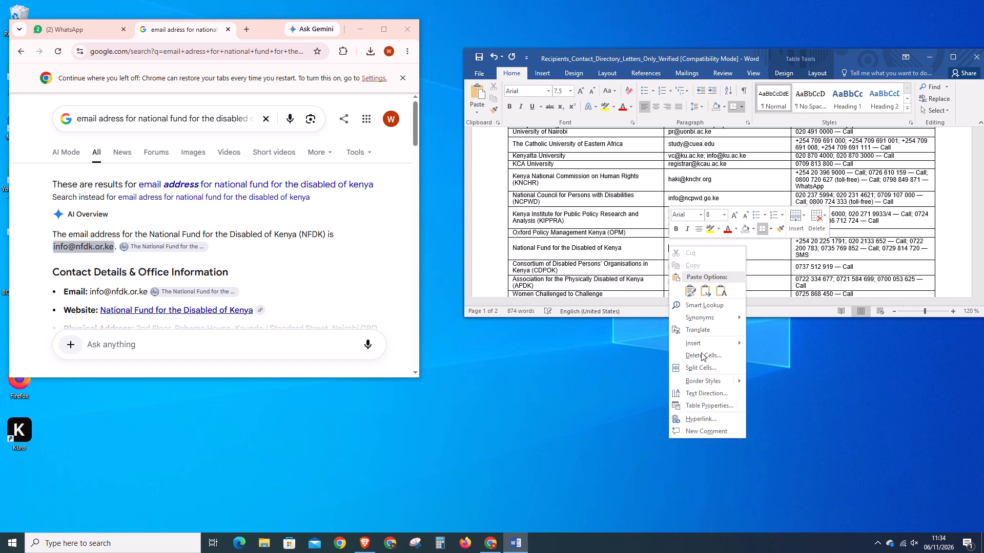
{"action": "left_click", "coordinate": [722, 293]}
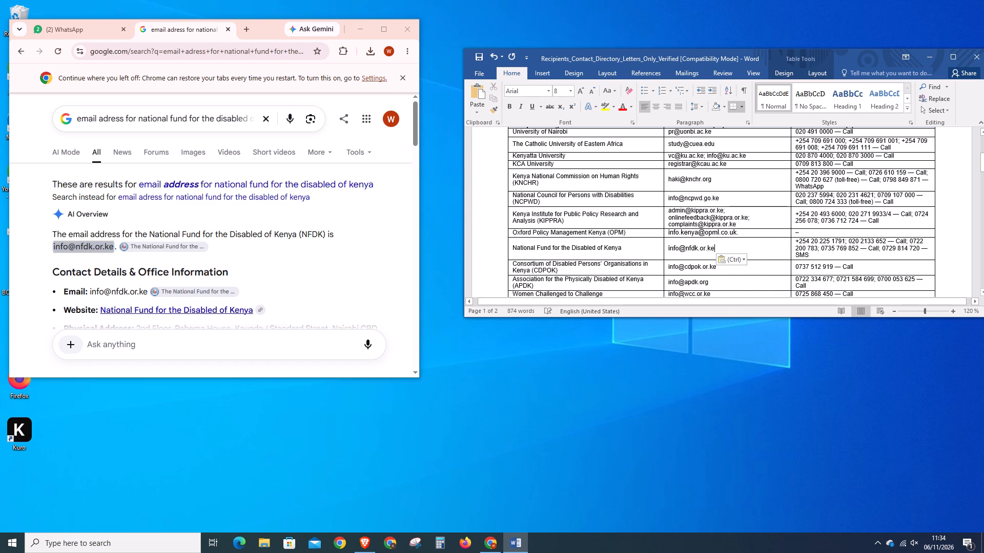
{"action": "left_click", "coordinate": [707, 355]}
Bring the directory's remaining blank entries into view and open the National Fund for the Disabled search query for editing.
{"action": "scroll", "coordinate": [692, 232], "scroll_direction": "down", "scroll_amount": 1}
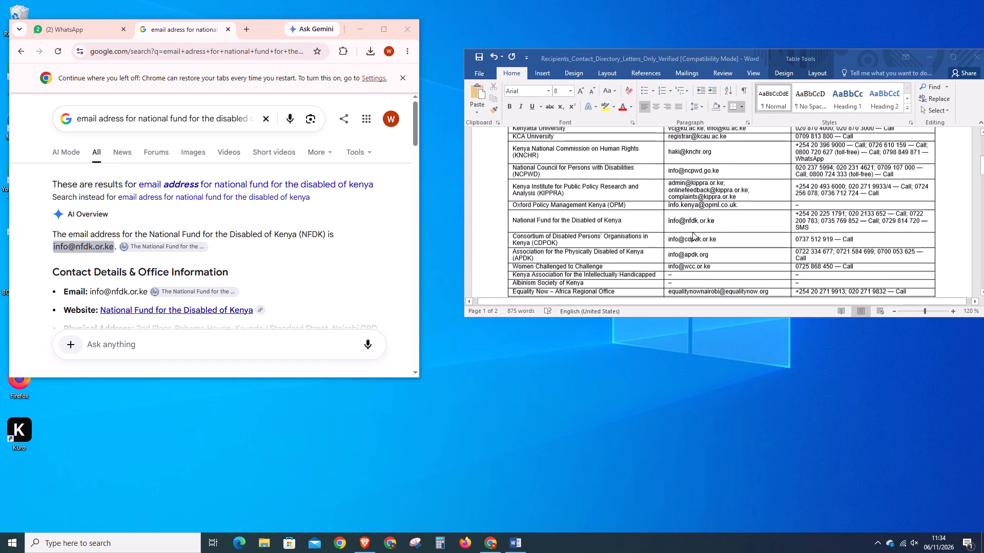
{"action": "scroll", "coordinate": [692, 232], "scroll_direction": "down", "scroll_amount": 1}
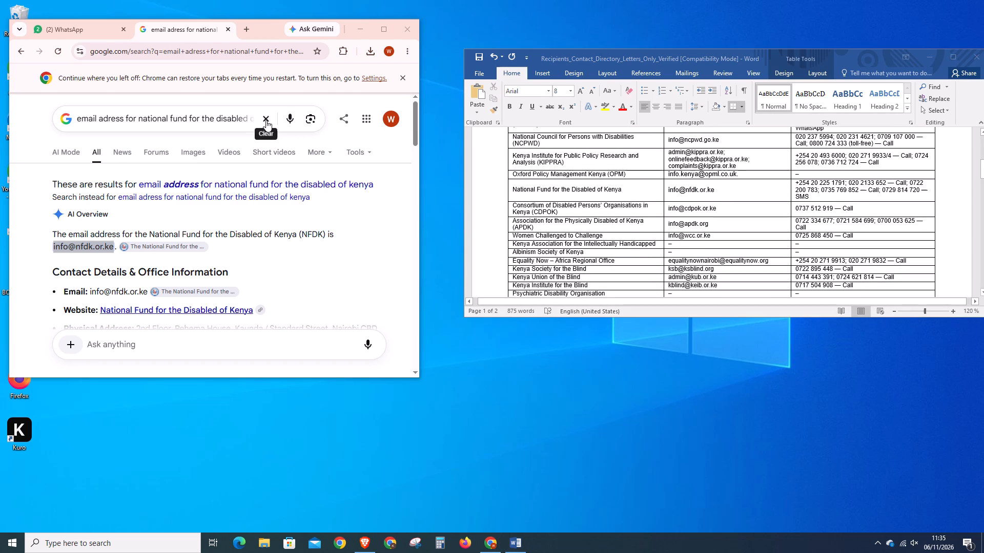
{"action": "left_click", "coordinate": [250, 118]}
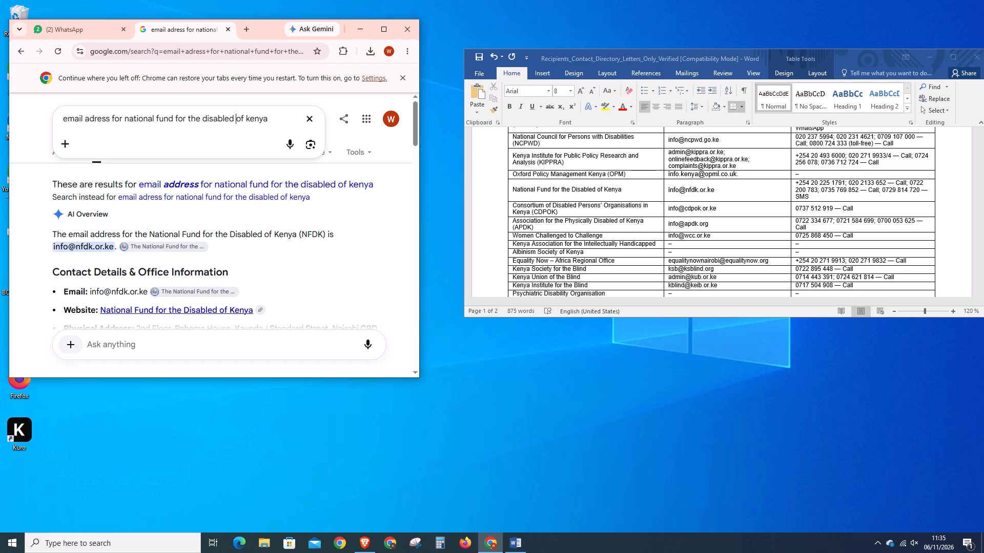
{"action": "left_click", "coordinate": [244, 119]}
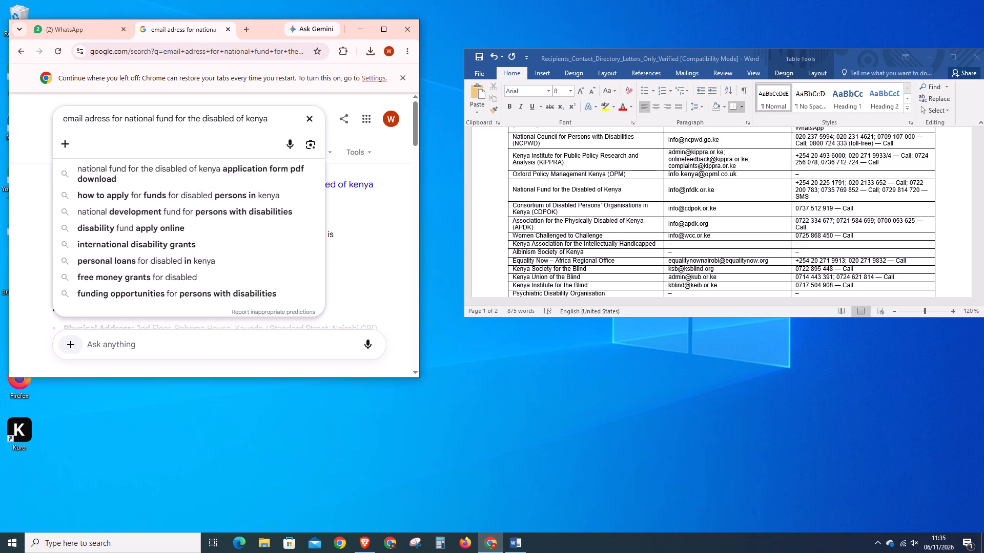
Rewrite the query to search for the email address of the Kenya Association for the Intellectually Handicapped.
{"action": "key", "text": "BackSpace"}
{"action": "key", "text": "BackSpace"}
{"action": "key", "text": "BackSpace"}
{"action": "key", "text": "BackSpace"}
{"action": "key", "text": "BackSpace"}
{"action": "key", "text": "BackSpace"}
{"action": "key", "text": "BackSpace"}
{"action": "key", "text": "BackSpace"}
{"action": "key", "text": "BackSpace"}
{"action": "key", "text": "BackSpace"}
{"action": "key", "text": "BackSpace"}
{"action": "key", "text": "BackSpace"}
{"action": "key", "text": "BackSpace"}
{"action": "key", "text": "BackSpace"}
{"action": "key", "text": "BackSpace"}
{"action": "key", "text": "BackSpace"}
{"action": "key", "text": "BackSpace"}
{"action": "key", "text": "BackSpace"}
{"action": "key", "text": "BackSpace"}
{"action": "key", "text": "BackSpace"}
{"action": "key", "text": "BackSpace"}
{"action": "key", "text": "BackSpace"}
{"action": "key", "text": "BackSpace"}
{"action": "key", "text": "BackSpace"}
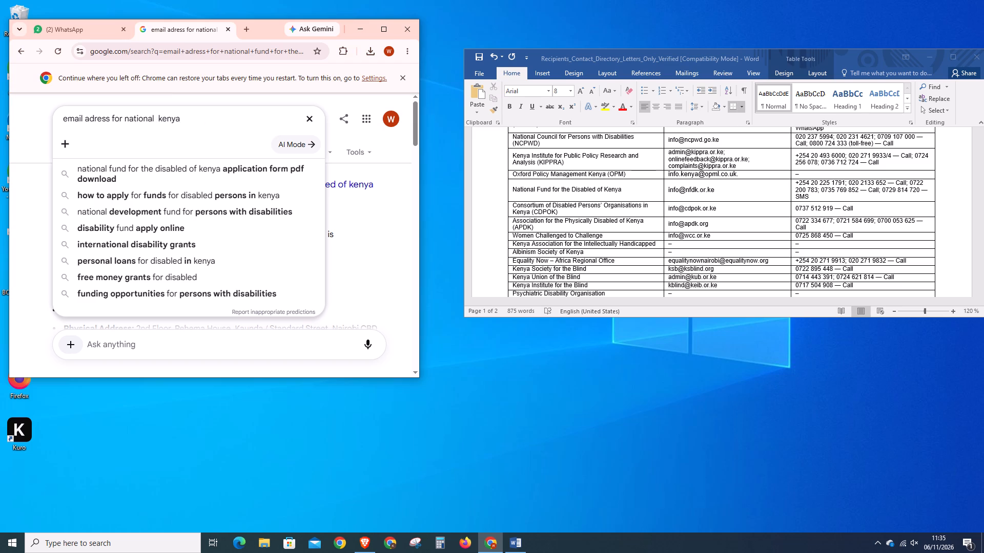
{"action": "key", "text": "BackSpace"}
{"action": "key", "text": "BackSpace"}
{"action": "key", "text": "BackSpace"}
{"action": "key", "text": "BackSpace"}
{"action": "key", "text": "BackSpace"}
{"action": "key", "text": "BackSpace"}
{"action": "key", "text": "BackSpace"}
{"action": "key", "text": "BackSpace"}
{"action": "key", "text": "BackSpace"}
{"action": "key", "text": "BackSpace"}
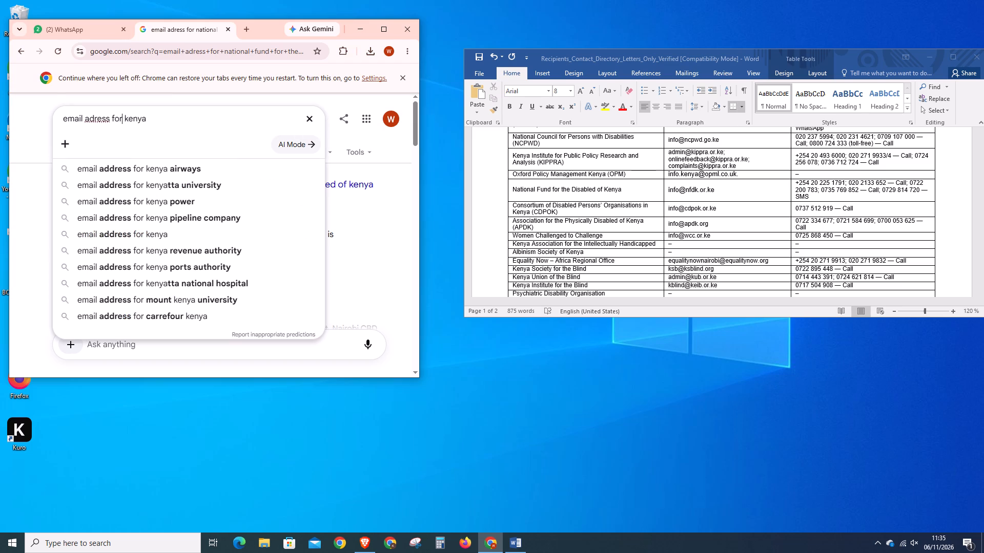
{"action": "left_click", "coordinate": [178, 115]}
{"action": "key", "text": "space"}
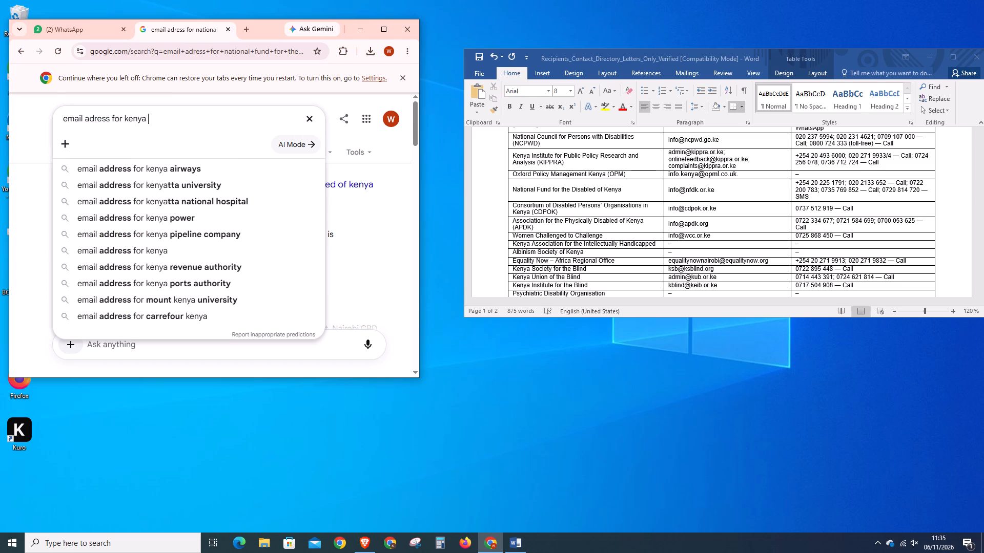
{"action": "key", "text": "a"}
{"action": "type", "text": "ssociation"}
{"action": "key", "text": "space"}
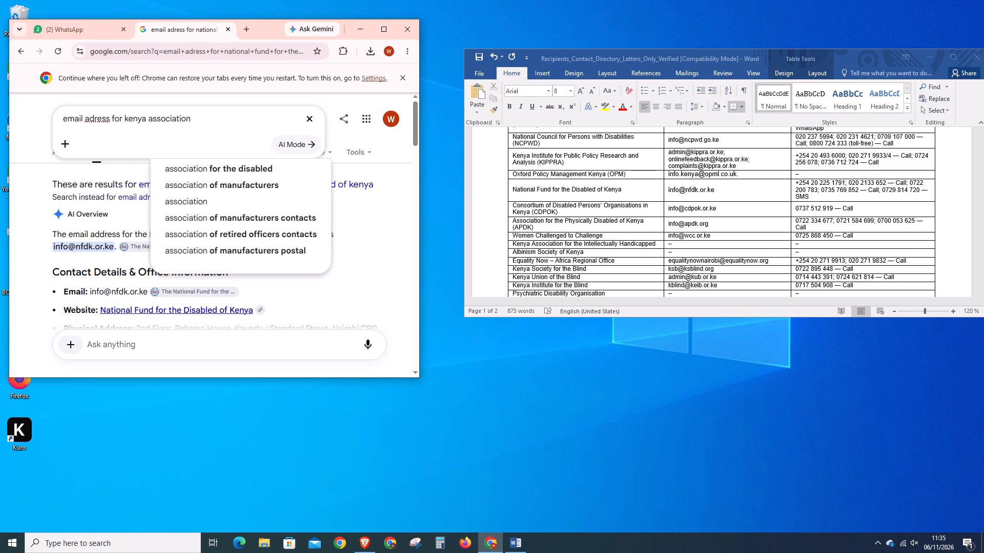
{"action": "type", "text": "for the intellectually disabled"}
{"action": "key", "text": "space"}
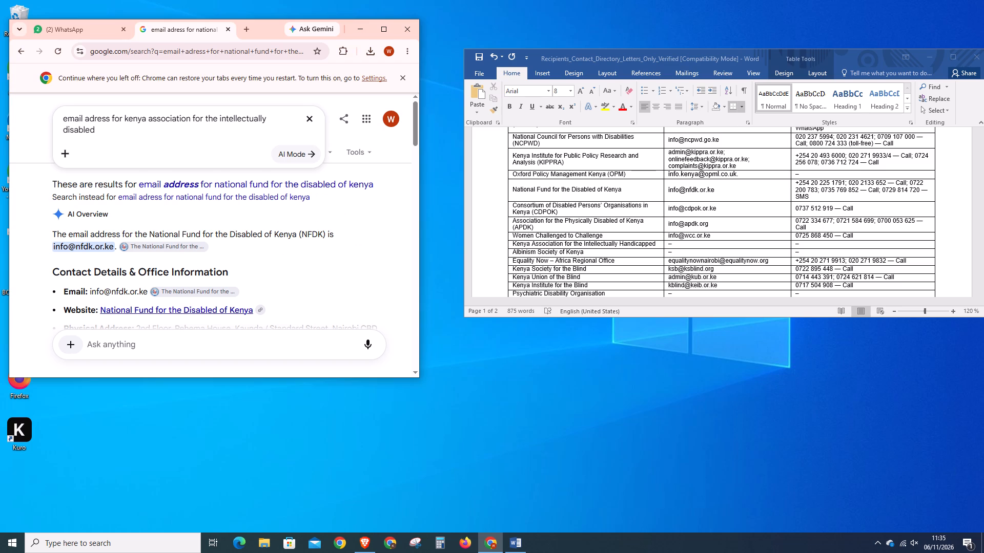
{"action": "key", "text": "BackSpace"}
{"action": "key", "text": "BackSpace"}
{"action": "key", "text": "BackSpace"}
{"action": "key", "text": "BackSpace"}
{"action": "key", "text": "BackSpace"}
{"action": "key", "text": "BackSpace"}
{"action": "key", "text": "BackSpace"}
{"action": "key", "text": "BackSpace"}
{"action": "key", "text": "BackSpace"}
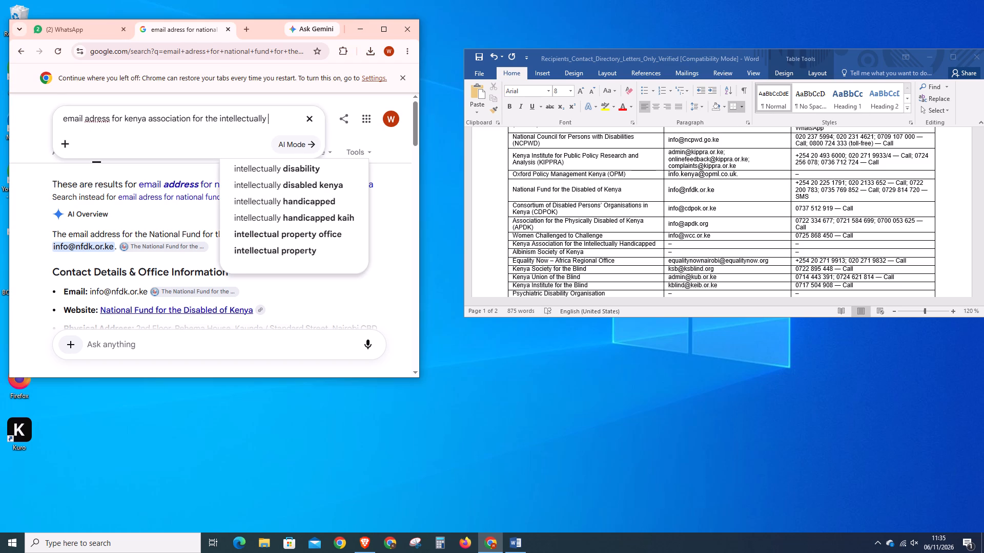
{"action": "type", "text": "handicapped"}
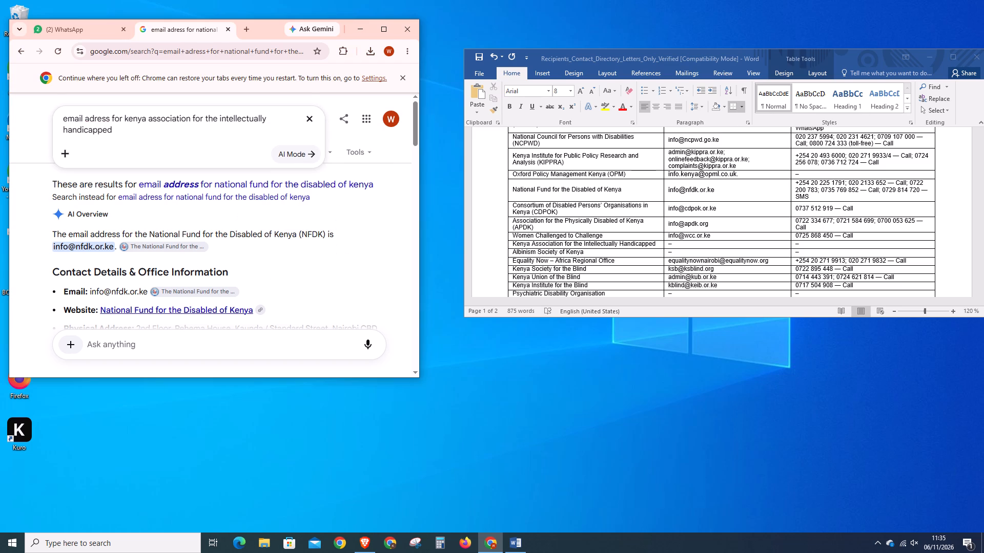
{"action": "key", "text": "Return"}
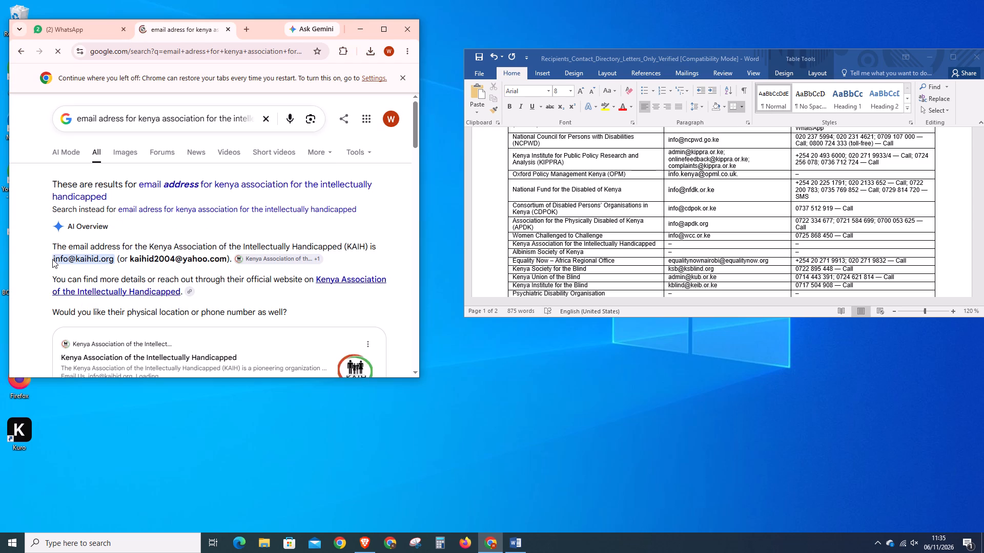
Copy the association's first listed email address from the AI Overview and paste it over the dash in its Word directory row.
{"action": "left_click_drag", "start_coordinate": [52, 259], "coordinate": [112, 260]}
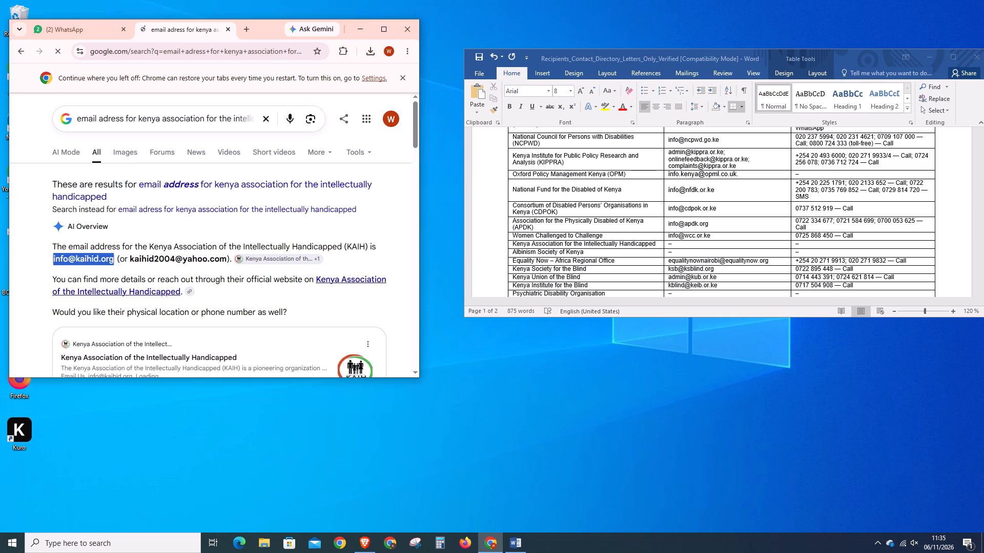
{"action": "right_click", "coordinate": [112, 260]}
{"action": "left_click", "coordinate": [141, 272]}
{"action": "left_click", "coordinate": [675, 242]}
{"action": "double_click", "coordinate": [675, 242]}
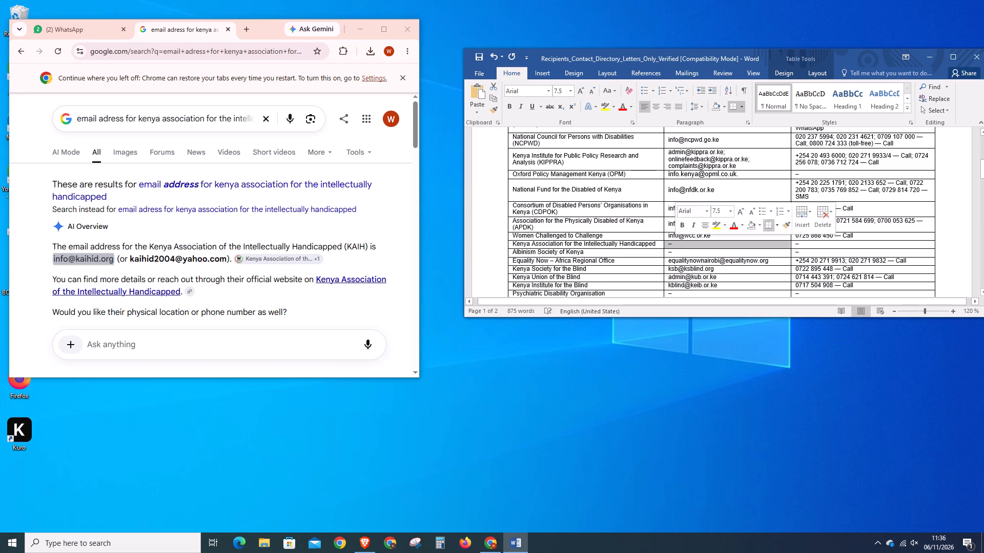
{"action": "left_click", "coordinate": [677, 244]}
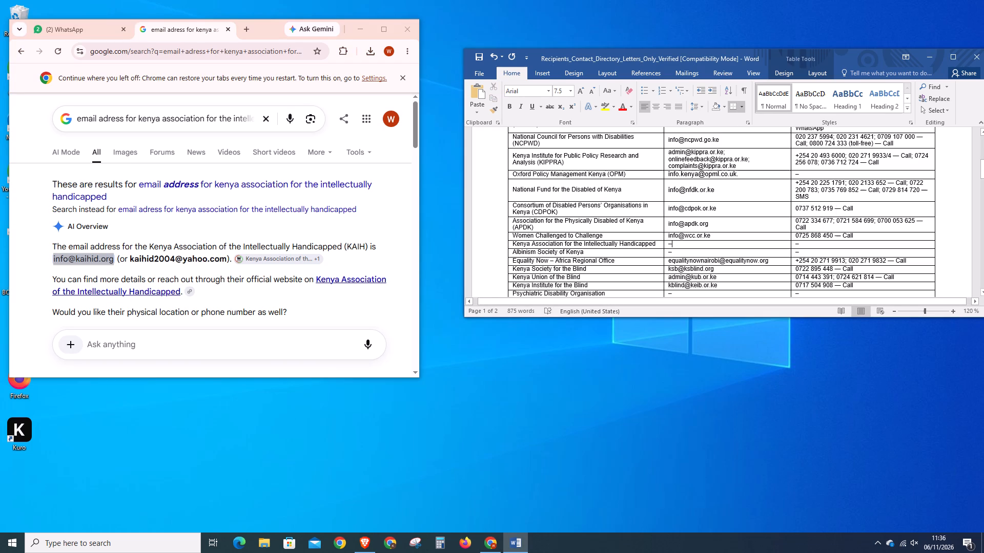
{"action": "key", "text": "BackSpace"}
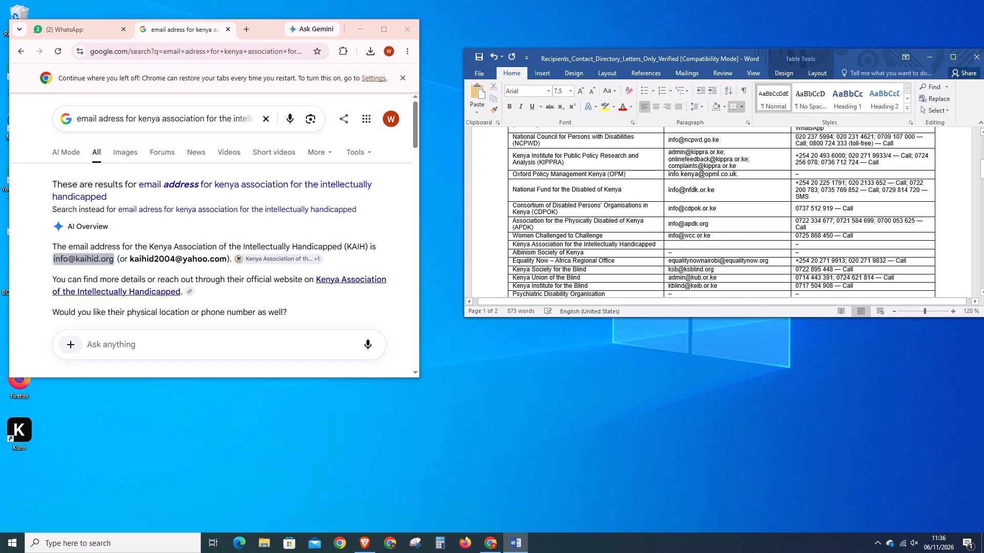
{"action": "right_click", "coordinate": [669, 244]}
{"action": "left_click", "coordinate": [727, 291]}
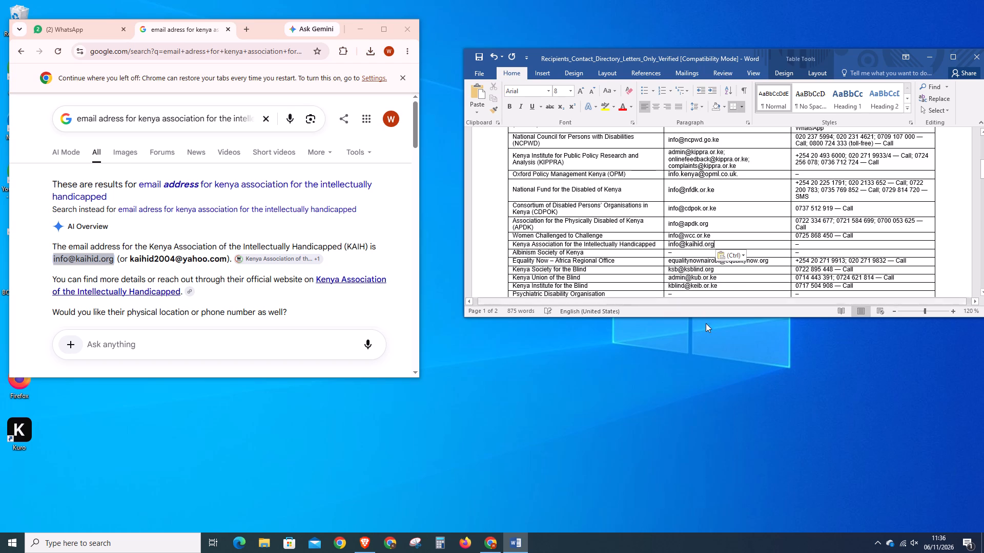
Search the web for "email adress for albinism society of kenya", replacing the previous organisation in the query.
{"action": "left_click", "coordinate": [247, 116]}
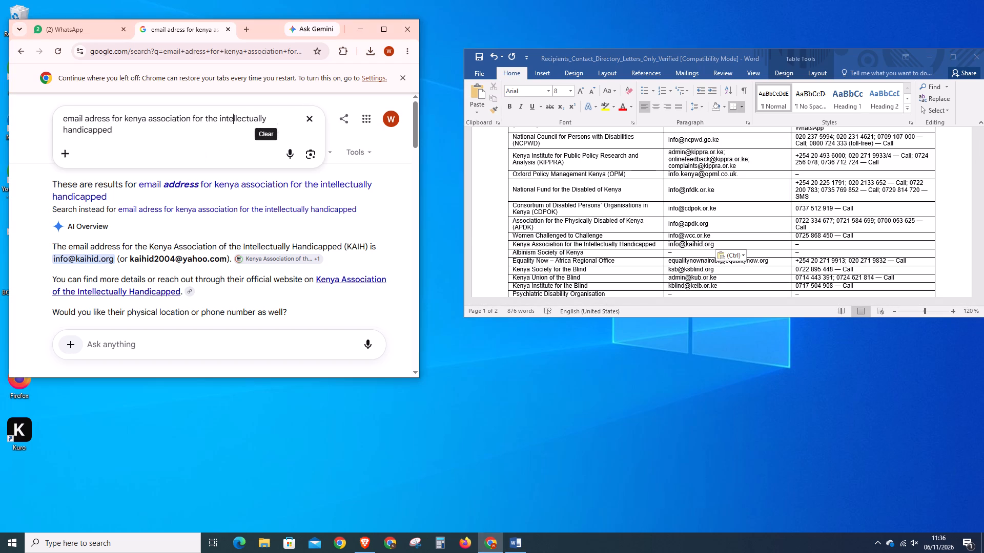
{"action": "left_click", "coordinate": [143, 135]}
{"action": "key", "text": "BackSpace"}
{"action": "key", "text": "BackSpace"}
{"action": "key", "text": "BackSpace"}
{"action": "key", "text": "BackSpace"}
{"action": "key", "text": "BackSpace"}
{"action": "key", "text": "BackSpace"}
{"action": "key", "text": "BackSpace"}
{"action": "key", "text": "BackSpace"}
{"action": "key", "text": "BackSpace"}
{"action": "key", "text": "BackSpace"}
{"action": "key", "text": "BackSpace"}
{"action": "key", "text": "BackSpace"}
{"action": "key", "text": "BackSpace"}
{"action": "key", "text": "BackSpace"}
{"action": "key", "text": "BackSpace"}
{"action": "key", "text": "BackSpace"}
{"action": "key", "text": "BackSpace"}
{"action": "key", "text": "BackSpace"}
{"action": "key", "text": "BackSpace"}
{"action": "key", "text": "BackSpace"}
{"action": "key", "text": "BackSpace"}
{"action": "key", "text": "BackSpace"}
{"action": "key", "text": "BackSpace"}
{"action": "key", "text": "BackSpace"}
{"action": "key", "text": "BackSpace"}
{"action": "key", "text": "BackSpace"}
{"action": "key", "text": "BackSpace"}
{"action": "key", "text": "BackSpace"}
{"action": "key", "text": "BackSpace"}
{"action": "key", "text": "BackSpace"}
{"action": "key", "text": "BackSpace"}
{"action": "key", "text": "BackSpace"}
{"action": "key", "text": "BackSpace"}
{"action": "key", "text": "BackSpace"}
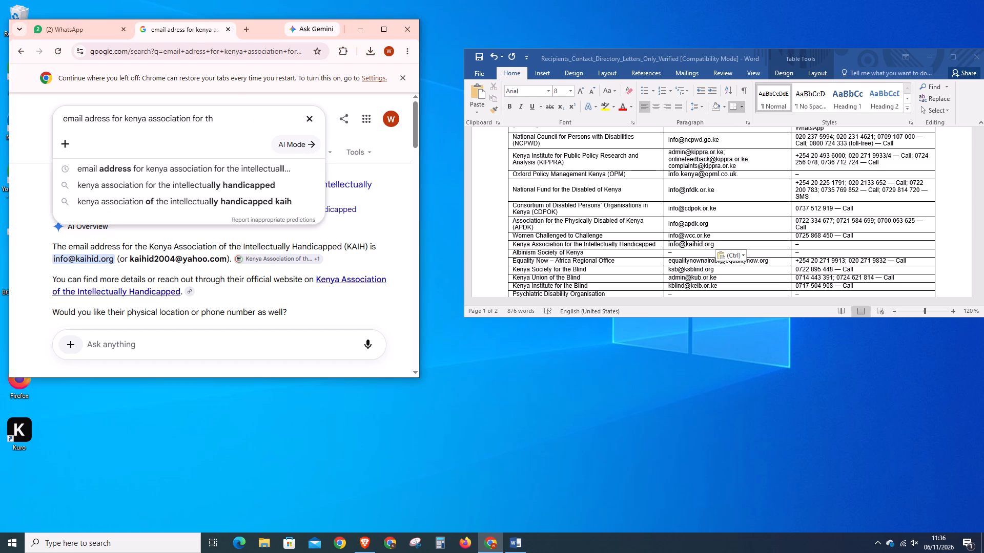
{"action": "key", "text": "BackSpace"}
{"action": "key", "text": "BackSpace"}
{"action": "key", "text": "BackSpace"}
{"action": "key", "text": "BackSpace"}
{"action": "key", "text": "BackSpace"}
{"action": "key", "text": "BackSpace"}
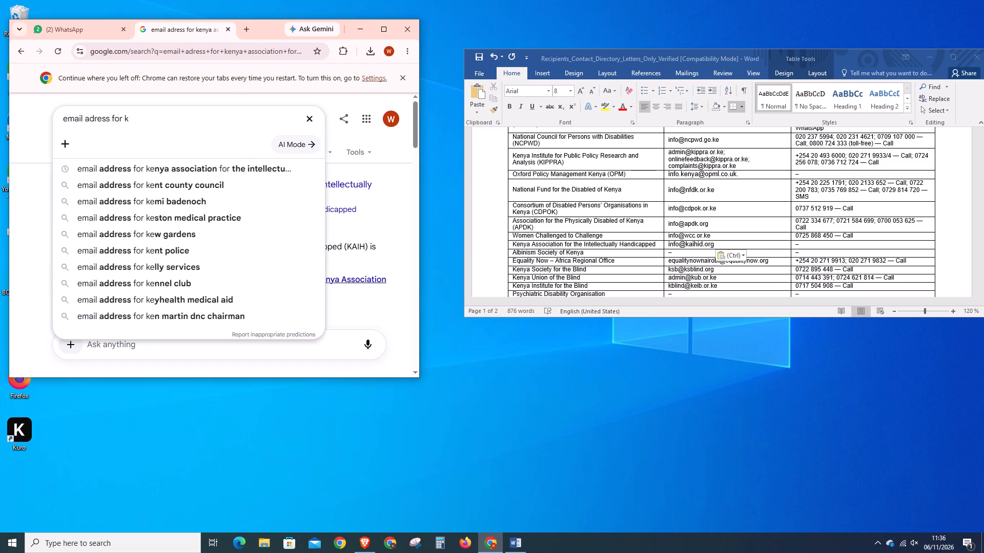
{"action": "key", "text": "BackSpace"}
{"action": "type", "text": "albinism society"}
{"action": "key", "text": "space"}
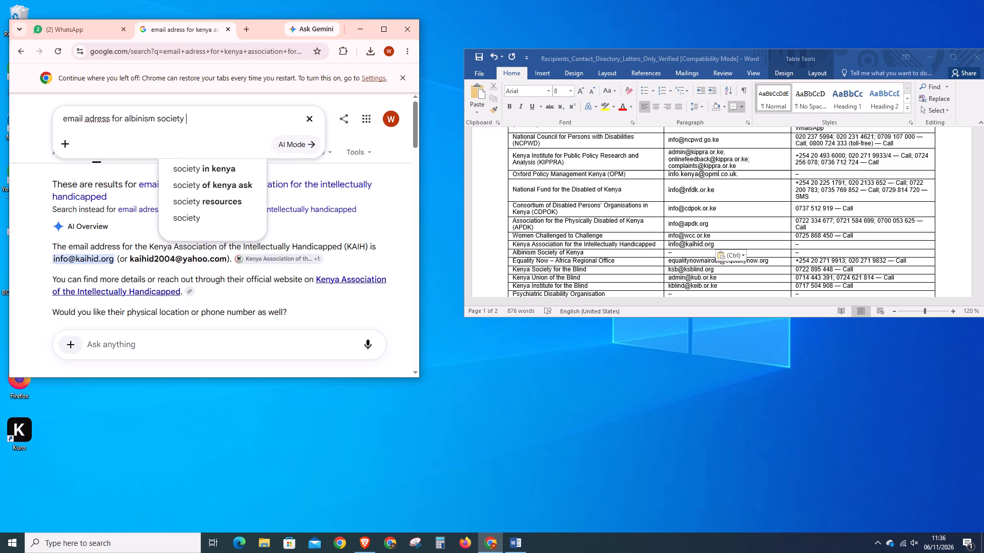
{"action": "type", "text": "of kenya"}
{"action": "key", "text": "Return"}
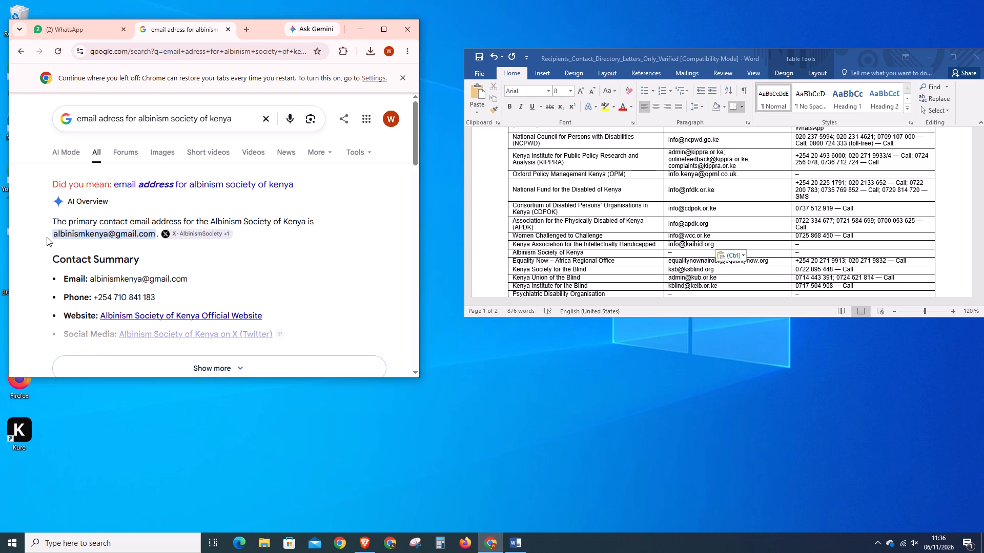
{"action": "left_click_drag", "start_coordinate": [52, 236], "coordinate": [141, 240]}
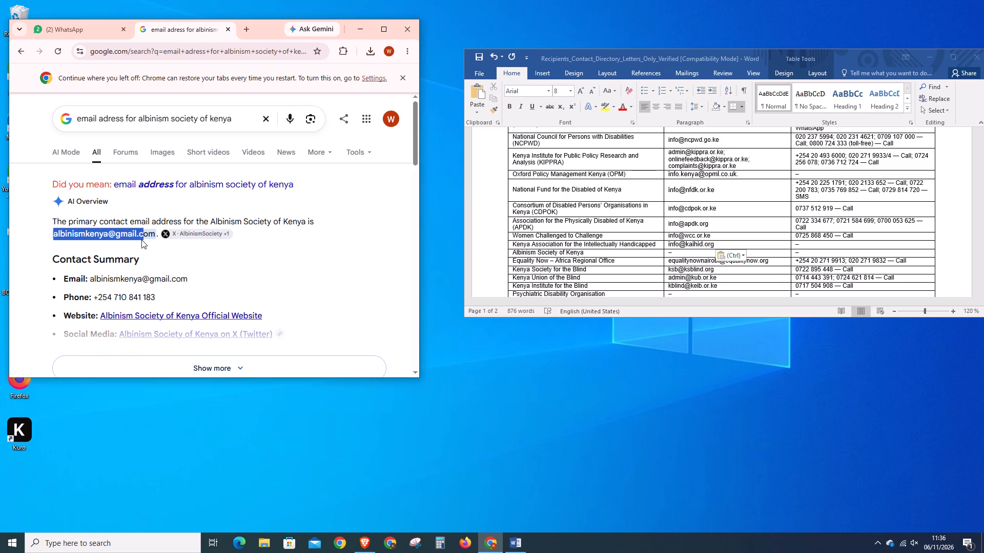
{"action": "left_click_drag", "start_coordinate": [141, 240], "coordinate": [155, 239]}
{"action": "right_click", "coordinate": [149, 237]}
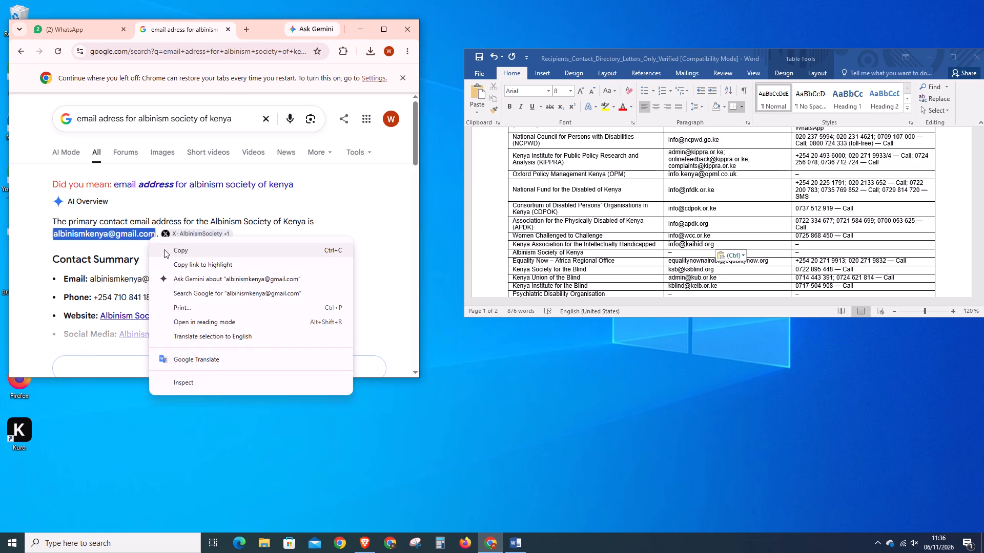
{"action": "left_click", "coordinate": [174, 252]}
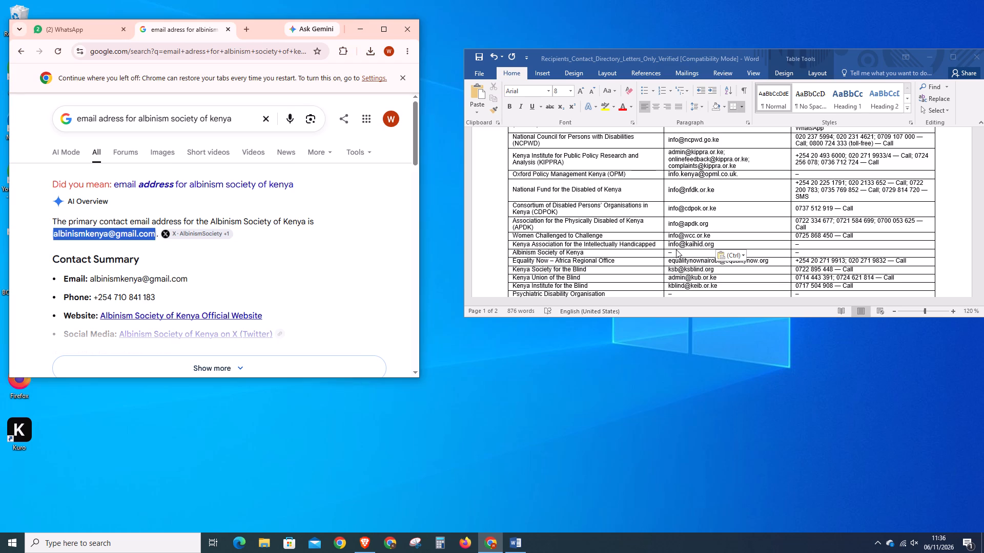
{"action": "left_click", "coordinate": [674, 249]}
{"action": "left_click", "coordinate": [673, 252]}
{"action": "key", "text": "BackSpace"}
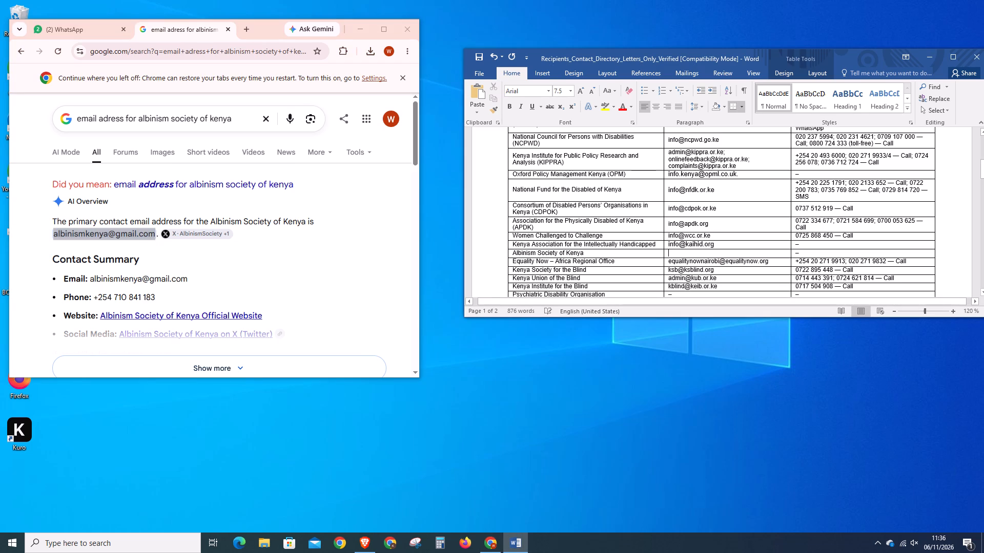
Paste the copied email address as text only into the Albinism Society of Kenya row of the directory.
{"action": "right_click", "coordinate": [669, 251]}
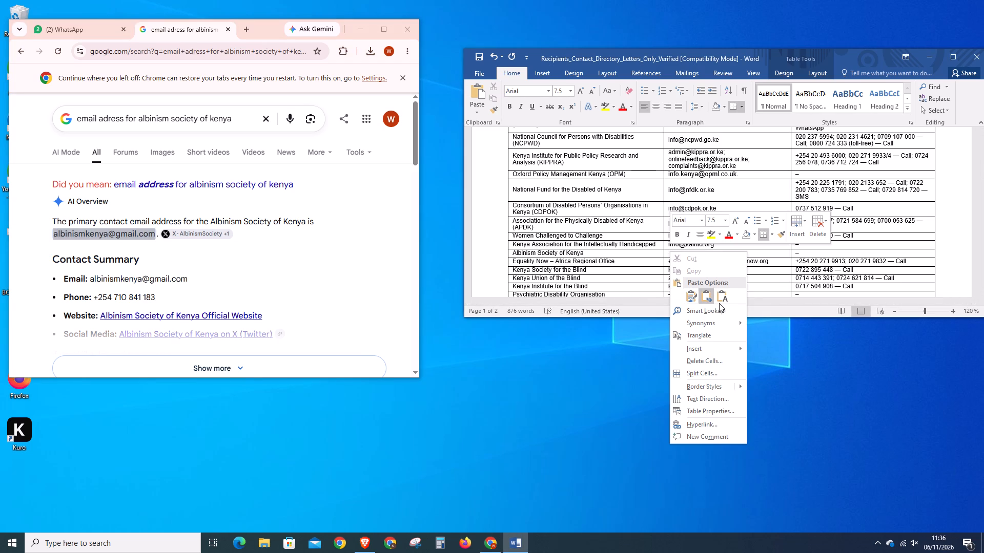
{"action": "left_click", "coordinate": [722, 301]}
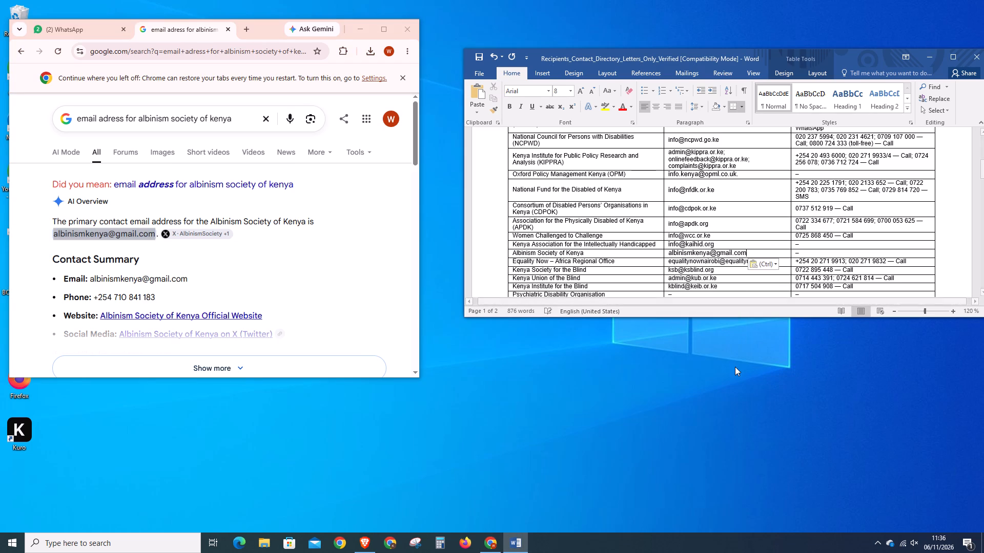
Expand the AI overview for the Albinism Society of Kenya and examine its contact details and the web results.
{"action": "scroll", "coordinate": [240, 286], "scroll_direction": "down", "scroll_amount": 1}
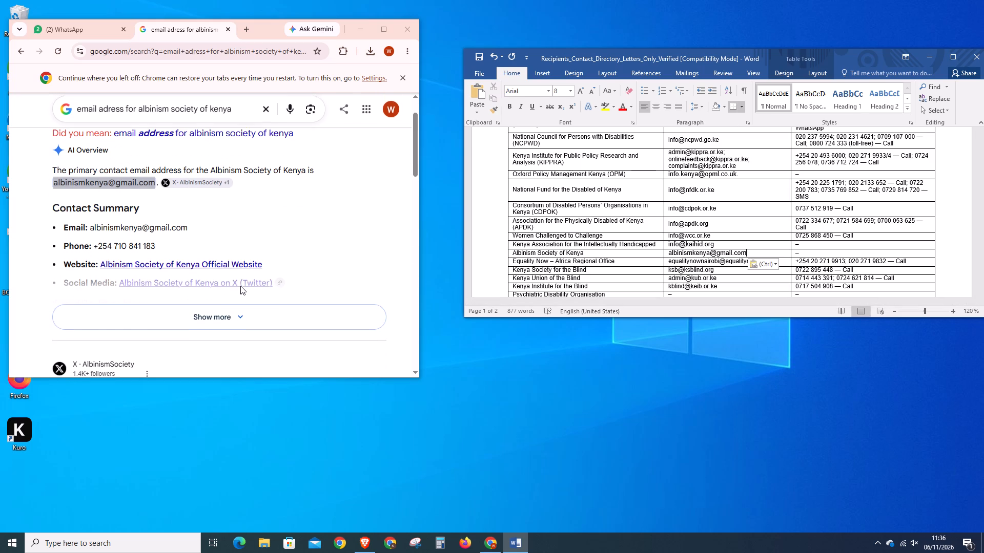
{"action": "left_click", "coordinate": [235, 315]}
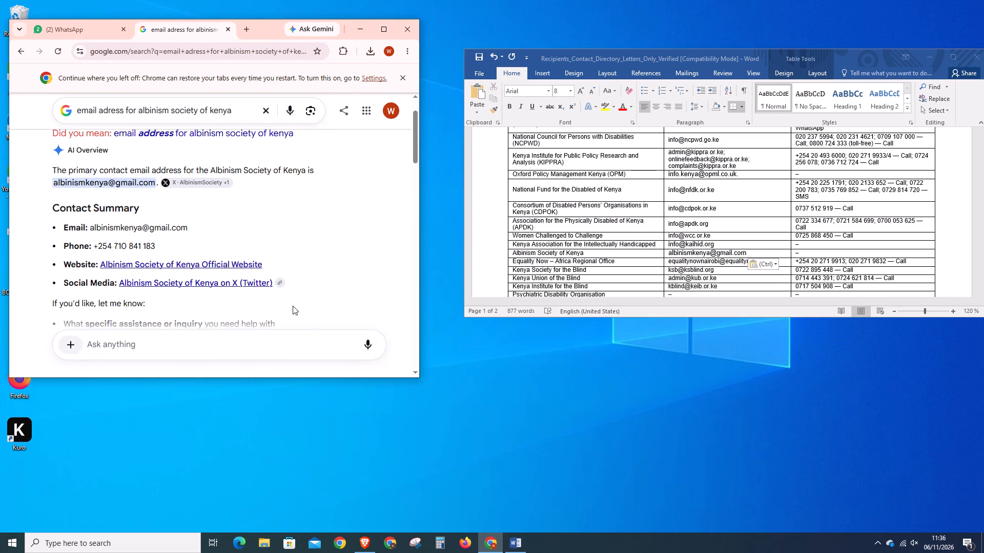
{"action": "scroll", "coordinate": [293, 306], "scroll_direction": "down", "scroll_amount": 8}
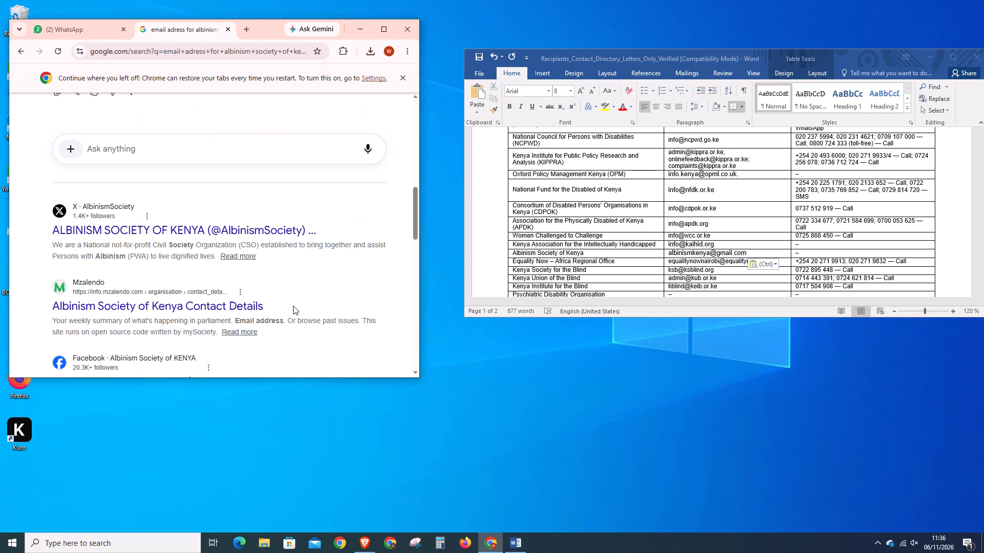
{"action": "scroll", "coordinate": [293, 306], "scroll_direction": "up", "scroll_amount": 9}
{"action": "scroll", "coordinate": [263, 215], "scroll_direction": "up", "scroll_amount": 4}
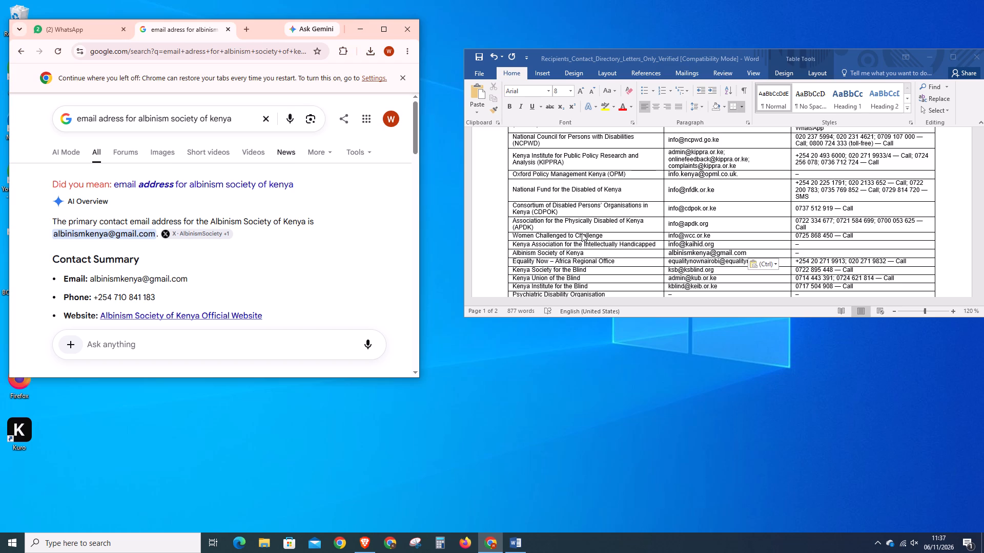
Find the next organisation lacking an email in the directory and start erasing the Albinism Society of Kenya's name from the search query.
{"action": "scroll", "coordinate": [686, 233], "scroll_direction": "down", "scroll_amount": 2}
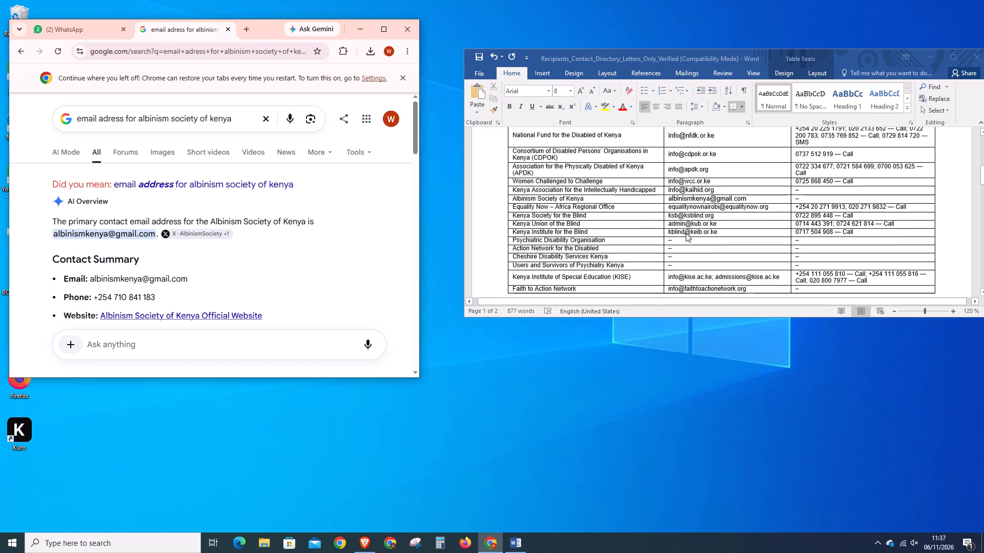
{"action": "left_click", "coordinate": [232, 120]}
{"action": "key", "text": "BackSpace"}
{"action": "key", "text": "BackSpace"}
{"action": "key", "text": "BackSpace"}
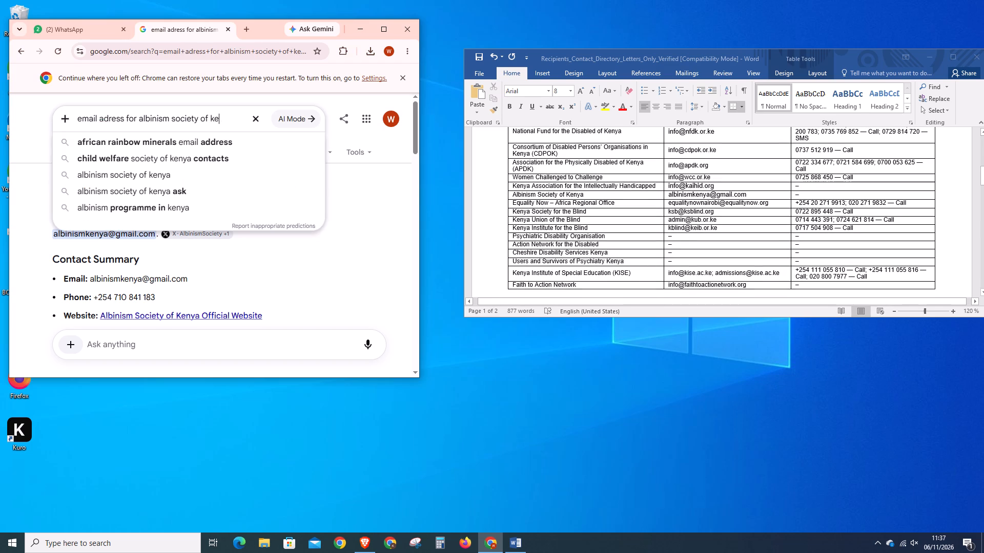
Replace the Albinism Society of Kenya in the web query with the Psychiatric Disability Organisation to search for its email address.
{"action": "key", "text": "BackSpace"}
{"action": "key", "text": "BackSpace"}
{"action": "key", "text": "BackSpace"}
{"action": "key", "text": "BackSpace"}
{"action": "key", "text": "BackSpace"}
{"action": "key", "text": "BackSpace"}
{"action": "key", "text": "BackSpace"}
{"action": "key", "text": "BackSpace"}
{"action": "key", "text": "BackSpace"}
{"action": "key", "text": "BackSpace"}
{"action": "key", "text": "BackSpace"}
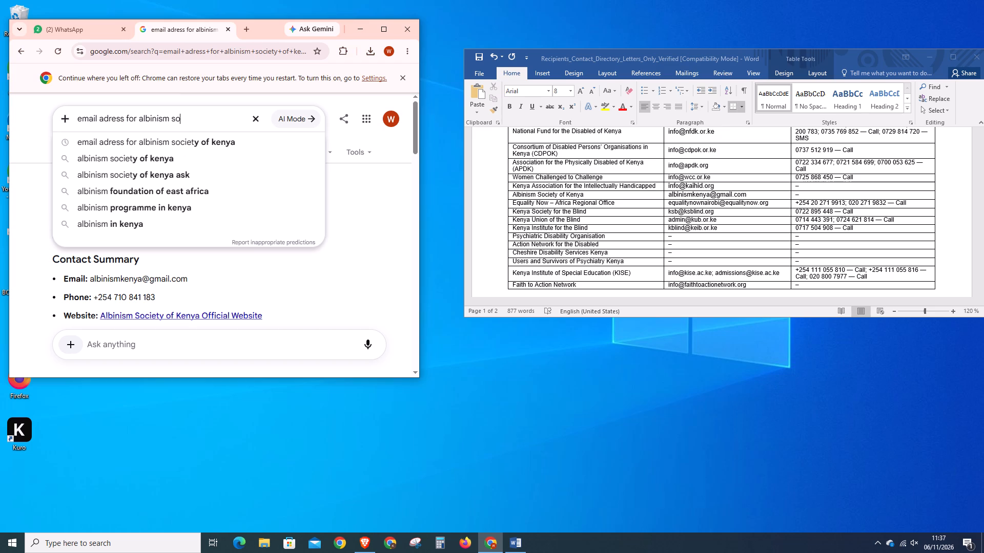
{"action": "key", "text": "BackSpace"}
{"action": "key", "text": "BackSpace"}
{"action": "key", "text": "BackSpace"}
{"action": "key", "text": "BackSpace"}
{"action": "key", "text": "BackSpace"}
{"action": "key", "text": "BackSpace"}
{"action": "key", "text": "BackSpace"}
{"action": "key", "text": "BackSpace"}
{"action": "key", "text": "BackSpace"}
{"action": "key", "text": "BackSpace"}
{"action": "key", "text": "BackSpace"}
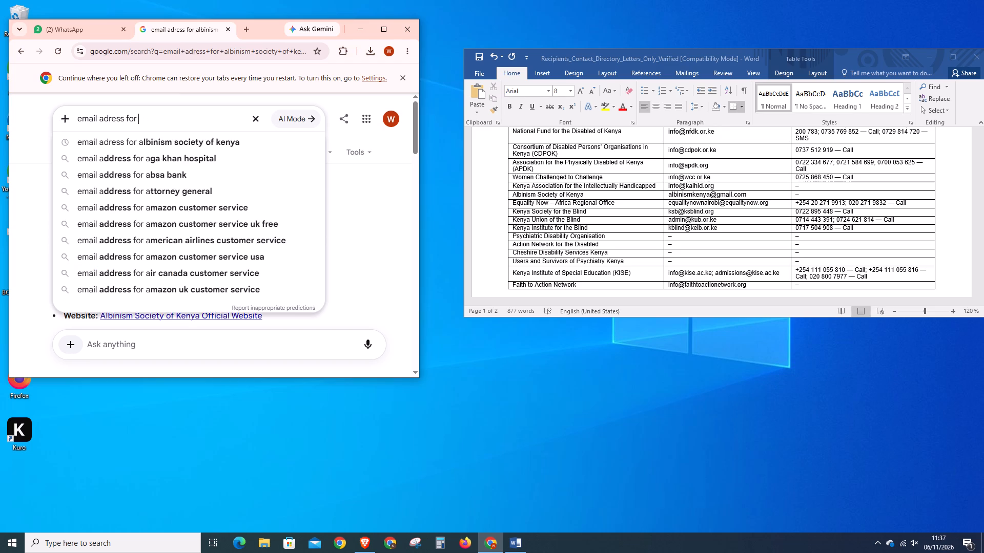
{"action": "key", "text": "p"}
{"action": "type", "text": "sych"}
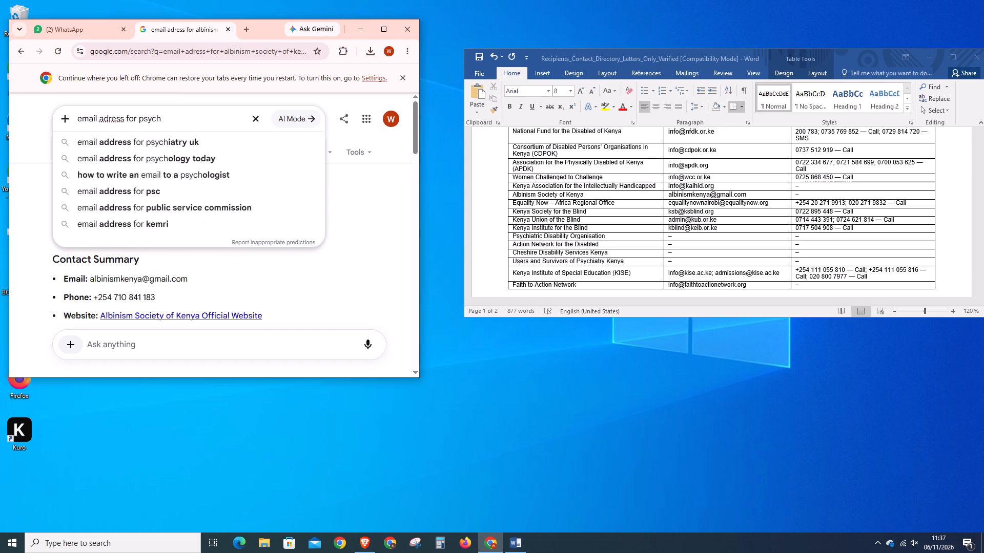
Complete the query as "email adress for psychiatric disability organisation" and run the web search.
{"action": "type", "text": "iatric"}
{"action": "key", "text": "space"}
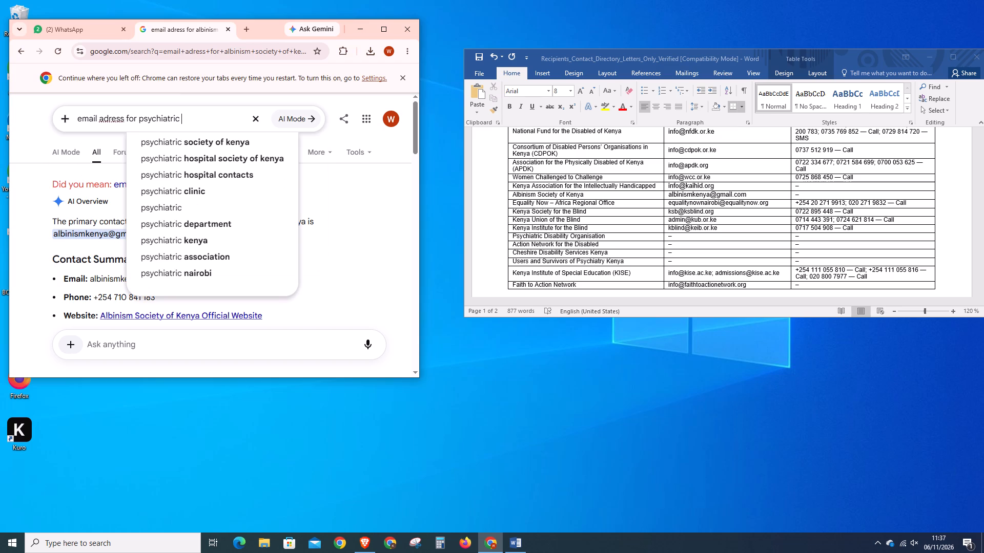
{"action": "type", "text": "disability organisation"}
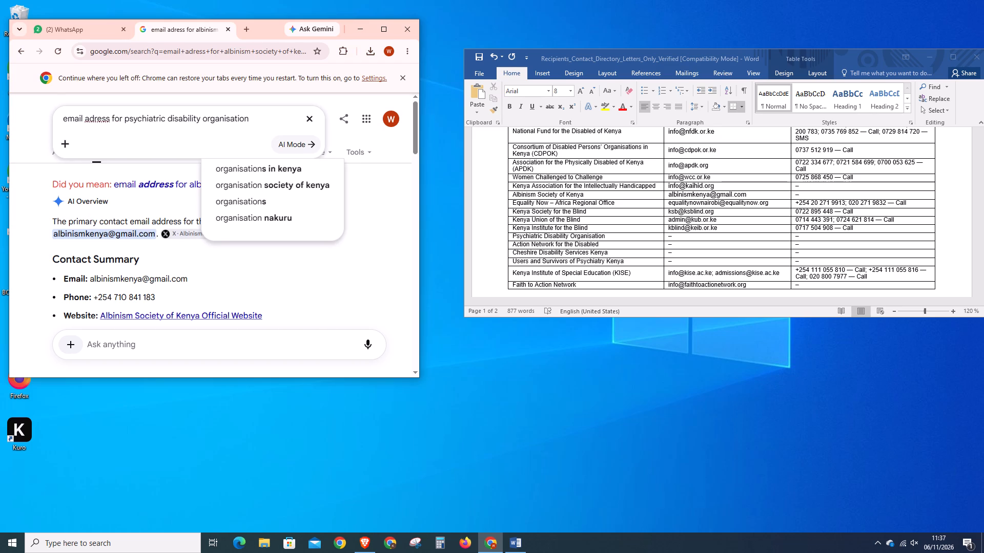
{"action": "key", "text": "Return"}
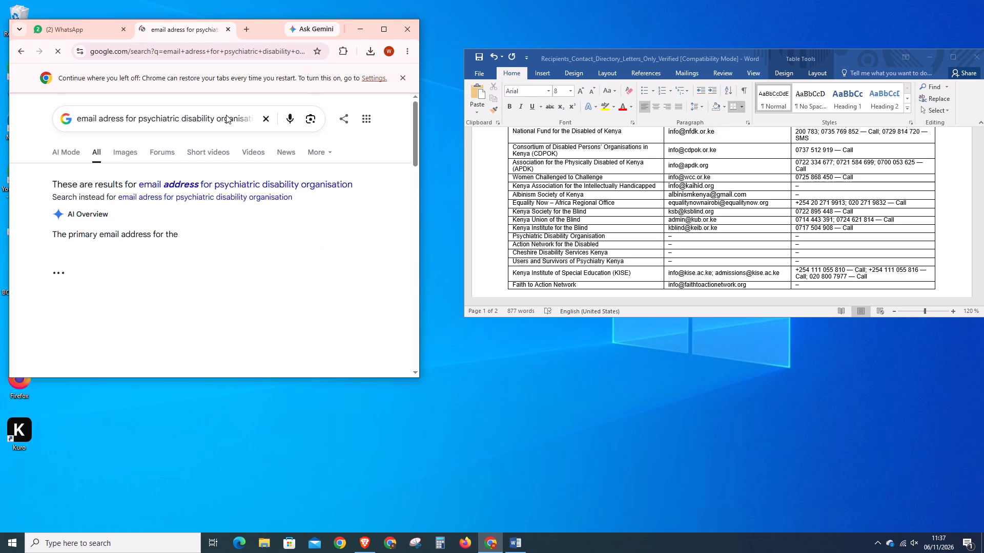
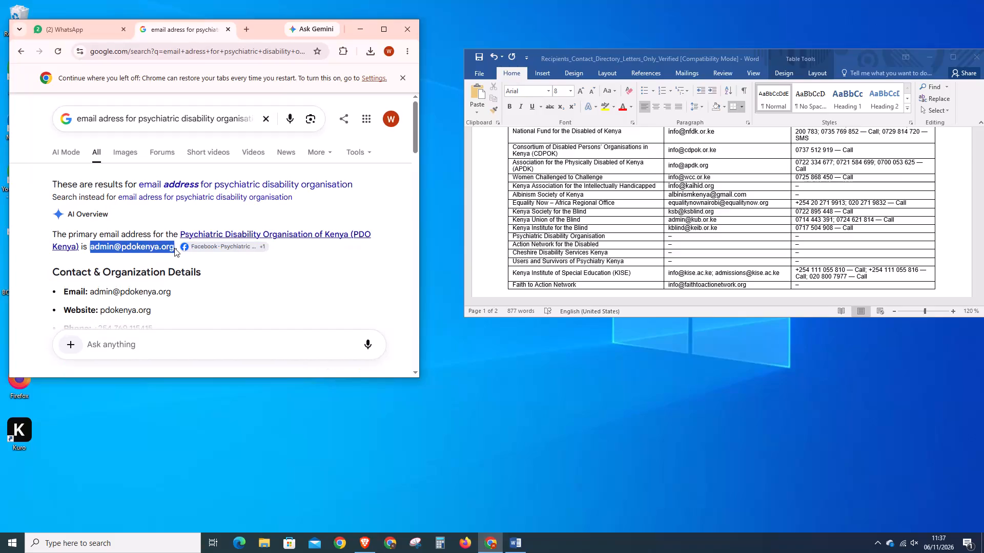
{"action": "right_click", "coordinate": [161, 244]}
{"action": "left_click", "coordinate": [187, 260]}
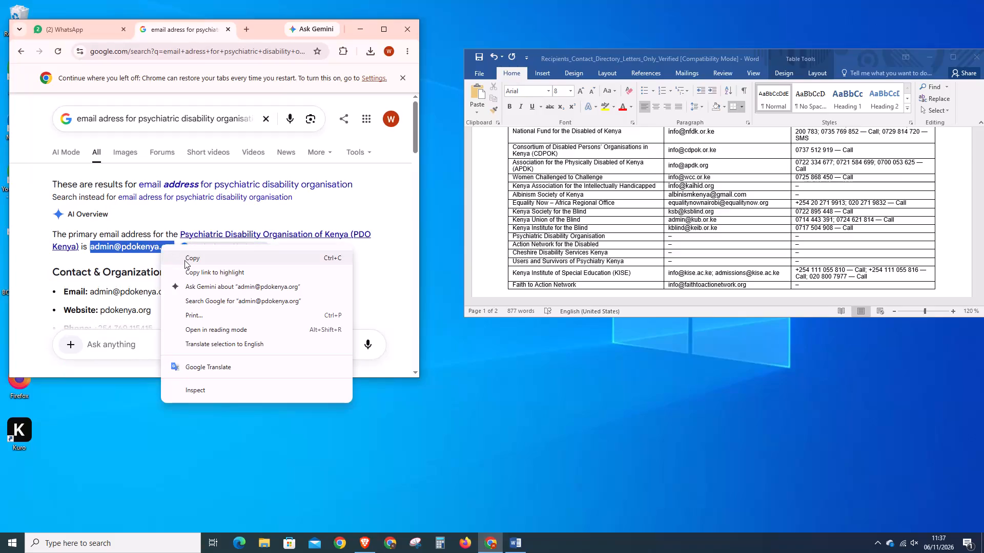
{"action": "double_click", "coordinate": [679, 235]}
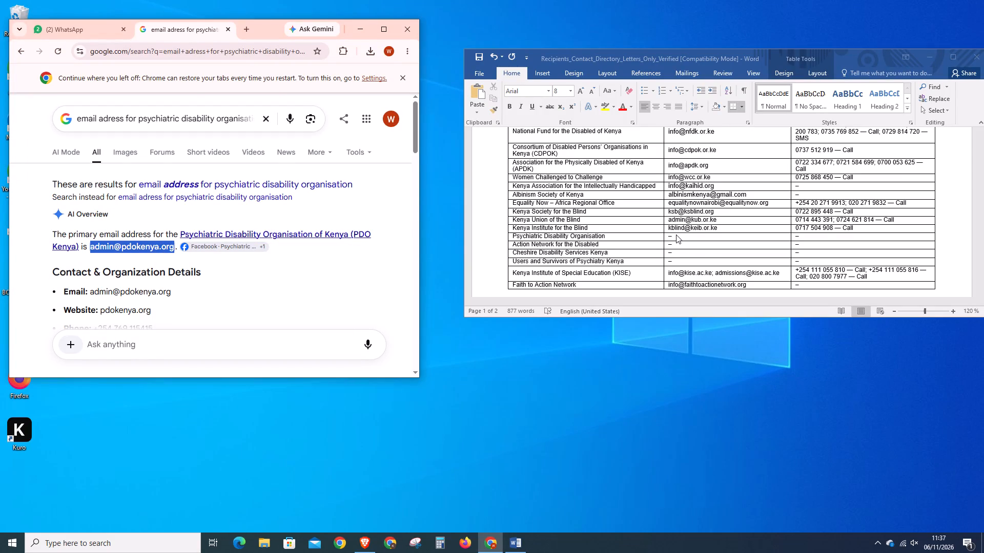
{"action": "key", "text": "BackSpace"}
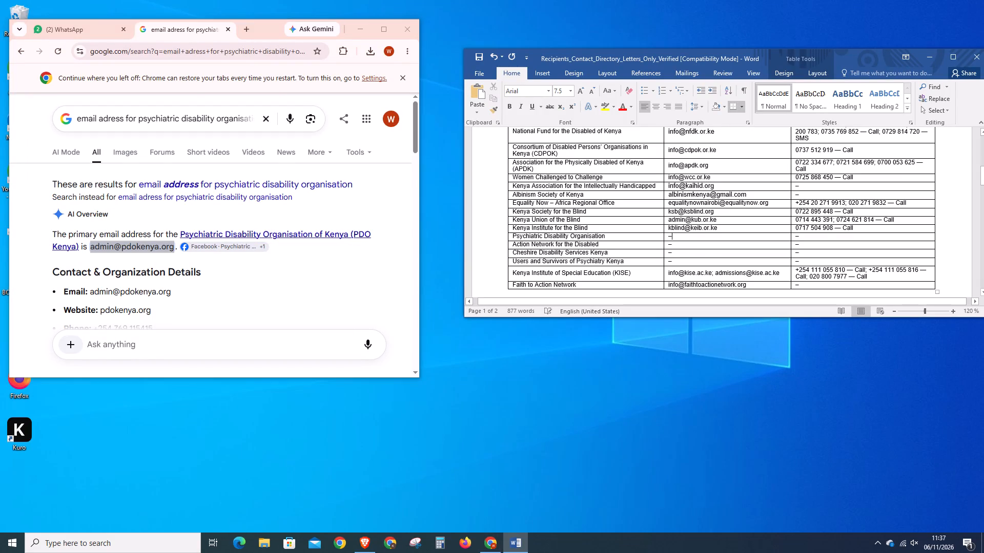
{"action": "key", "text": "BackSpace"}
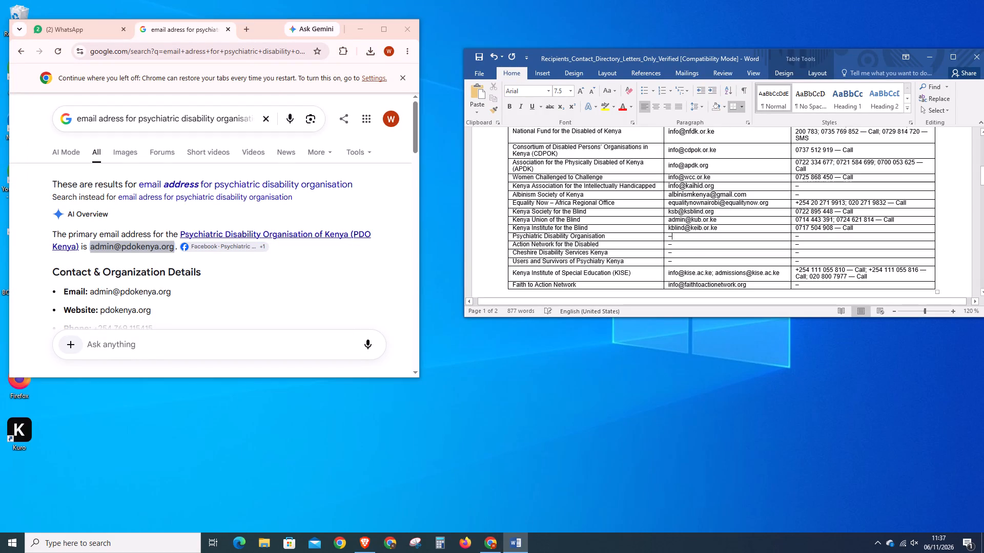
{"action": "right_click", "coordinate": [670, 236]}
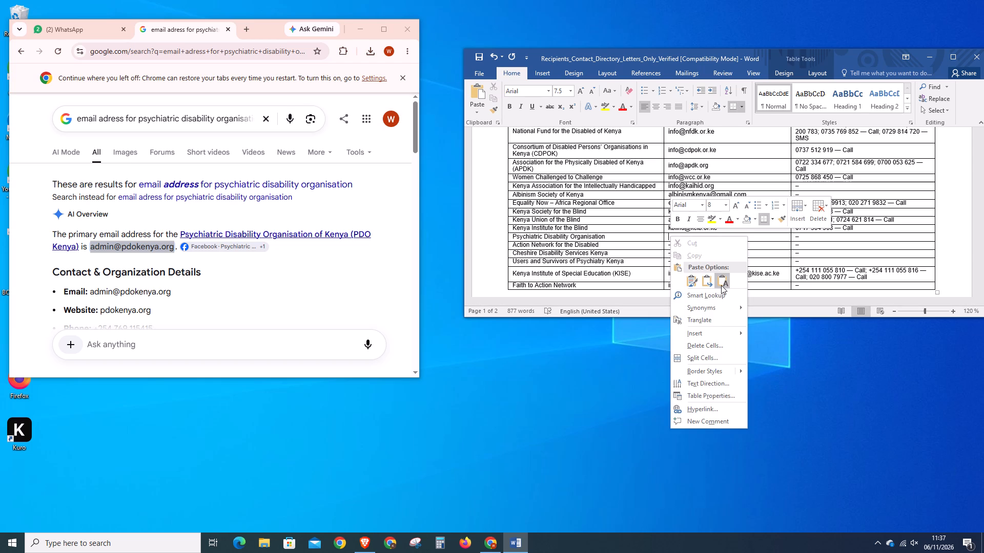
{"action": "left_click", "coordinate": [724, 284]}
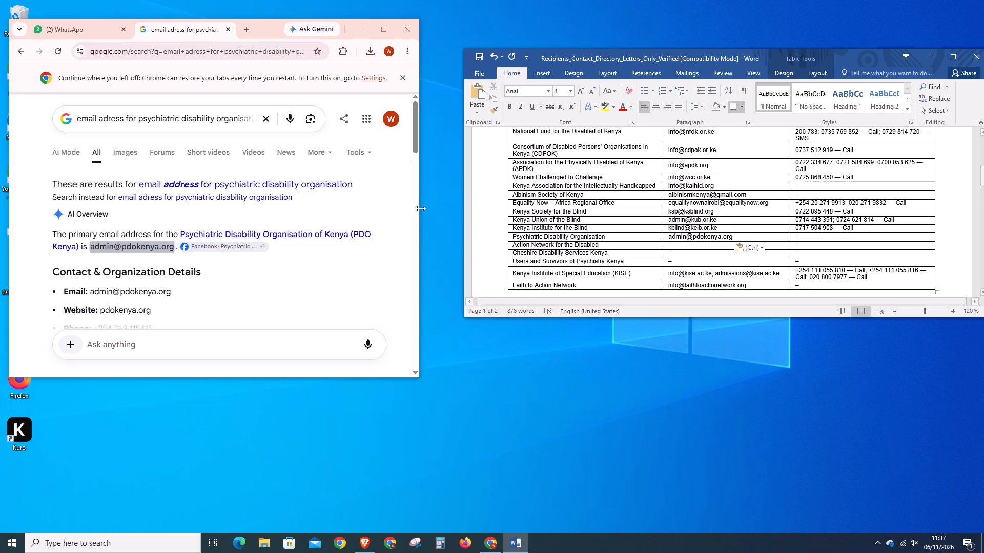
Replace the previous web query with a search for the email address of the Action Network for the Disabled.
{"action": "left_click", "coordinate": [255, 118]}
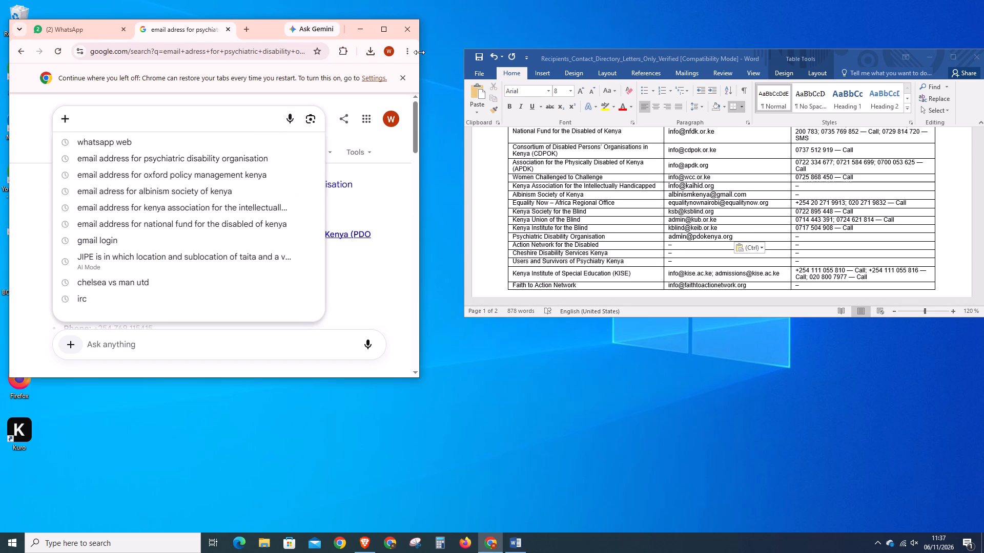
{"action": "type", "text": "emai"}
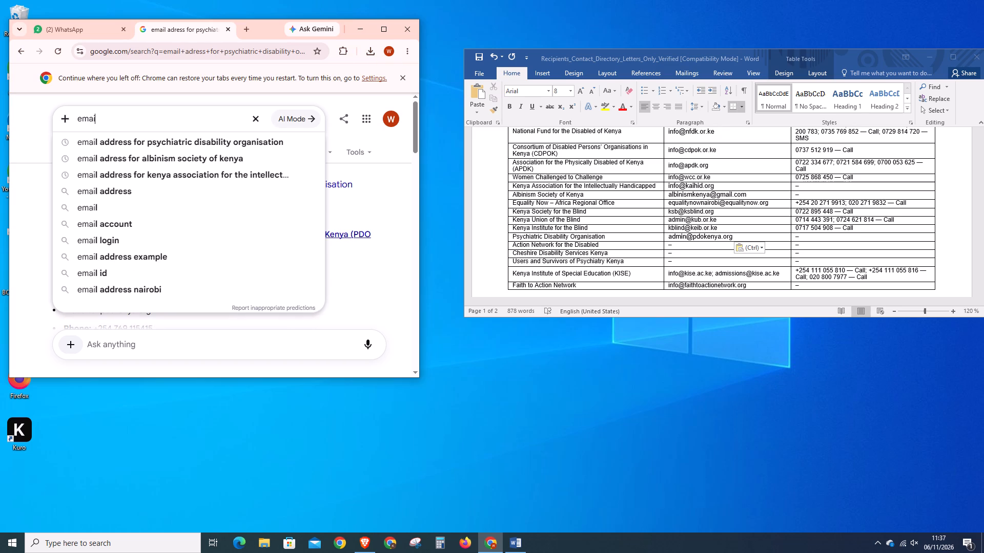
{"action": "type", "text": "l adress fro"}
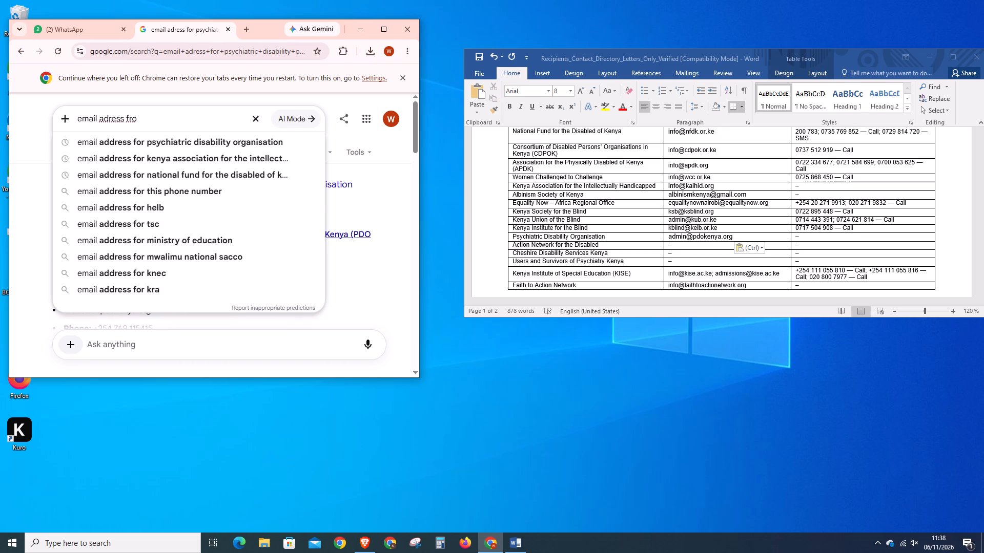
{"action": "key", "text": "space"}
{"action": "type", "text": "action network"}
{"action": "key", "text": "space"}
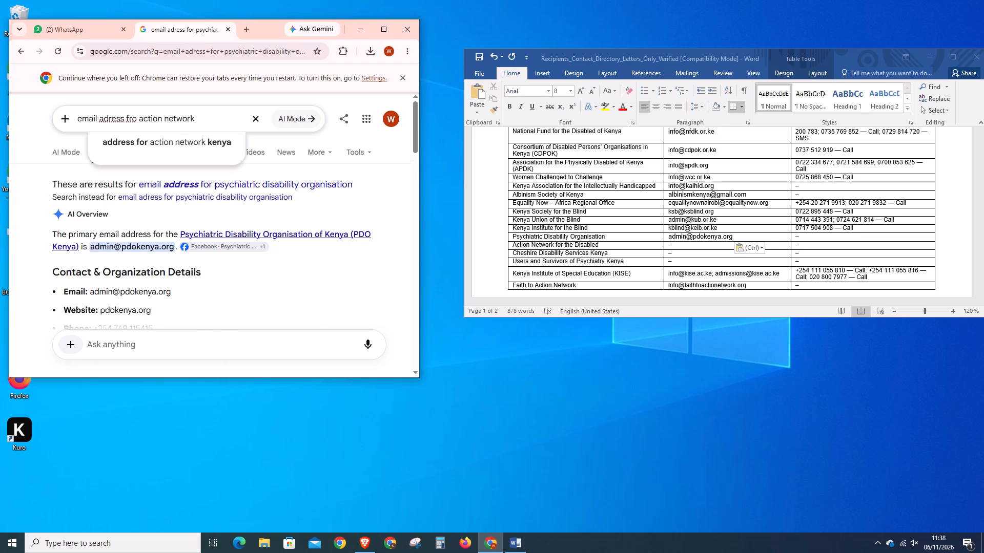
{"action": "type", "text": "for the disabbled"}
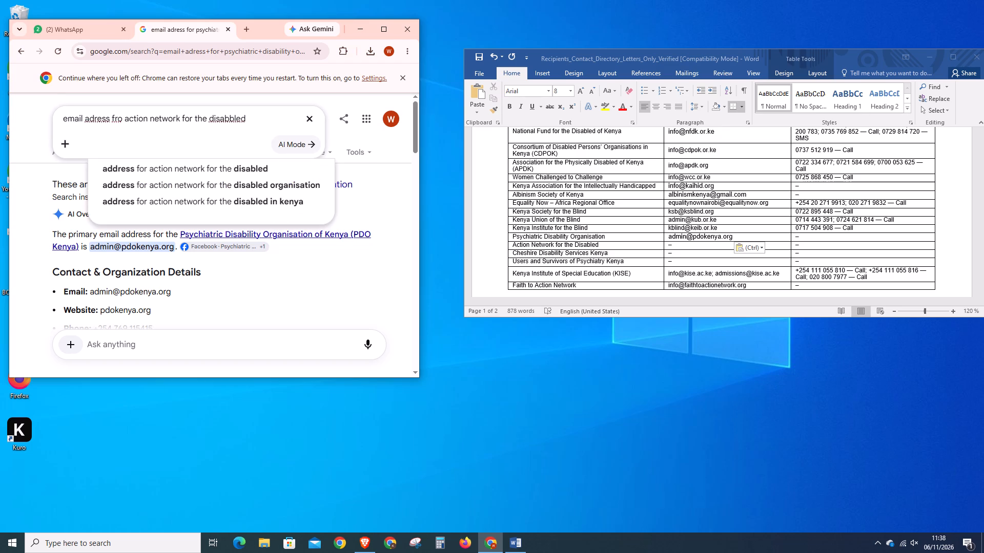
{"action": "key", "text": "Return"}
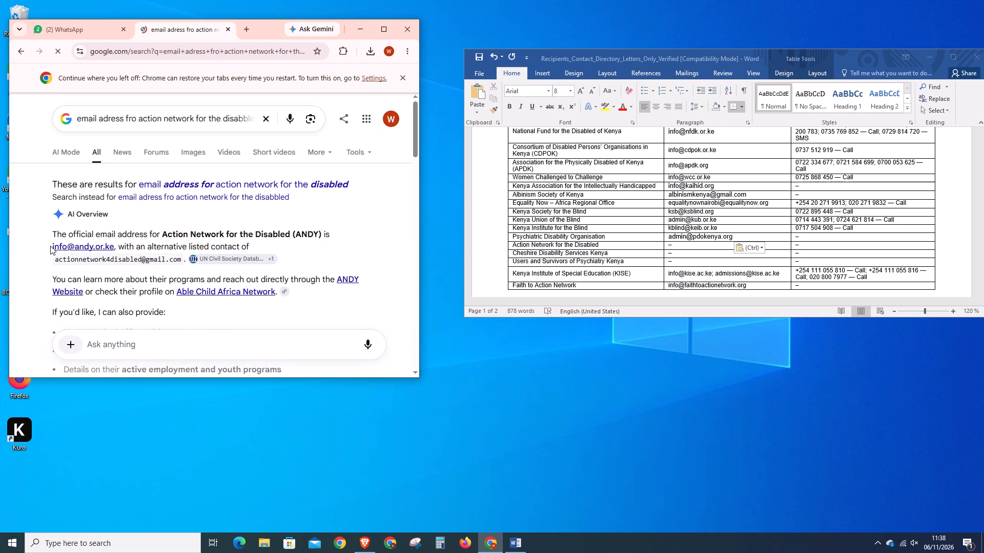
Copy the official email address of Action Network for the Disabled and paste it as text only over the dash in its Word row.
{"action": "left_click_drag", "start_coordinate": [52, 247], "coordinate": [108, 248]}
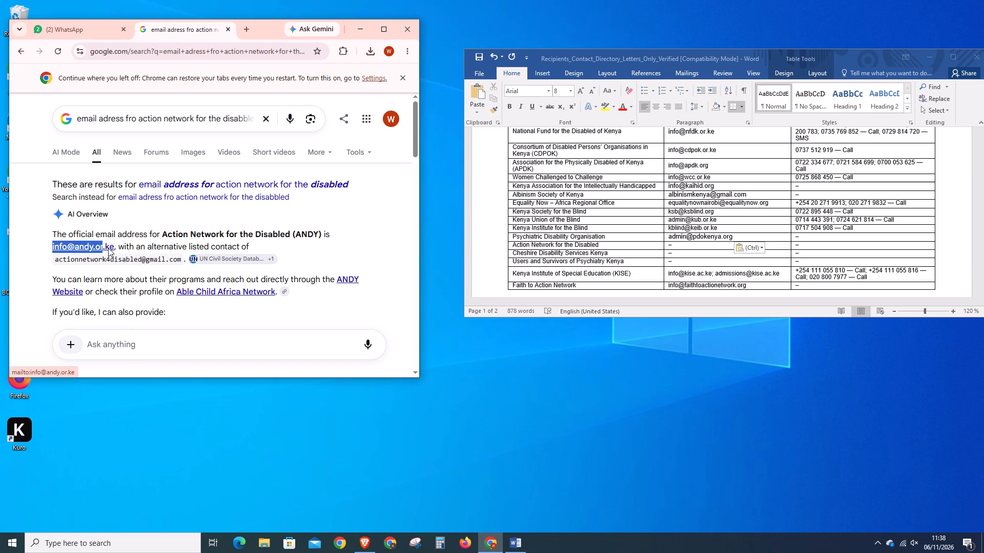
{"action": "left_click_drag", "start_coordinate": [108, 248], "coordinate": [112, 246]}
{"action": "right_click", "coordinate": [112, 246]}
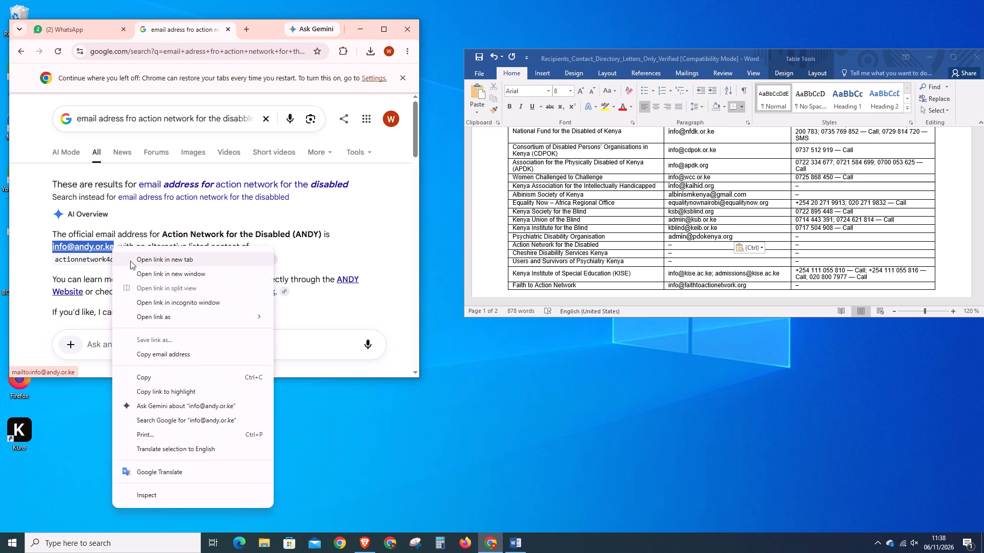
{"action": "left_click", "coordinate": [179, 377]}
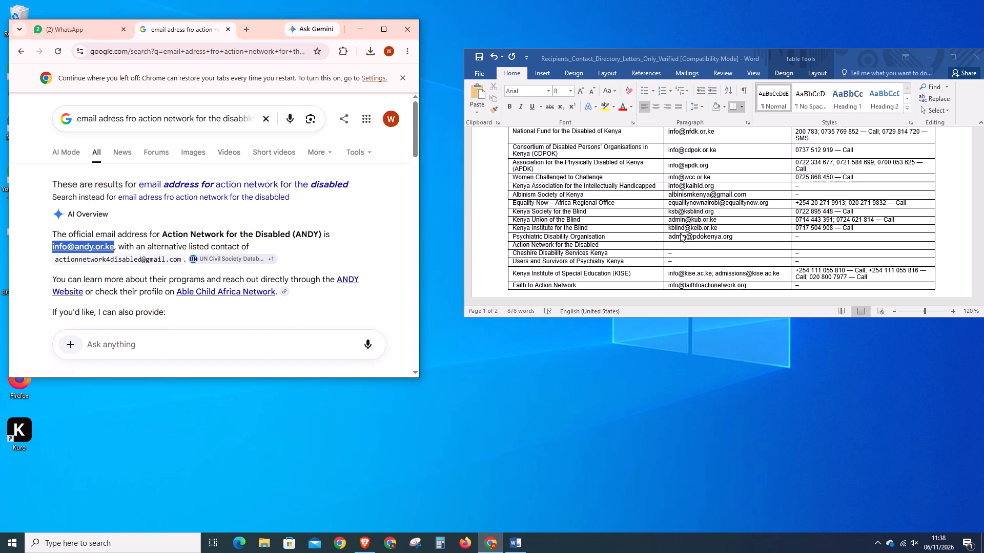
{"action": "left_click", "coordinate": [674, 240]}
{"action": "left_click", "coordinate": [673, 247]}
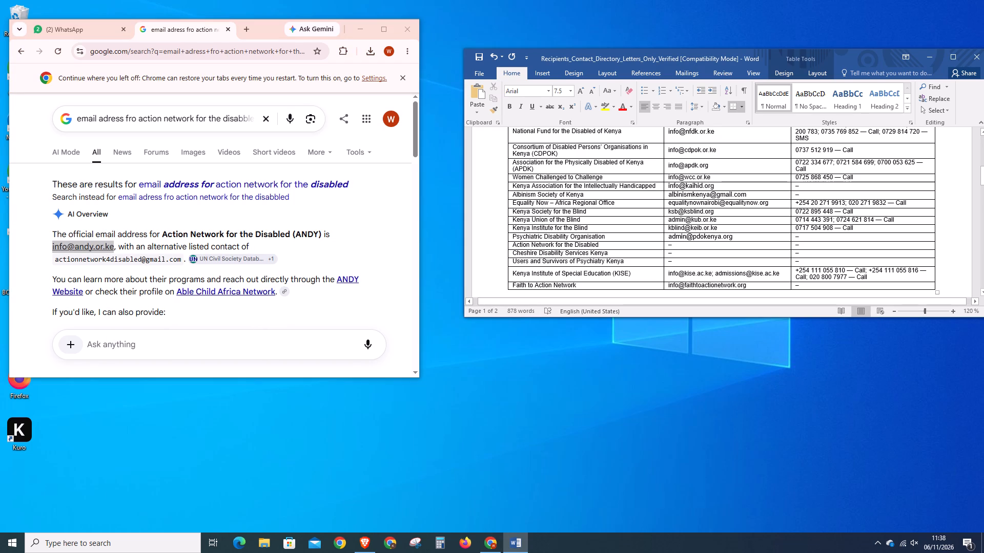
{"action": "key", "text": "BackSpace"}
{"action": "right_click", "coordinate": [668, 244]}
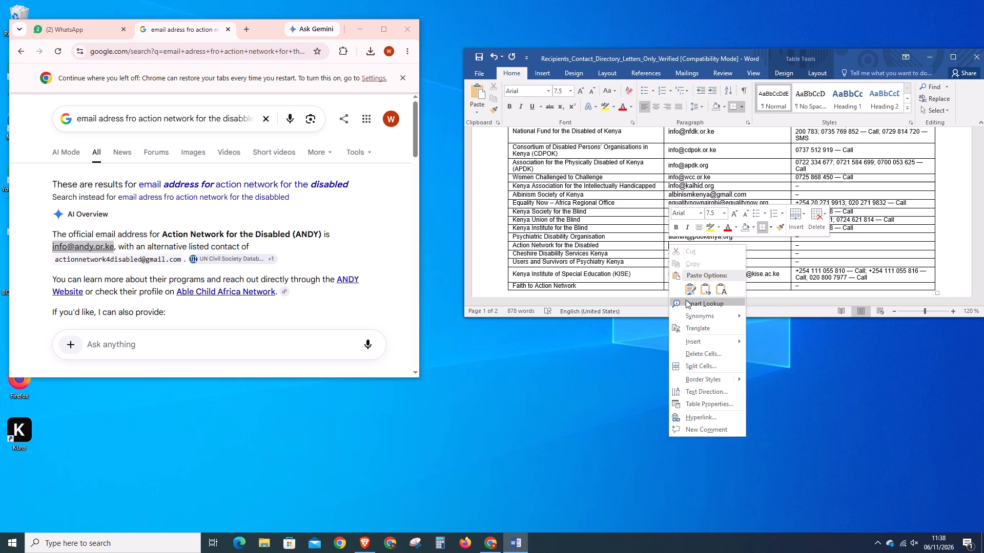
{"action": "left_click", "coordinate": [722, 289]}
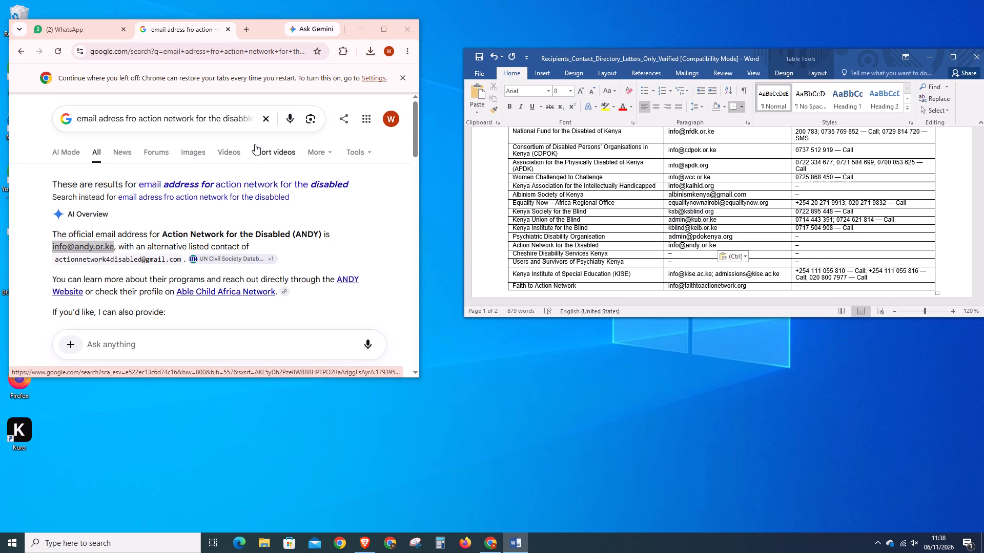
Replace the Action Network for the Disabled in the web query with Cheshire Disability Services to search for its email address.
{"action": "left_click", "coordinate": [250, 120]}
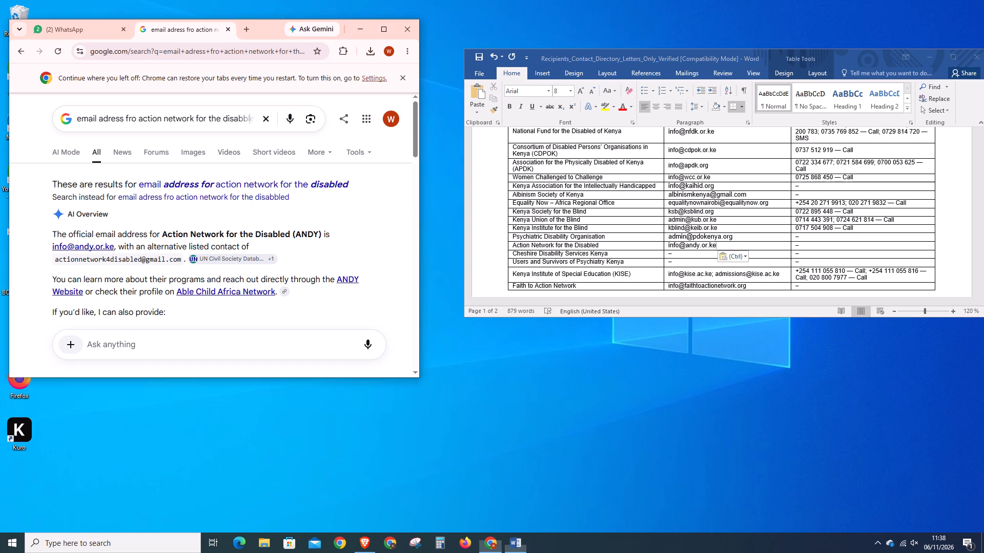
{"action": "left_click", "coordinate": [252, 119]}
{"action": "key", "text": "BackSpace"}
{"action": "key", "text": "BackSpace"}
{"action": "key", "text": "BackSpace"}
{"action": "key", "text": "BackSpace"}
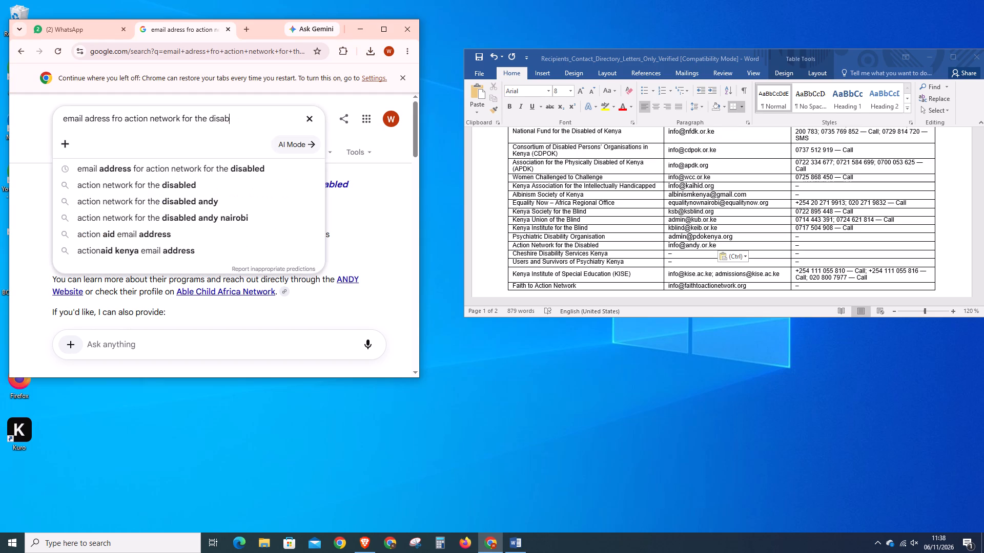
{"action": "key", "text": "BackSpace"}
{"action": "key", "text": "BackSpace"}
{"action": "key", "text": "BackSpace"}
{"action": "key", "text": "BackSpace"}
{"action": "key", "text": "BackSpace"}
{"action": "key", "text": "BackSpace"}
{"action": "key", "text": "BackSpace"}
{"action": "key", "text": "BackSpace"}
{"action": "key", "text": "BackSpace"}
{"action": "key", "text": "BackSpace"}
{"action": "key", "text": "BackSpace"}
{"action": "key", "text": "BackSpace"}
{"action": "key", "text": "BackSpace"}
{"action": "key", "text": "BackSpace"}
{"action": "key", "text": "BackSpace"}
{"action": "key", "text": "BackSpace"}
{"action": "key", "text": "BackSpace"}
{"action": "key", "text": "BackSpace"}
{"action": "key", "text": "BackSpace"}
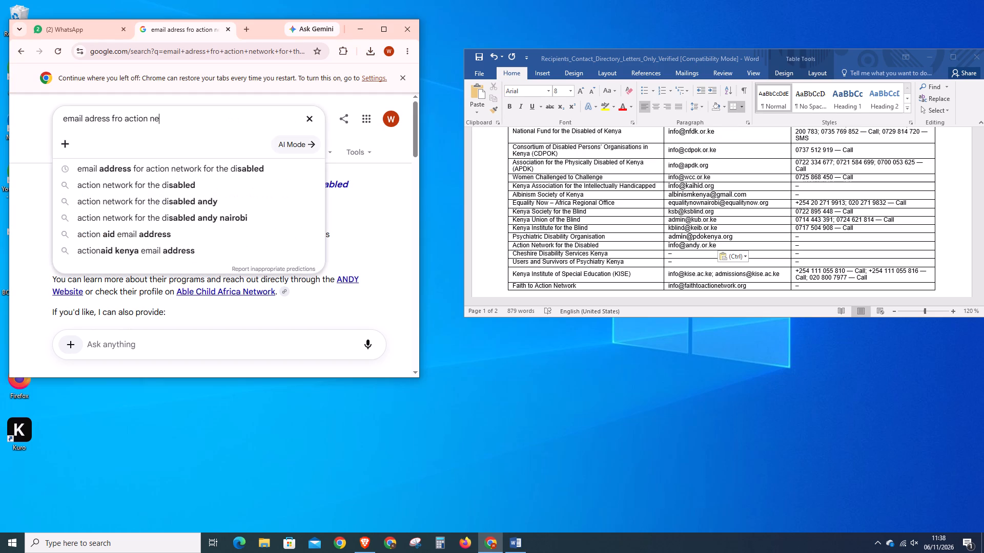
{"action": "key", "text": "BackSpace"}
{"action": "key", "text": "BackSpace"}
{"action": "key", "text": "BackSpace"}
{"action": "key", "text": "BackSpace"}
{"action": "key", "text": "BackSpace"}
{"action": "key", "text": "BackSpace"}
{"action": "key", "text": "BackSpace"}
{"action": "key", "text": "BackSpace"}
{"action": "key", "text": "BackSpace"}
{"action": "key", "text": "BackSpace"}
{"action": "key", "text": "BackSpace"}
{"action": "key", "text": "BackSpace"}
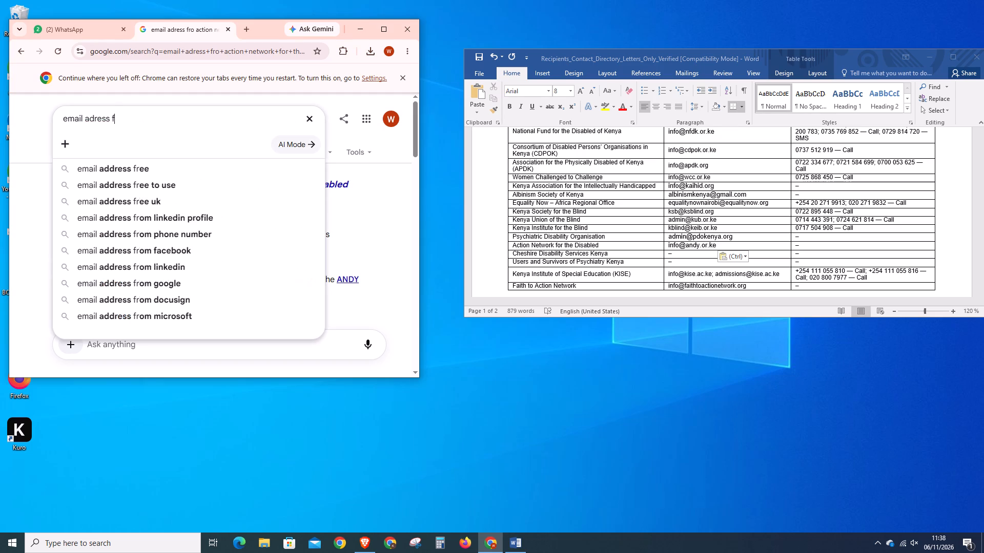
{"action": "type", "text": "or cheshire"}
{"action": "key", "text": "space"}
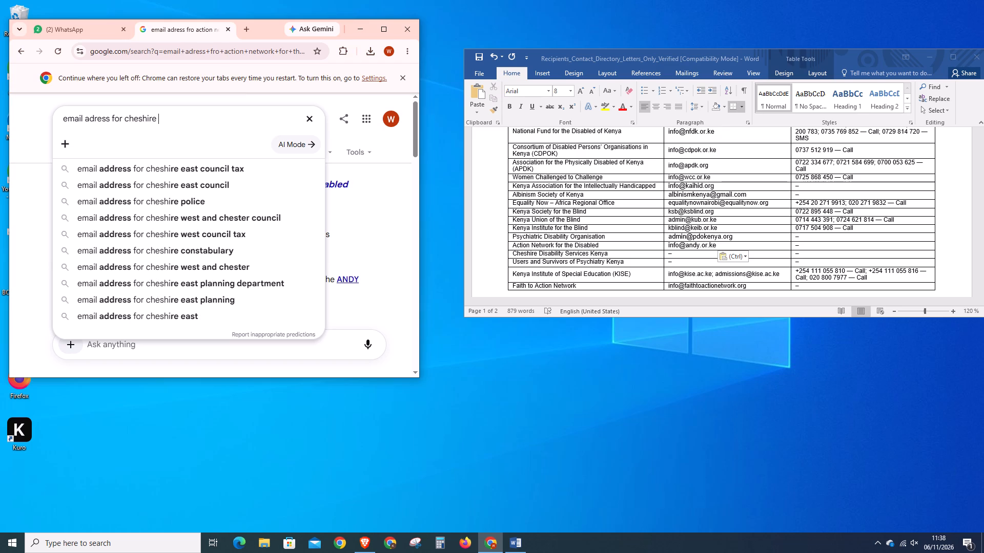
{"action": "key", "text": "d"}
Complete the query as "email adress for cheshire disability services kenya" and run the web search.
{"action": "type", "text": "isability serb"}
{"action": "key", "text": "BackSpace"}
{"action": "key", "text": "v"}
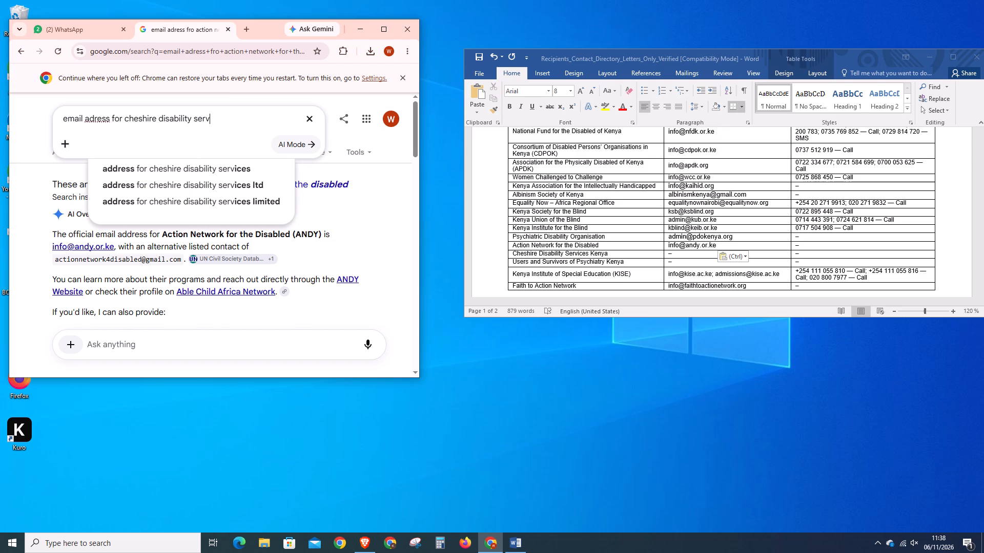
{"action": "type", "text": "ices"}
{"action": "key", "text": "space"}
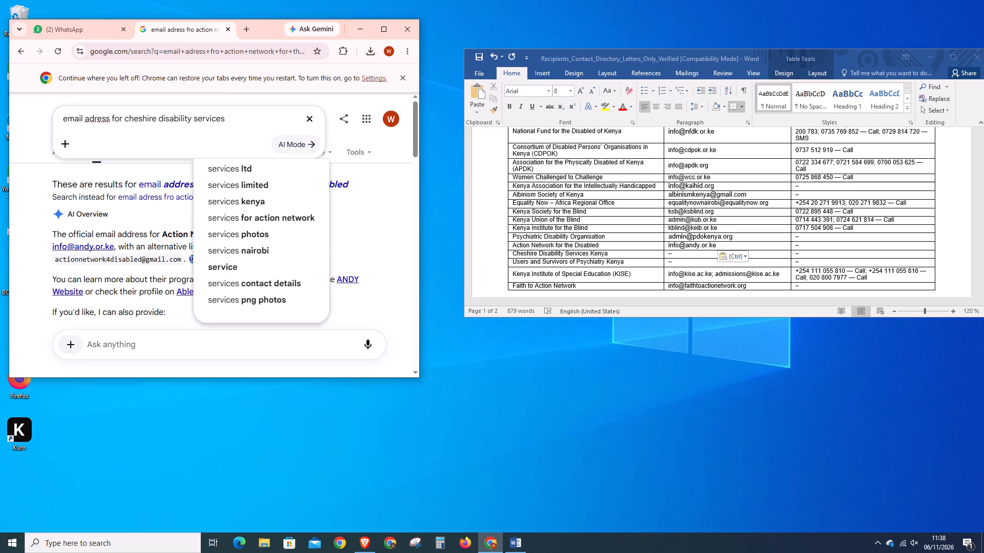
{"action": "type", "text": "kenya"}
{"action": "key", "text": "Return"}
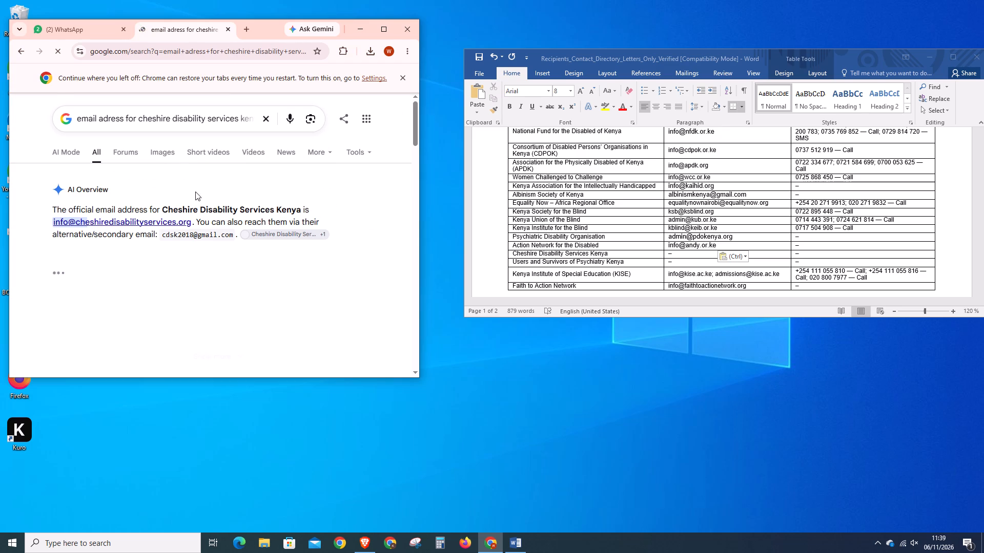
Copy the official Cheshire Disability Services Kenya email from the search overview into its Word directory row as plain text, replacing the dash.
{"action": "left_click_drag", "start_coordinate": [53, 221], "coordinate": [100, 224]}
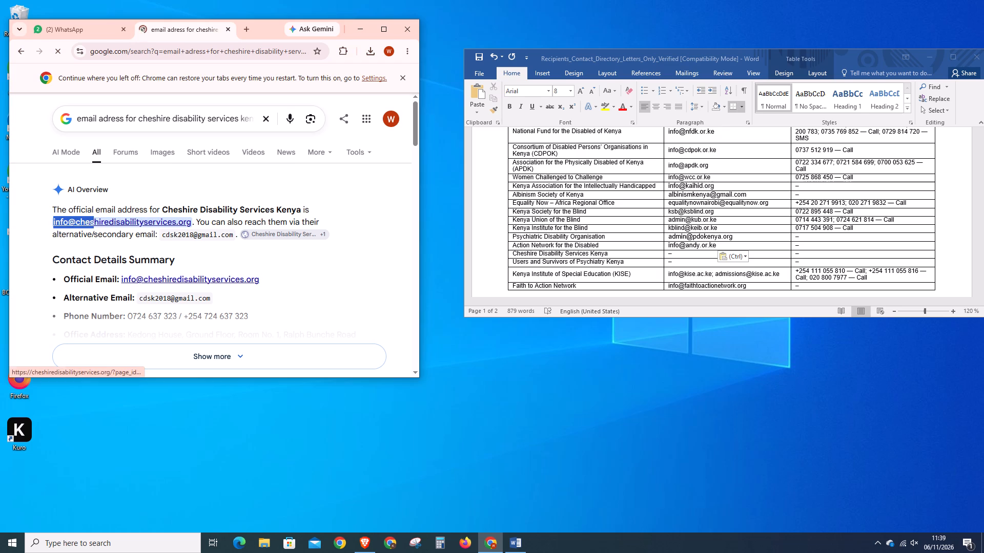
{"action": "left_click_drag", "start_coordinate": [100, 224], "coordinate": [190, 225]}
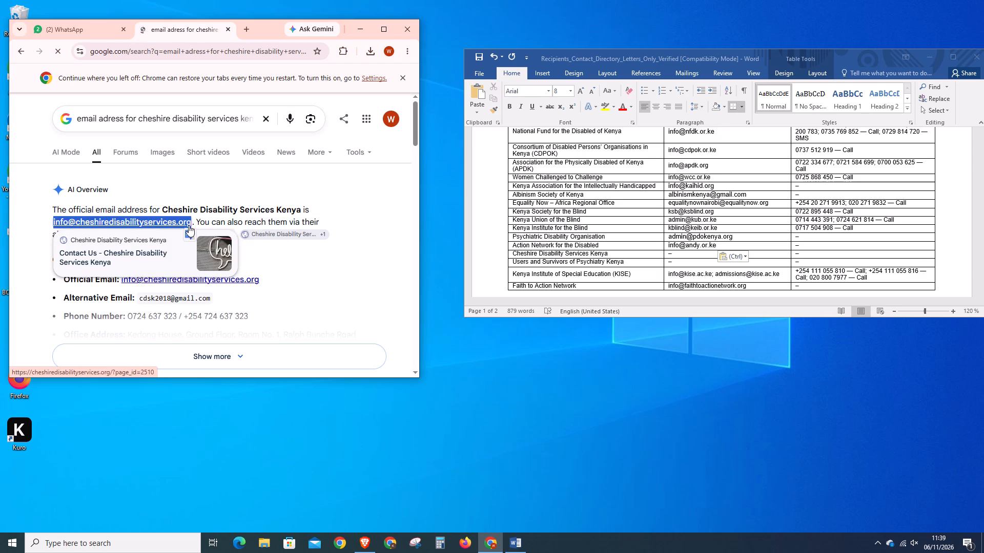
{"action": "right_click", "coordinate": [188, 225]}
{"action": "left_click", "coordinate": [220, 358]}
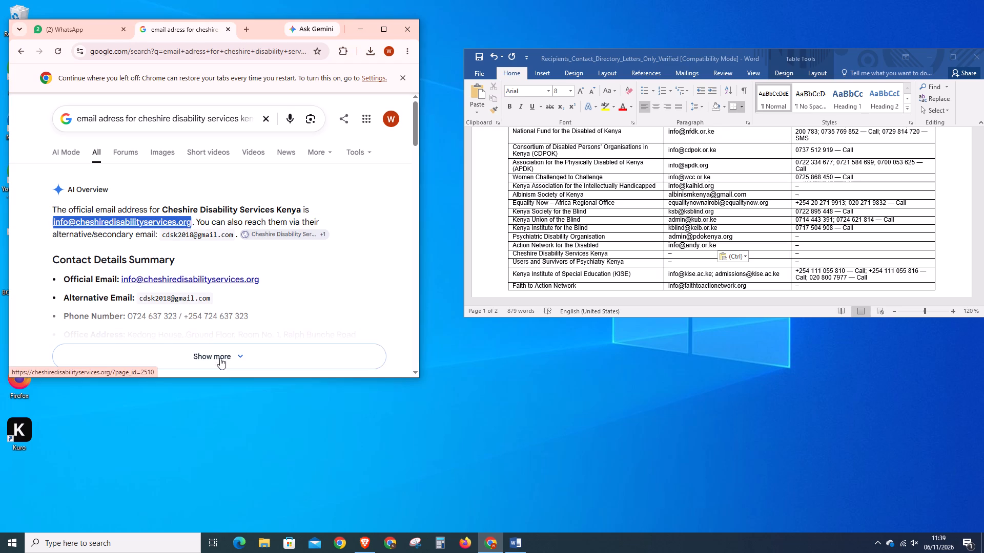
{"action": "left_click", "coordinate": [673, 253]}
{"action": "left_click", "coordinate": [673, 253]}
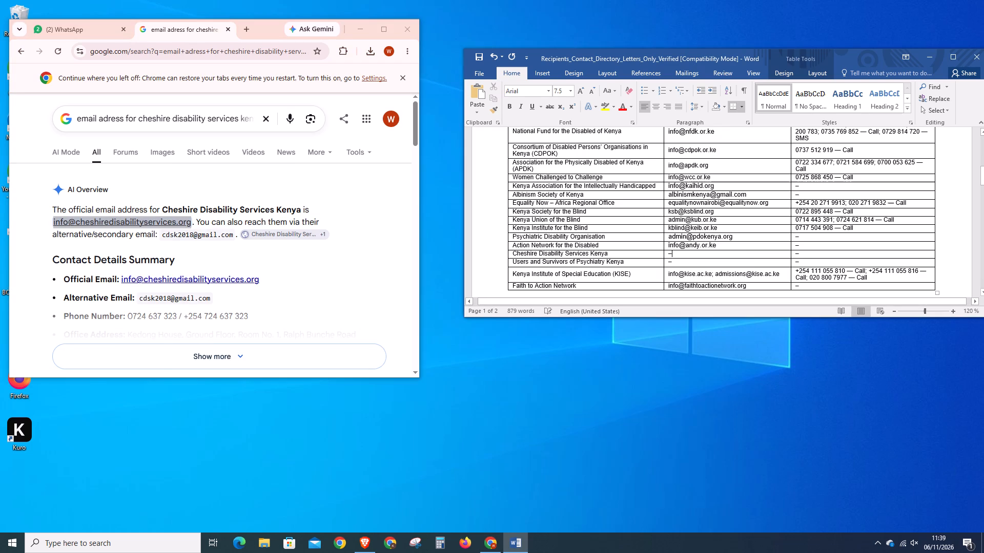
{"action": "key", "text": "BackSpace"}
{"action": "right_click", "coordinate": [671, 258]}
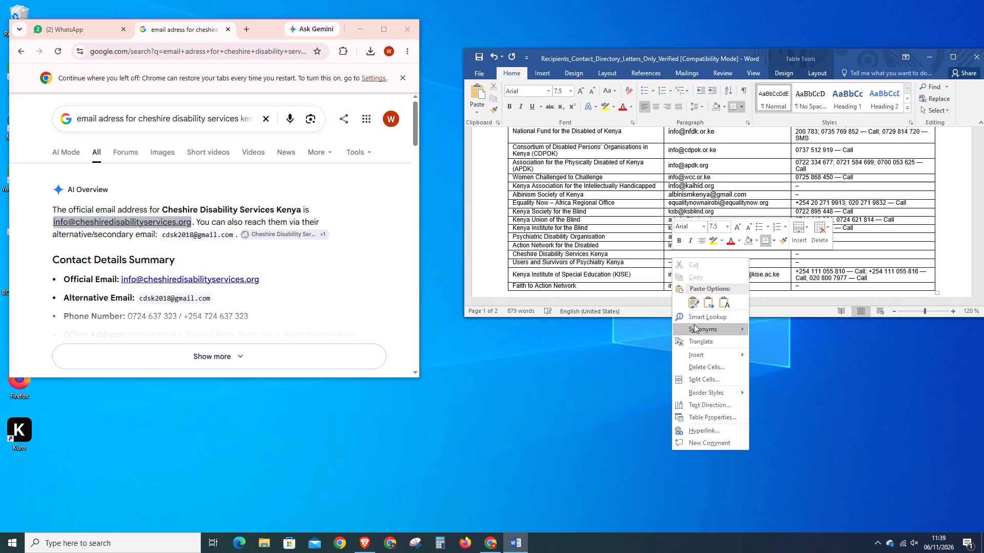
{"action": "left_click", "coordinate": [727, 304]}
{"action": "left_click", "coordinate": [688, 385]}
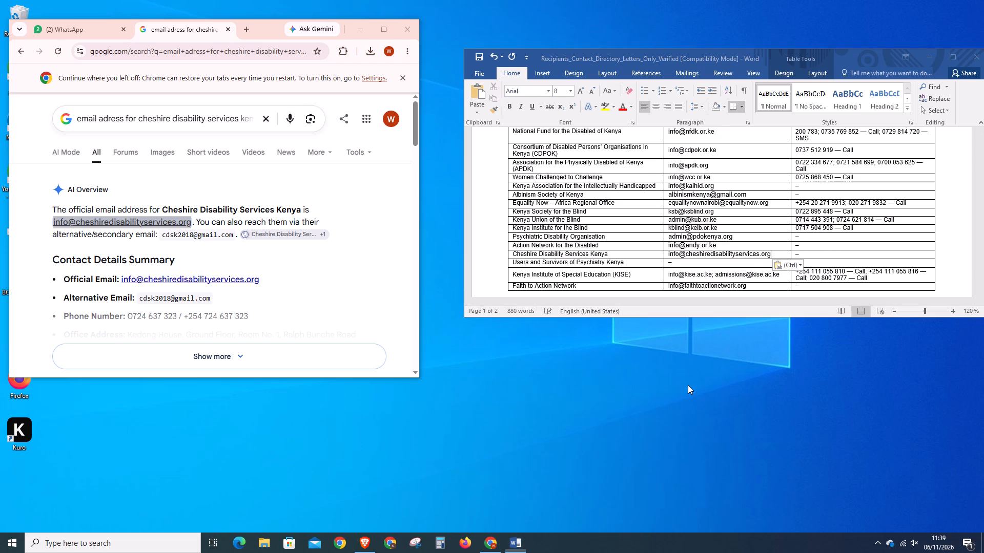
Replace Cheshire Disability Services Kenya in the web query with Users and Survivors of Psychiatry Kenya to search for its email address.
{"action": "left_click", "coordinate": [254, 120]}
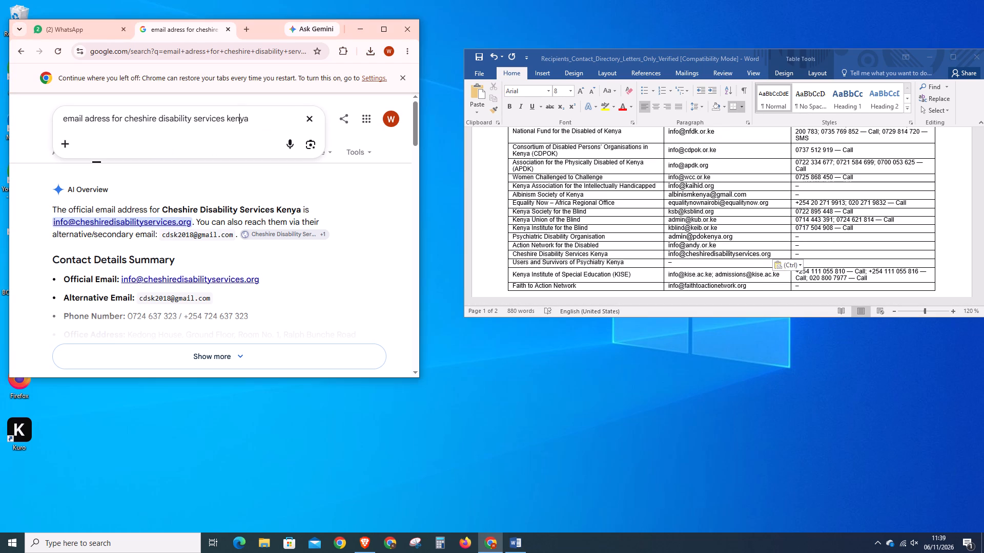
{"action": "left_click", "coordinate": [248, 121]}
{"action": "key", "text": "BackSpace"}
{"action": "key", "text": "BackSpace"}
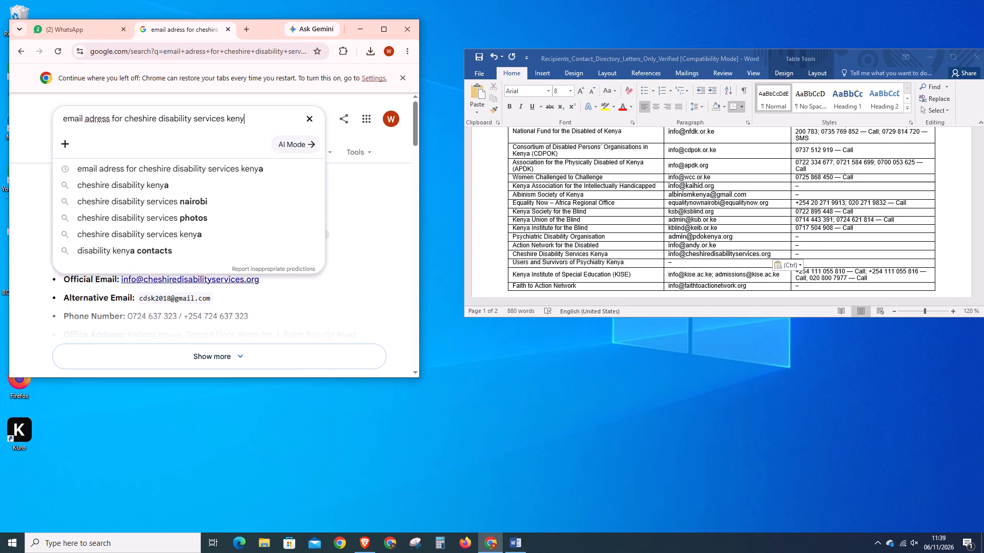
{"action": "key", "text": "BackSpace"}
{"action": "key", "text": "BackSpace"}
{"action": "key", "text": "BackSpace"}
{"action": "key", "text": "BackSpace"}
{"action": "key", "text": "BackSpace"}
{"action": "key", "text": "BackSpace"}
{"action": "key", "text": "BackSpace"}
{"action": "key", "text": "BackSpace"}
{"action": "key", "text": "BackSpace"}
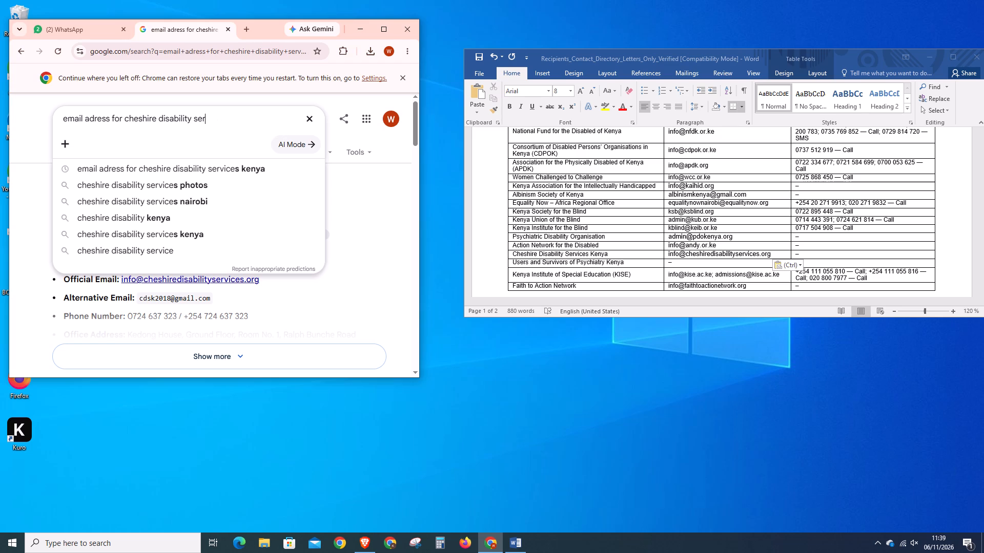
{"action": "key", "text": "BackSpace"}
{"action": "key", "text": "BackSpace"}
{"action": "key", "text": "BackSpace"}
{"action": "key", "text": "BackSpace"}
{"action": "key", "text": "BackSpace"}
{"action": "key", "text": "BackSpace"}
{"action": "key", "text": "BackSpace"}
{"action": "key", "text": "BackSpace"}
{"action": "key", "text": "BackSpace"}
{"action": "key", "text": "BackSpace"}
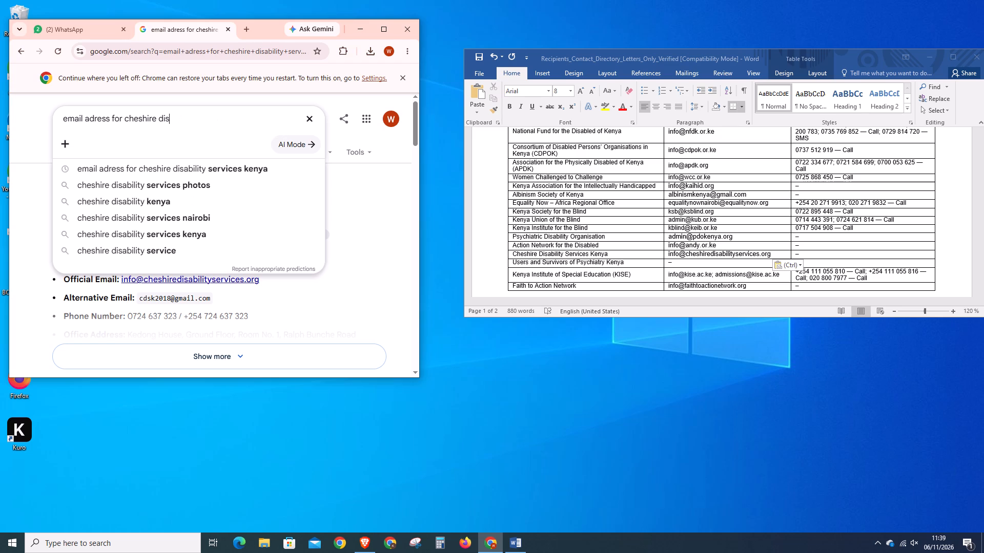
{"action": "key", "text": "BackSpace"}
{"action": "key", "text": "BackSpace"}
{"action": "key", "text": "BackSpace"}
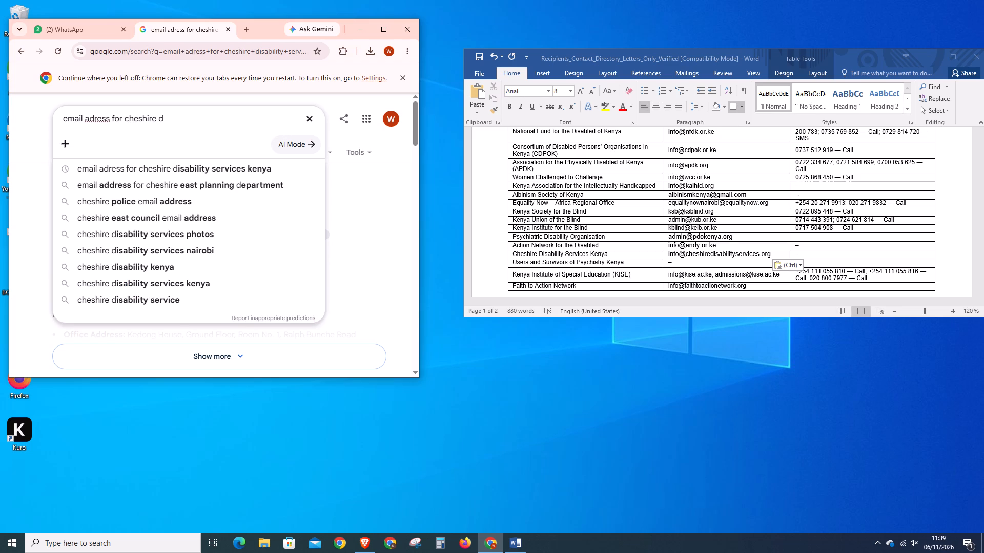
{"action": "key", "text": "BackSpace"}
{"action": "key", "text": "BackSpace"}
{"action": "key", "text": "BackSpace"}
{"action": "key", "text": "BackSpace"}
{"action": "key", "text": "BackSpace"}
{"action": "key", "text": "BackSpace"}
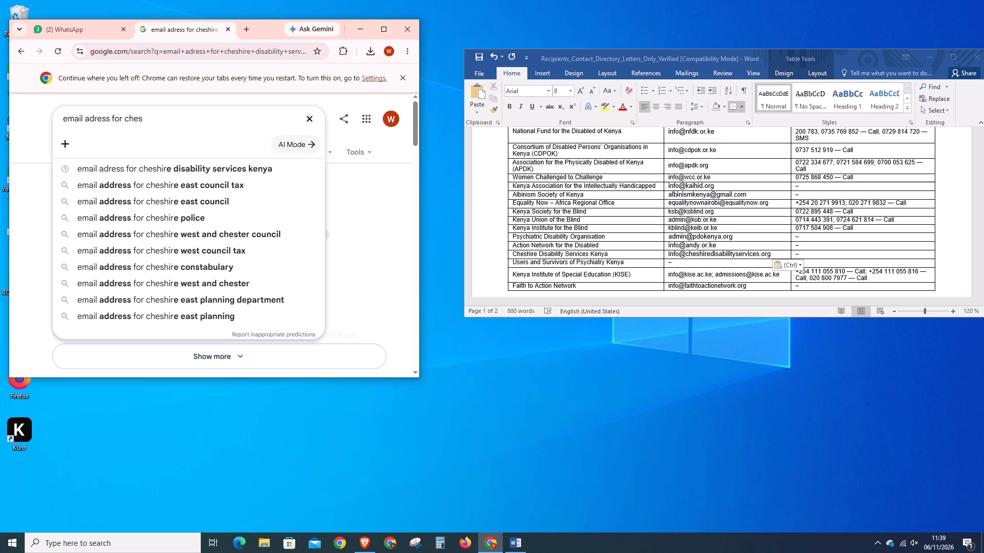
{"action": "key", "text": "BackSpace"}
{"action": "key", "text": "BackSpace"}
{"action": "key", "text": "BackSpace"}
{"action": "key", "text": "BackSpace"}
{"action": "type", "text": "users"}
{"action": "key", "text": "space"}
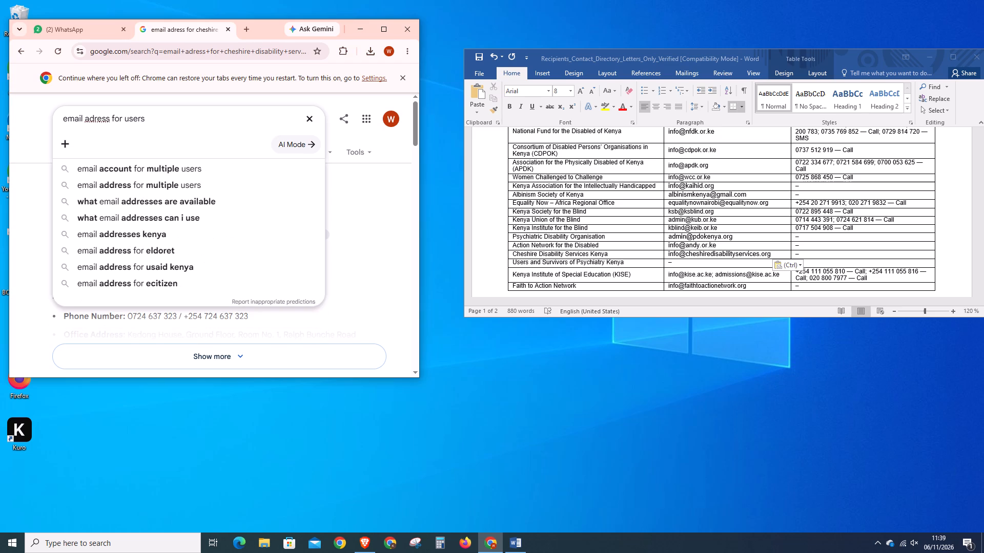
Extend the web query with "and survivors" to search for the email address of Users and Survivors of Psychiatry Kenya.
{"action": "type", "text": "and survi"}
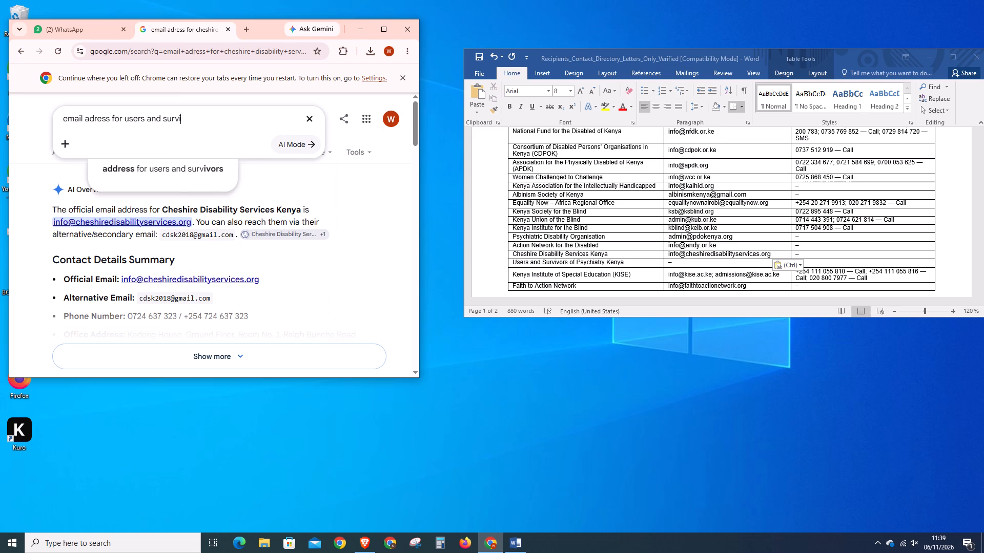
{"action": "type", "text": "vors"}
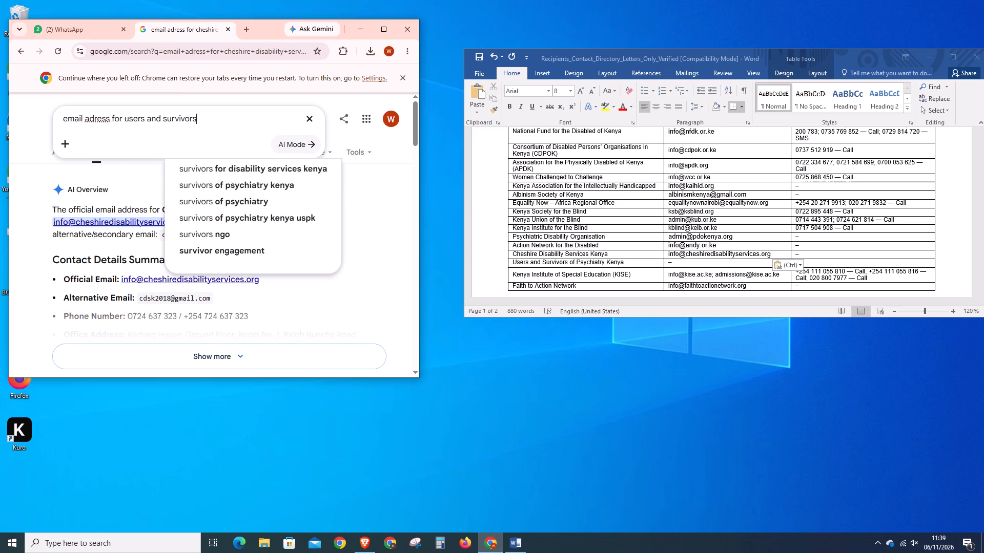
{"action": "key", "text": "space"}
Complete the web query with "of psychiatry kenya" and search for the email address of Users and Survivors of Psychiatry Kenya.
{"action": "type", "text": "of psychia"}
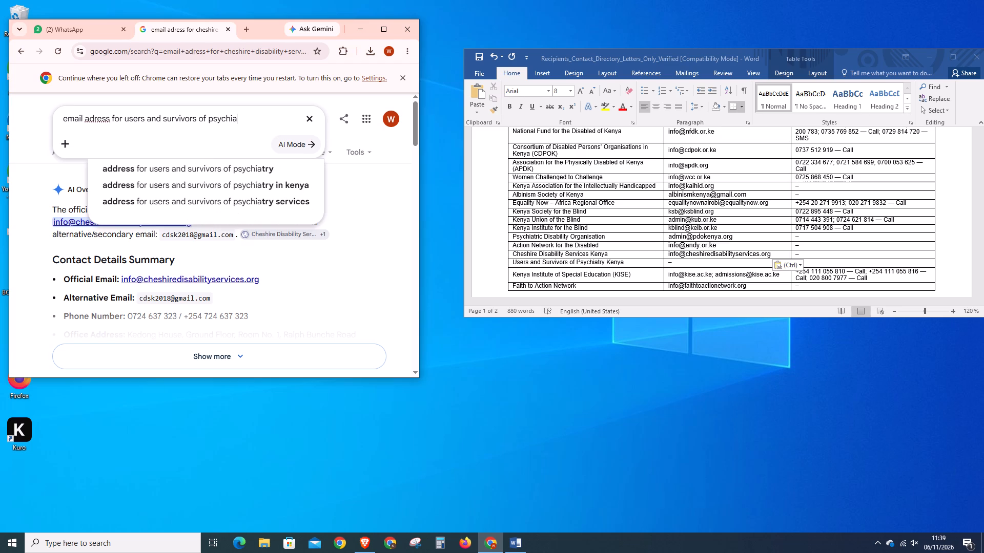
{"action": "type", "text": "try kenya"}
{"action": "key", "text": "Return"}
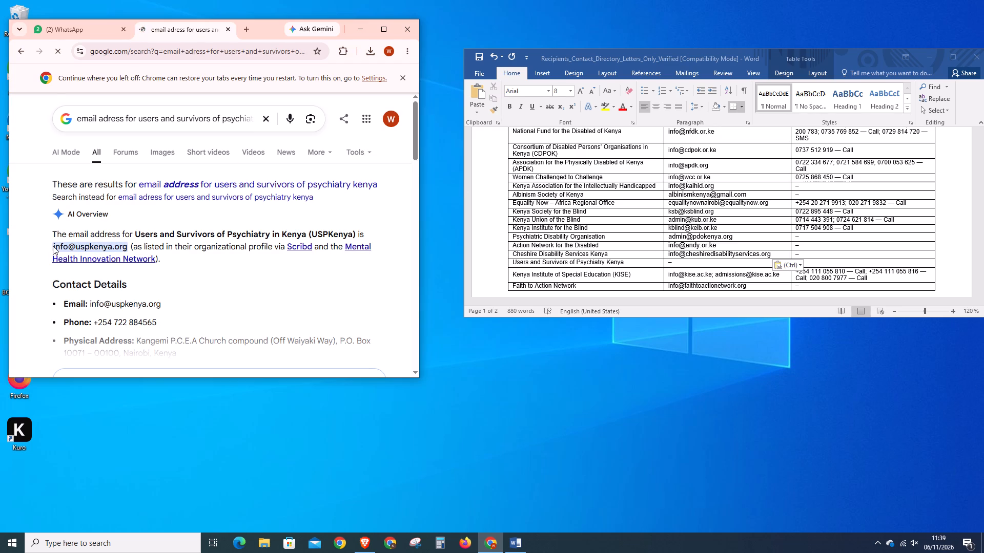
Copy the organisation's email address from the search overview into the Users and Survivors of Psychiatry Kenya row in Word, replacing the dash.
{"action": "left_click_drag", "start_coordinate": [53, 246], "coordinate": [128, 250]}
{"action": "right_click", "coordinate": [124, 249]}
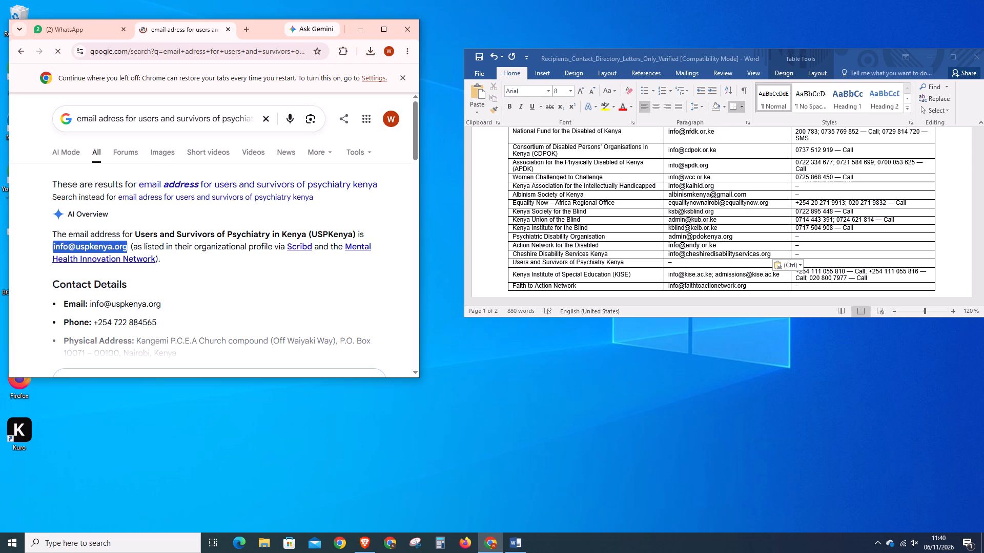
{"action": "right_click", "coordinate": [121, 246]}
{"action": "left_click", "coordinate": [154, 262]}
{"action": "left_click", "coordinate": [678, 260]}
{"action": "left_click", "coordinate": [675, 261]}
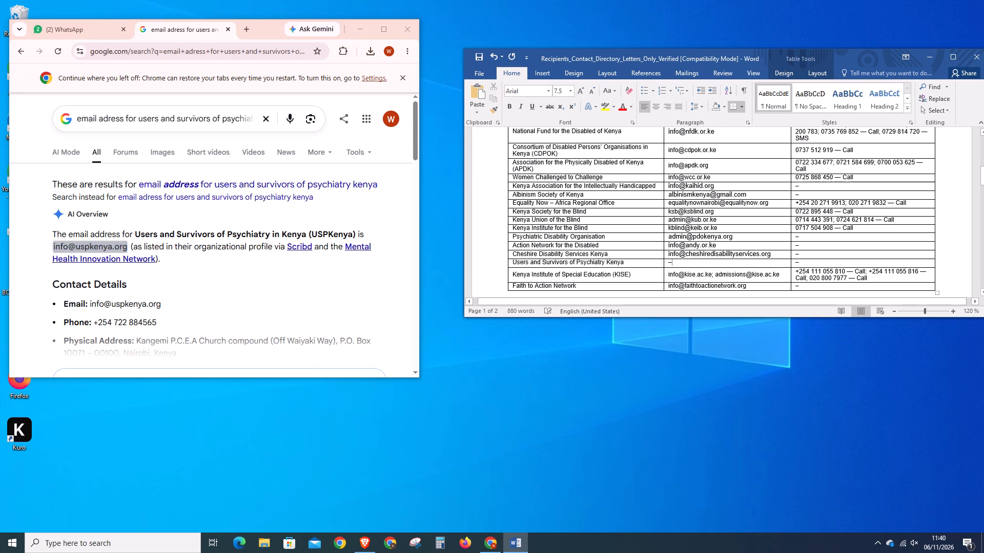
{"action": "key", "text": "BackSpace"}
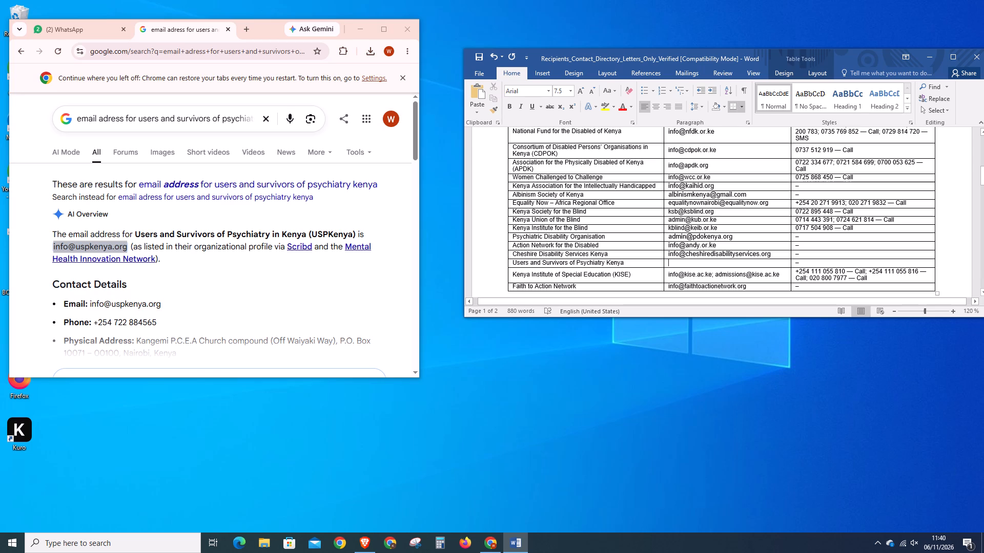
{"action": "right_click", "coordinate": [669, 262]}
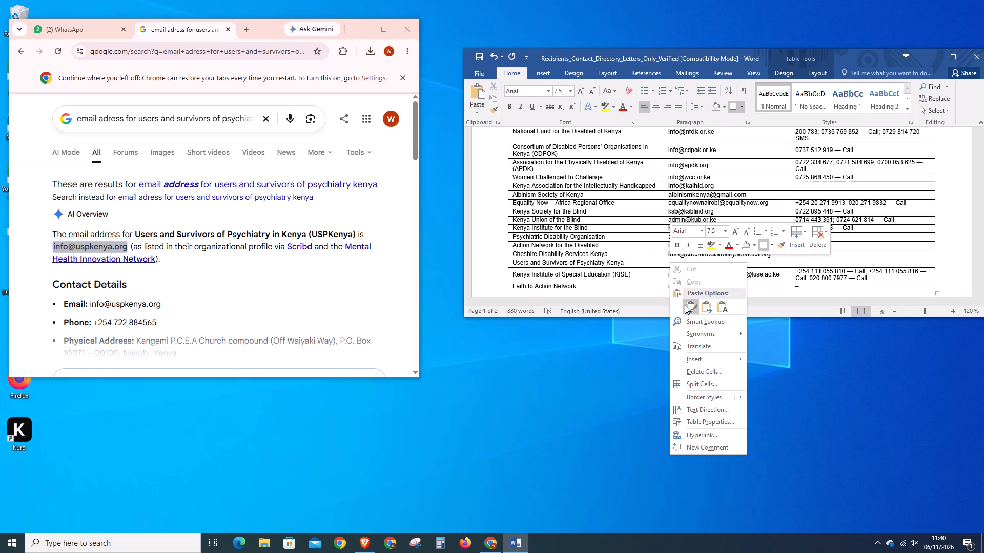
Paste the copied email address as text only into the Users and Survivors of Psychiatry Kenya row of the directory.
{"action": "left_click", "coordinate": [722, 307]}
Review the whole contact directory, from the stakeholder organisations through to the websites consulted, for contact details still marked with a dash.
{"action": "scroll", "coordinate": [731, 249], "scroll_direction": "down", "scroll_amount": 1}
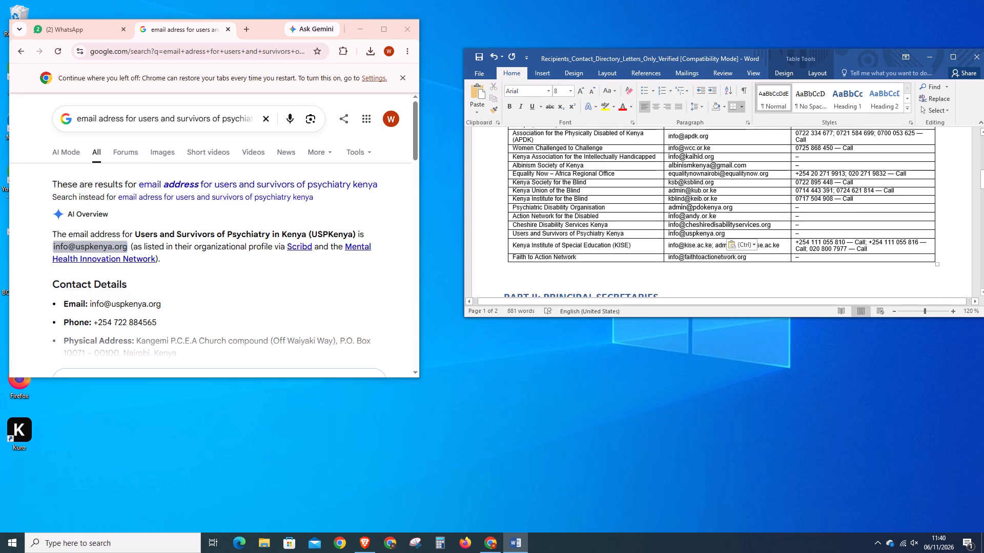
{"action": "scroll", "coordinate": [730, 250], "scroll_direction": "down", "scroll_amount": 3}
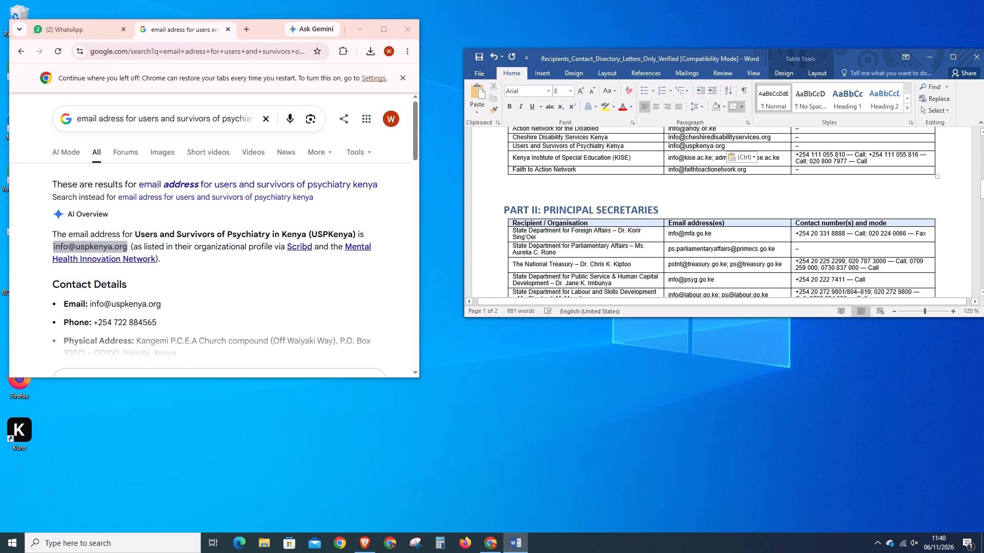
{"action": "scroll", "coordinate": [729, 252], "scroll_direction": "up", "scroll_amount": 2}
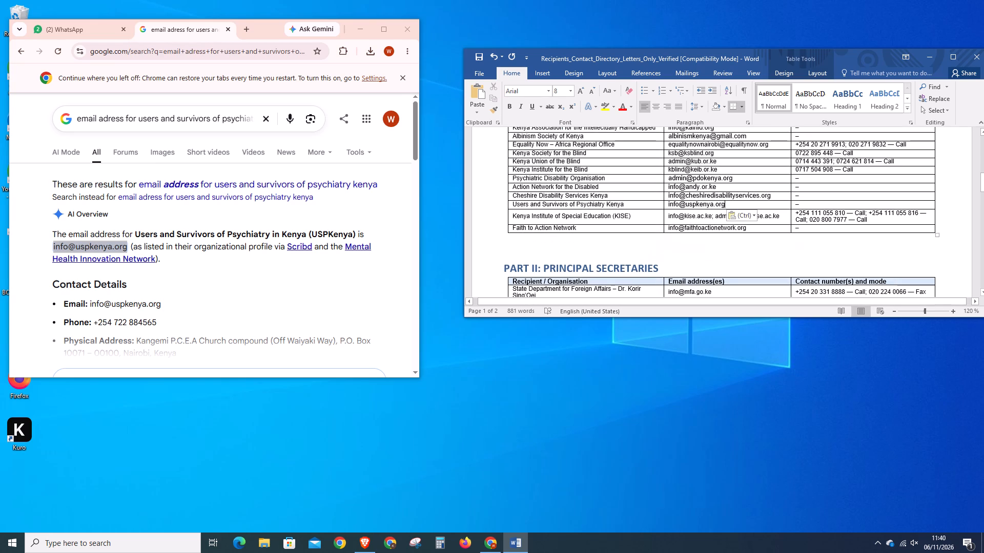
{"action": "scroll", "coordinate": [729, 252], "scroll_direction": "up", "scroll_amount": 3}
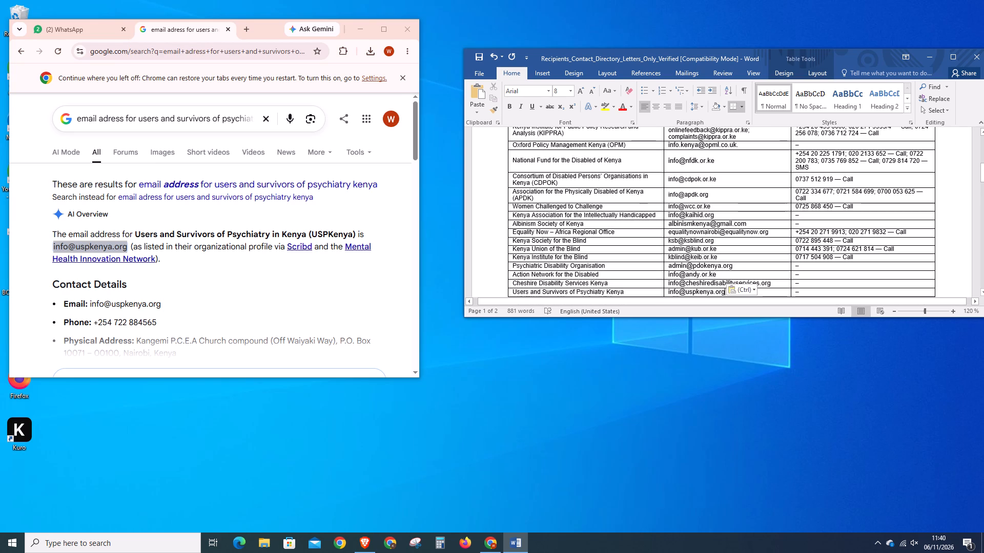
{"action": "scroll", "coordinate": [729, 252], "scroll_direction": "up", "scroll_amount": 3}
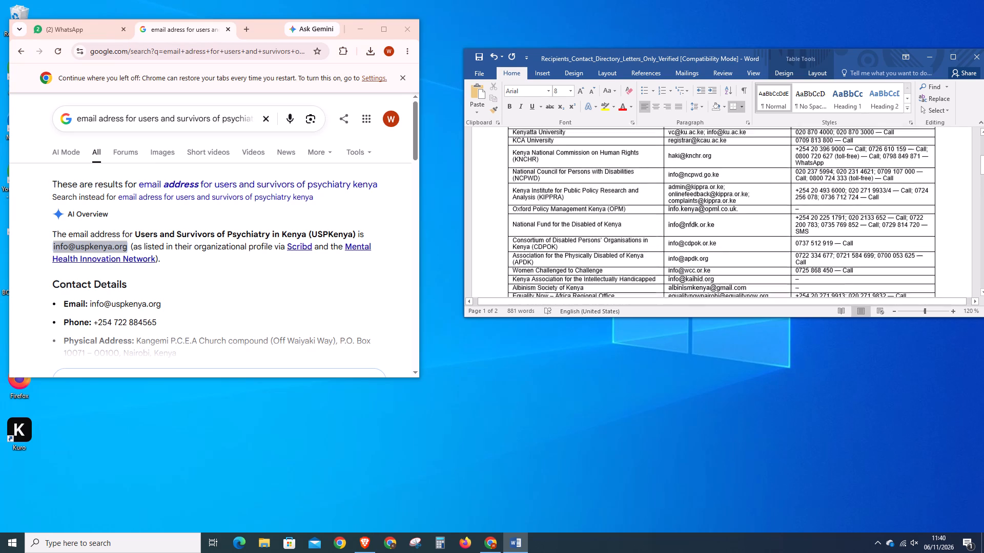
{"action": "scroll", "coordinate": [729, 252], "scroll_direction": "up", "scroll_amount": 3}
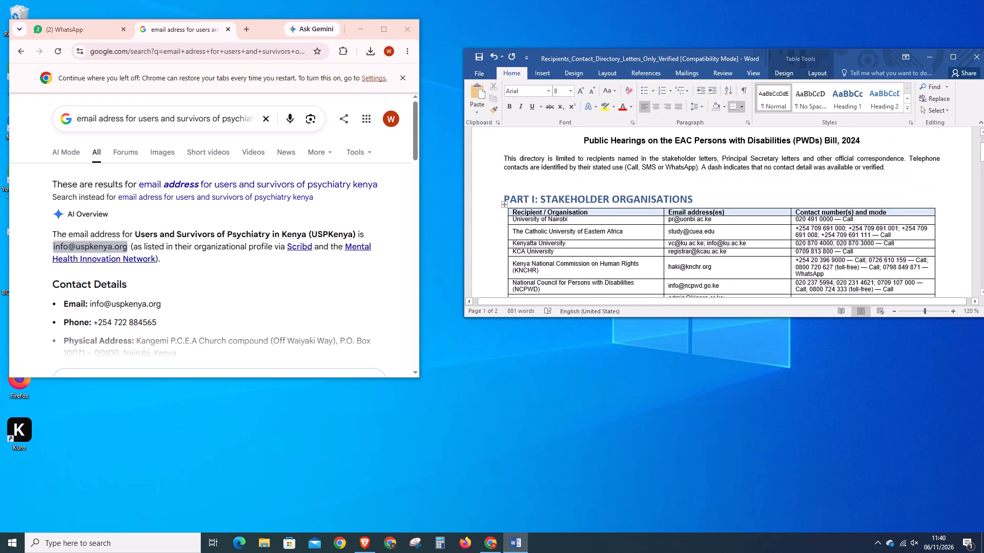
{"action": "scroll", "coordinate": [728, 253], "scroll_direction": "down", "scroll_amount": 1}
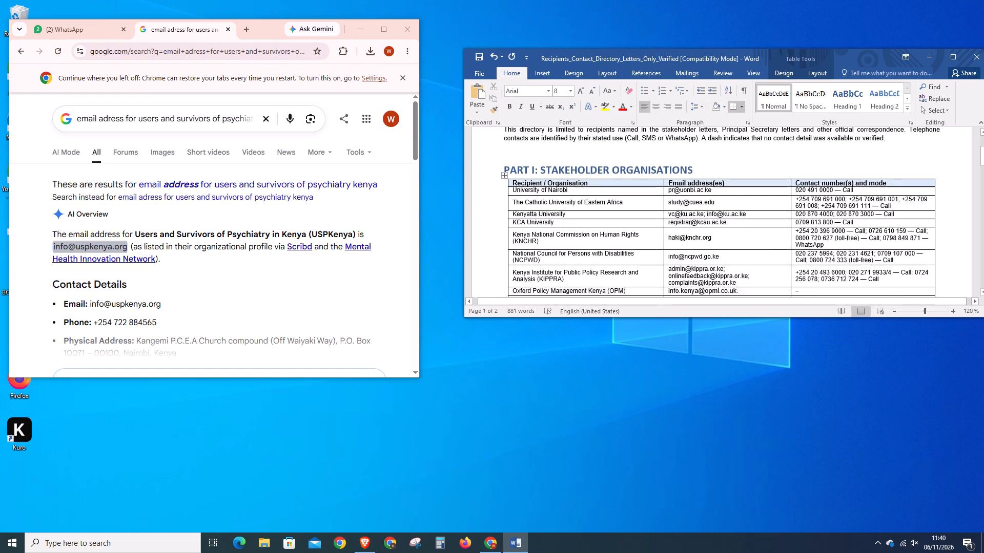
{"action": "scroll", "coordinate": [728, 253], "scroll_direction": "down", "scroll_amount": 9}
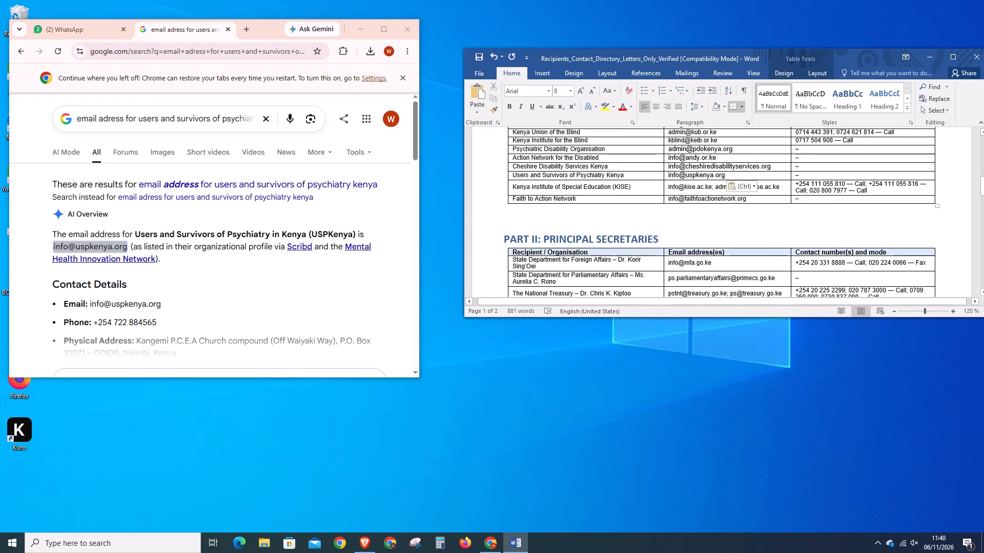
{"action": "scroll", "coordinate": [728, 253], "scroll_direction": "down", "scroll_amount": 5}
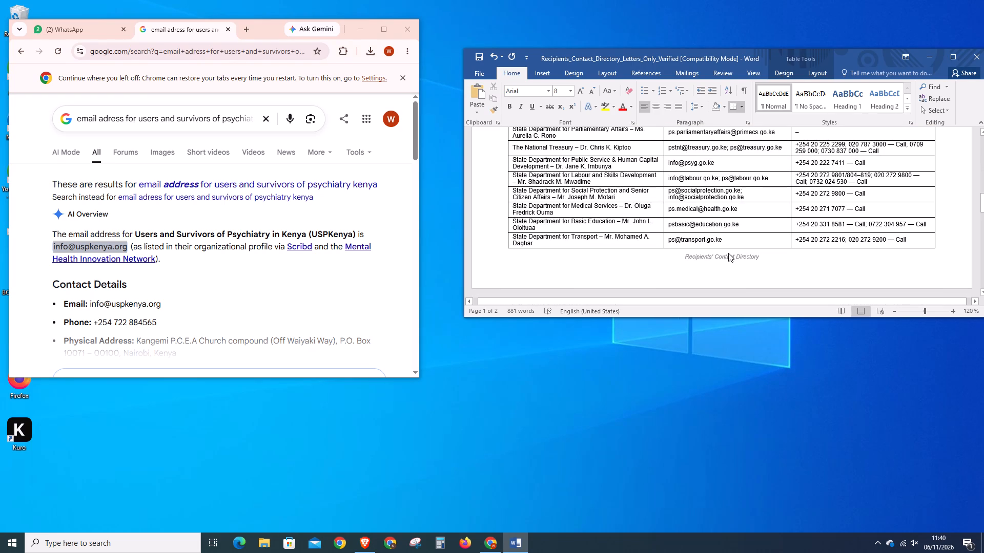
{"action": "scroll", "coordinate": [728, 253], "scroll_direction": "down", "scroll_amount": 3}
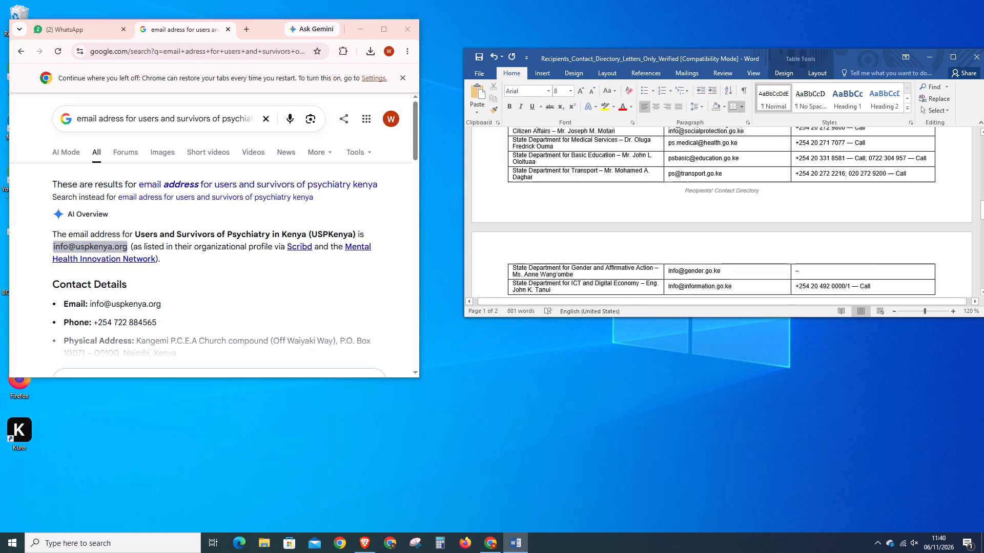
{"action": "scroll", "coordinate": [728, 253], "scroll_direction": "down", "scroll_amount": 5}
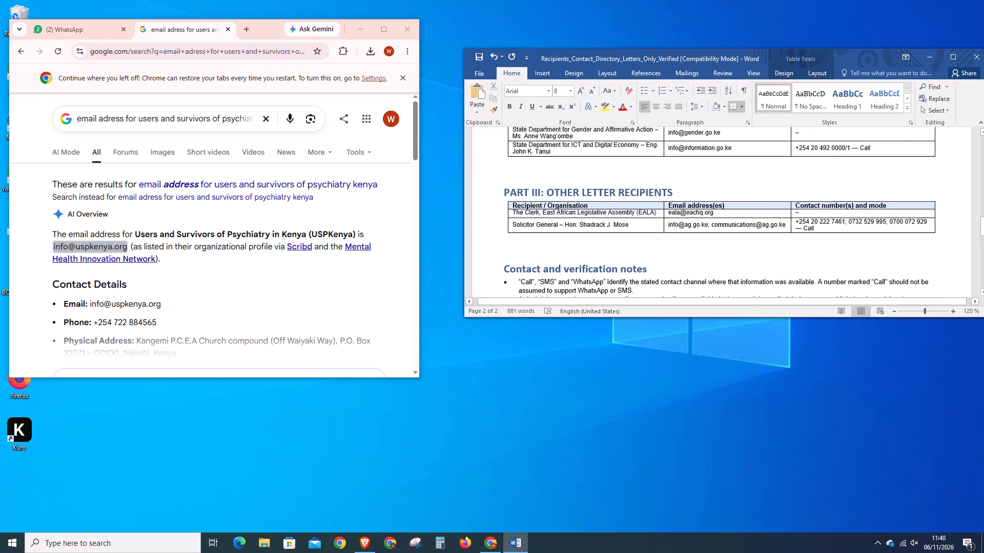
{"action": "scroll", "coordinate": [728, 253], "scroll_direction": "down", "scroll_amount": 1}
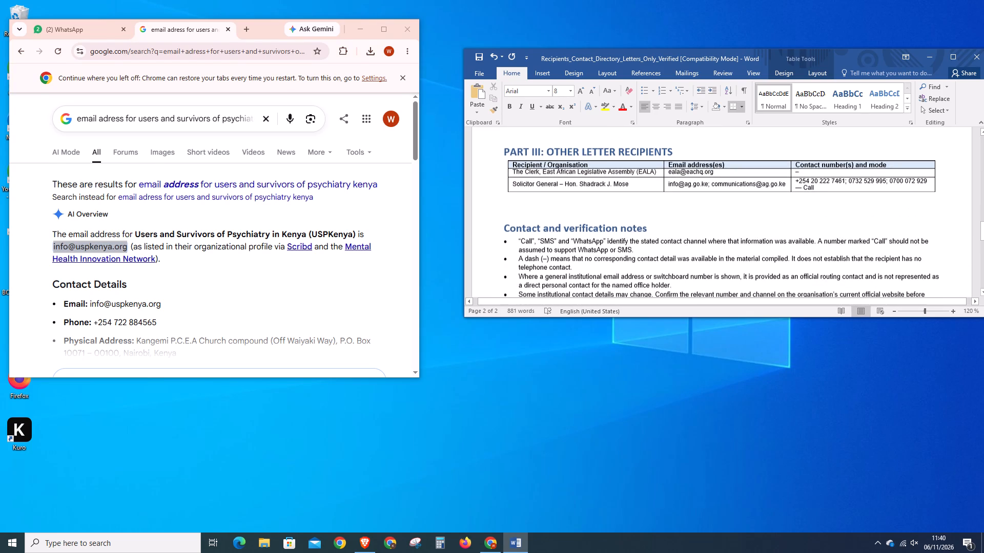
{"action": "scroll", "coordinate": [728, 253], "scroll_direction": "down", "scroll_amount": 8}
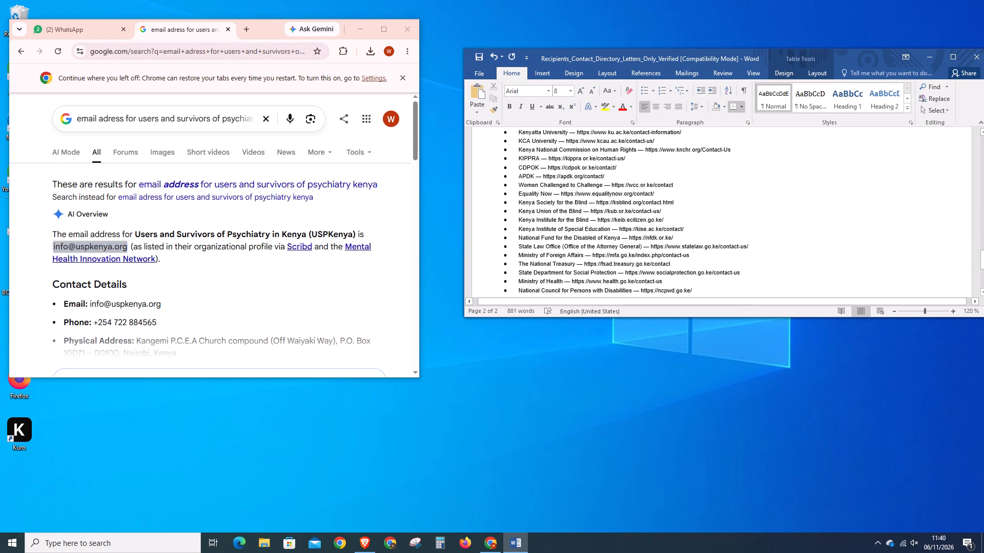
{"action": "scroll", "coordinate": [728, 253], "scroll_direction": "down", "scroll_amount": 3}
{"action": "scroll", "coordinate": [728, 253], "scroll_direction": "up", "scroll_amount": 4}
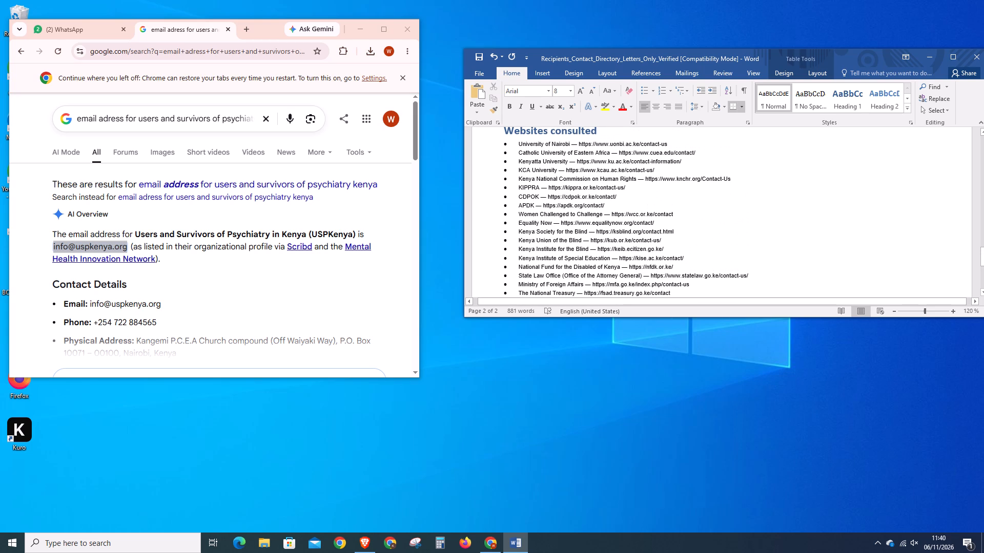
{"action": "scroll", "coordinate": [728, 253], "scroll_direction": "up", "scroll_amount": 12}
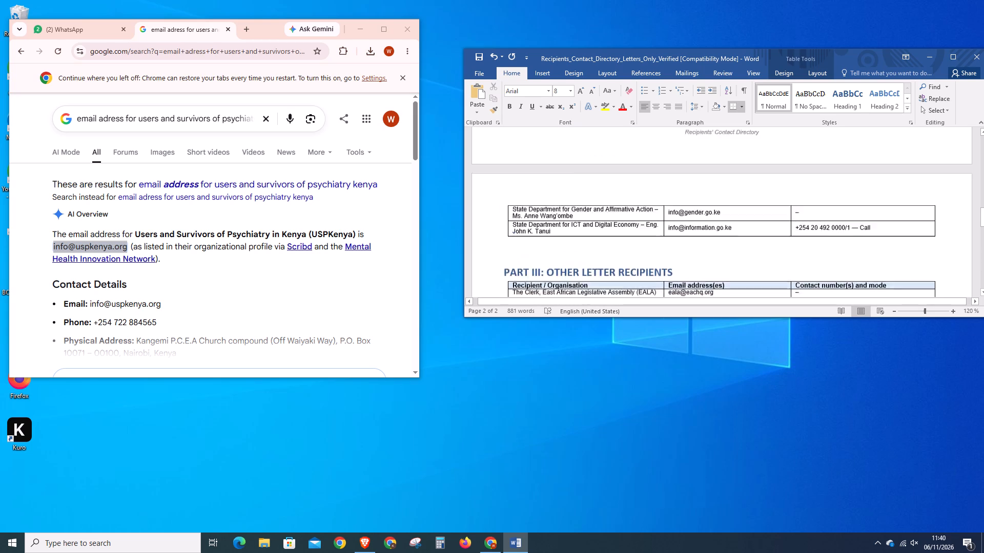
{"action": "scroll", "coordinate": [728, 253], "scroll_direction": "up", "scroll_amount": 13}
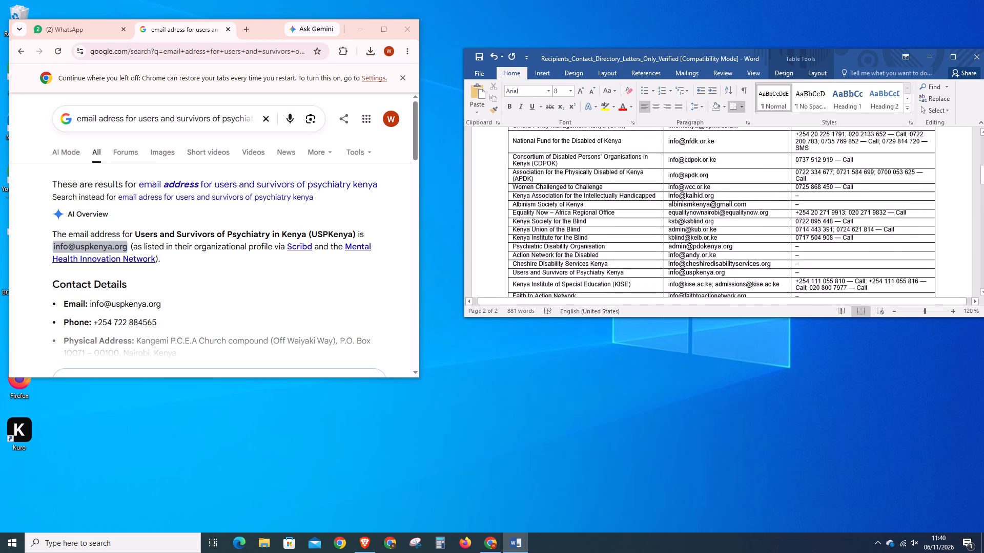
{"action": "scroll", "coordinate": [727, 253], "scroll_direction": "up", "scroll_amount": 5}
Replace the dash in the Users and Survivors of Psychiatry Kenya contact number cell with the organisation's phone number, starting with +254.
{"action": "scroll", "coordinate": [752, 255], "scroll_direction": "down", "scroll_amount": 3}
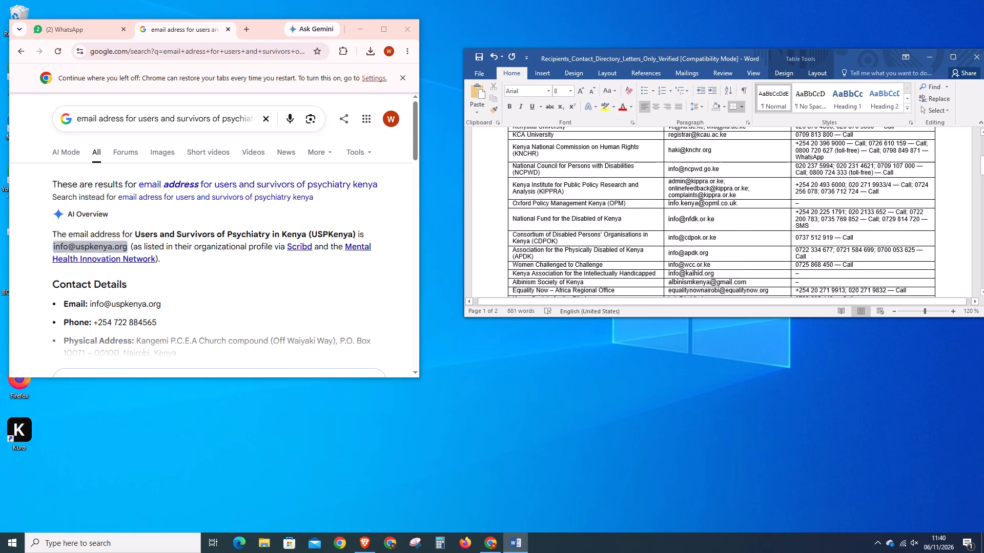
{"action": "scroll", "coordinate": [752, 255], "scroll_direction": "down", "scroll_amount": 5}
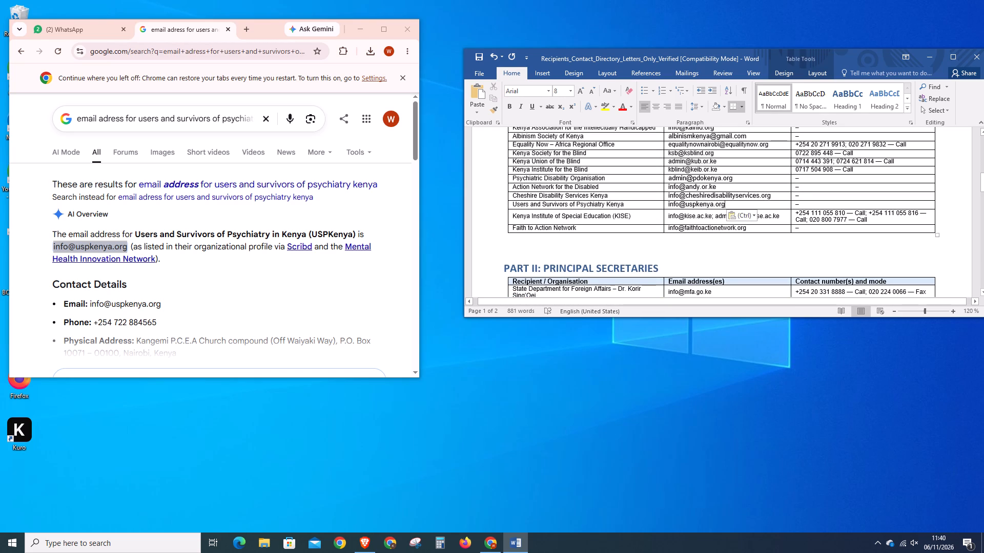
{"action": "left_click", "coordinate": [803, 206]}
{"action": "key", "text": "BackSpace"}
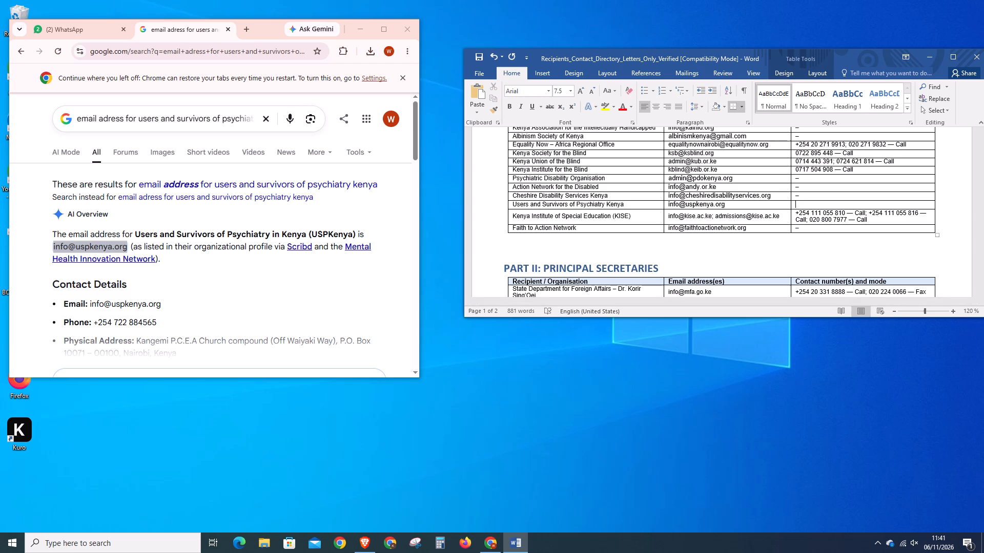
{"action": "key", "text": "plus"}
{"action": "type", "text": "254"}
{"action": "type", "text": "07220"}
Complete the Users and Survivors of Psychiatry Kenya contact number with the organisation's phone number, digits grouped in threes after +254.
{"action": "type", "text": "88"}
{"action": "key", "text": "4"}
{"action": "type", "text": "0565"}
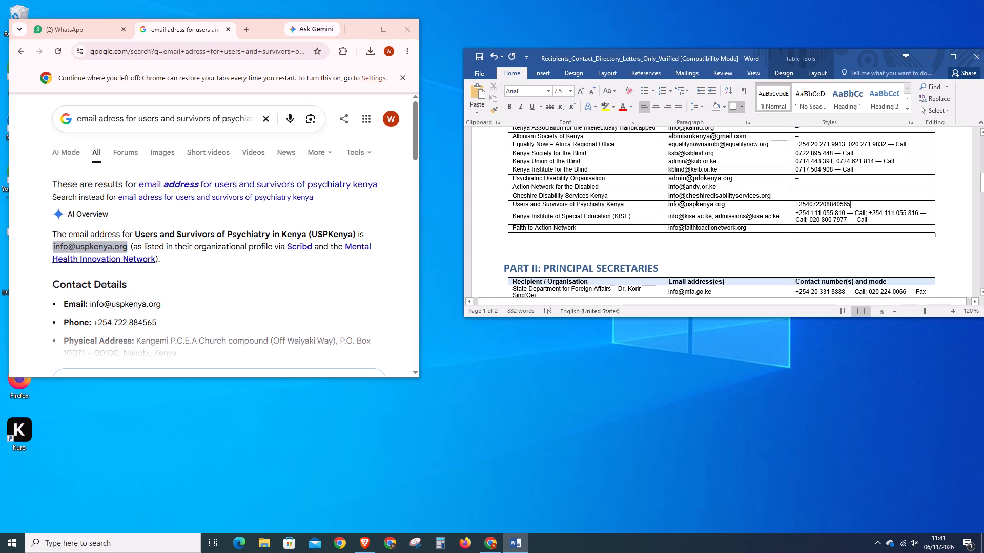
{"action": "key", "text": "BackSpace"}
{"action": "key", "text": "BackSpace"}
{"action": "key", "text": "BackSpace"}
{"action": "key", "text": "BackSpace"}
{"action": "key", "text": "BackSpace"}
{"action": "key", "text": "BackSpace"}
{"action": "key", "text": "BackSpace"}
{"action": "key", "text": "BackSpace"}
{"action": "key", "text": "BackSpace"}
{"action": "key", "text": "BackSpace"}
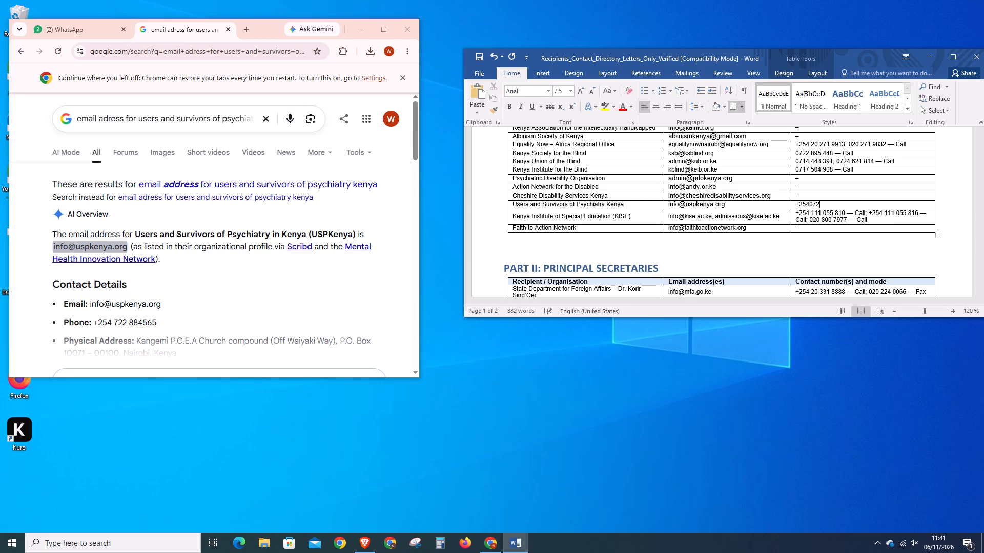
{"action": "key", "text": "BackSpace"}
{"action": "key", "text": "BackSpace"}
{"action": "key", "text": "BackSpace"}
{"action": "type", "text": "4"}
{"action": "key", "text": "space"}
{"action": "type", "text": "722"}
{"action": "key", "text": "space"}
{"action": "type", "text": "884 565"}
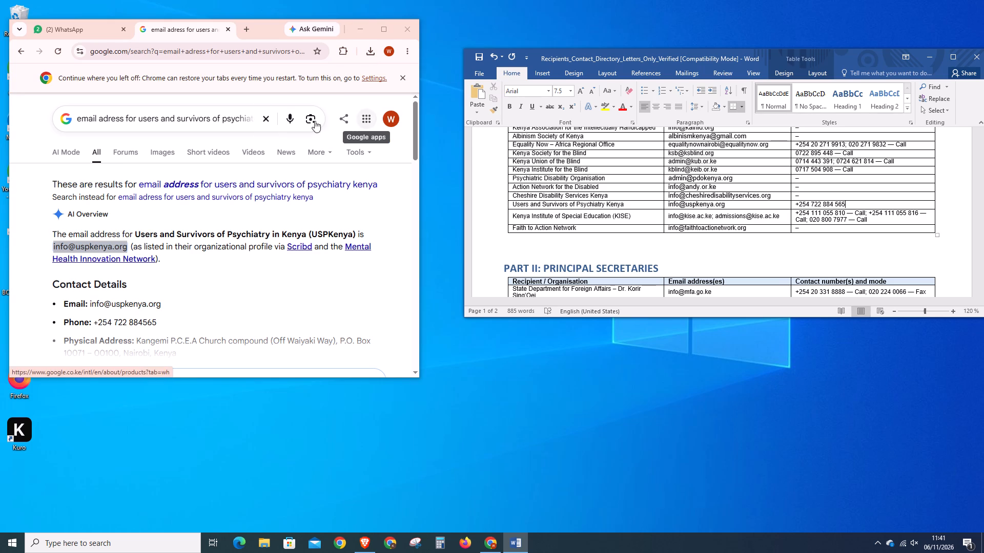
Change the web query to "email adress for faith to action network" and run the search.
{"action": "left_click", "coordinate": [237, 118]}
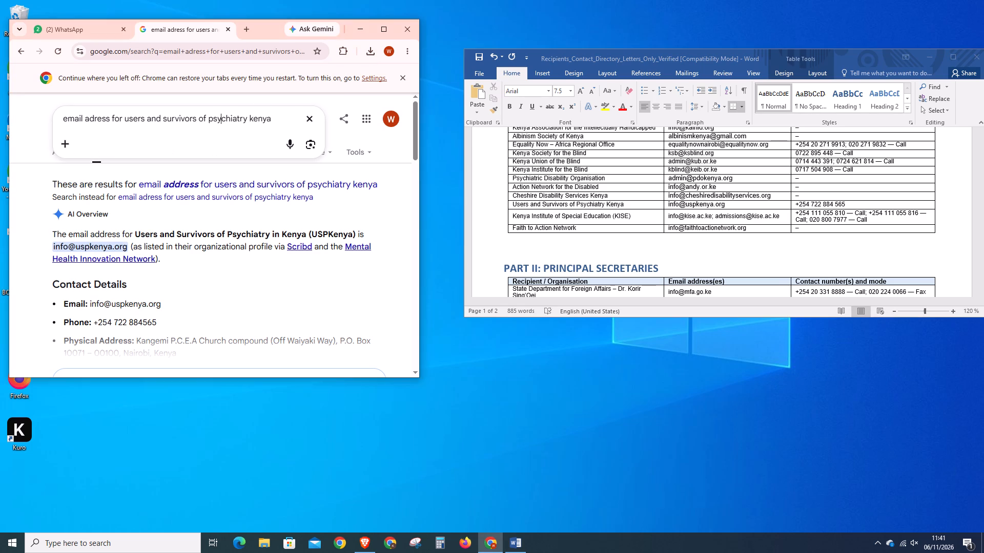
{"action": "left_click", "coordinate": [261, 120]}
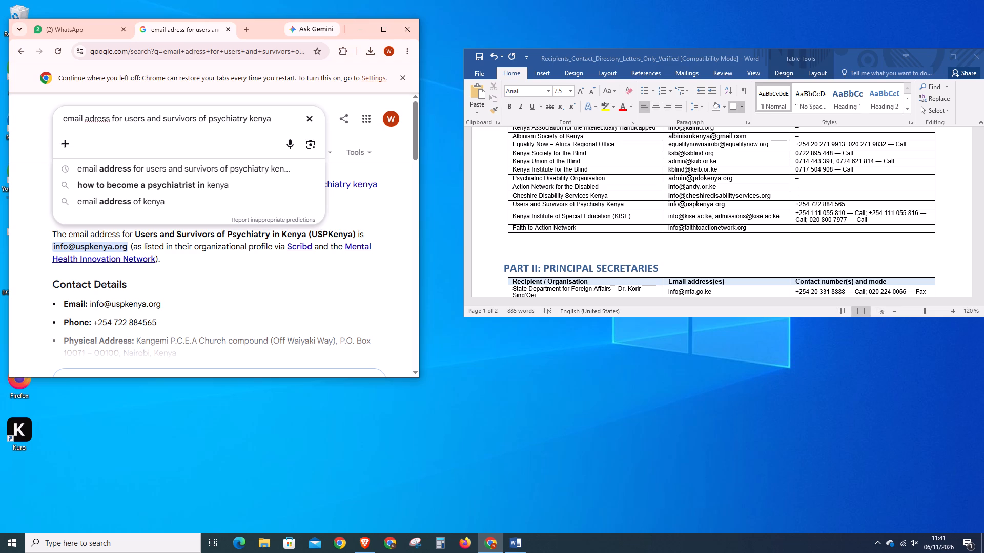
{"action": "left_click", "coordinate": [269, 119]}
{"action": "key", "text": "BackSpace"}
{"action": "key", "text": "BackSpace"}
{"action": "key", "text": "BackSpace"}
{"action": "key", "text": "BackSpace"}
{"action": "key", "text": "BackSpace"}
{"action": "key", "text": "BackSpace"}
{"action": "key", "text": "BackSpace"}
{"action": "key", "text": "BackSpace"}
{"action": "key", "text": "BackSpace"}
{"action": "key", "text": "BackSpace"}
{"action": "key", "text": "BackSpace"}
{"action": "key", "text": "BackSpace"}
{"action": "key", "text": "BackSpace"}
{"action": "key", "text": "BackSpace"}
{"action": "key", "text": "BackSpace"}
{"action": "key", "text": "BackSpace"}
{"action": "key", "text": "BackSpace"}
{"action": "key", "text": "BackSpace"}
{"action": "key", "text": "BackSpace"}
{"action": "key", "text": "BackSpace"}
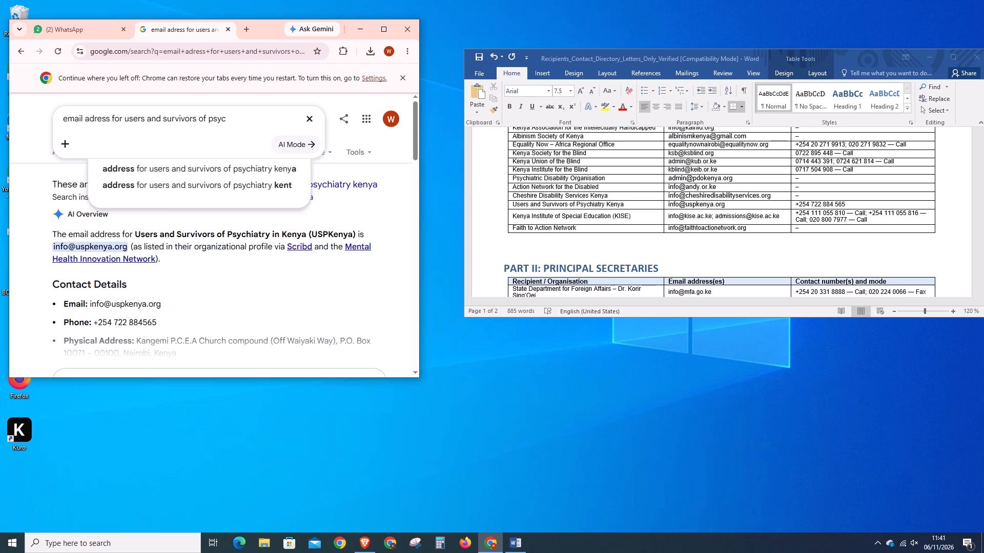
{"action": "key", "text": "BackSpace"}
{"action": "key", "text": "BackSpace"}
{"action": "key", "text": "BackSpace"}
{"action": "key", "text": "BackSpace"}
{"action": "key", "text": "BackSpace"}
{"action": "key", "text": "BackSpace"}
{"action": "key", "text": "BackSpace"}
{"action": "key", "text": "BackSpace"}
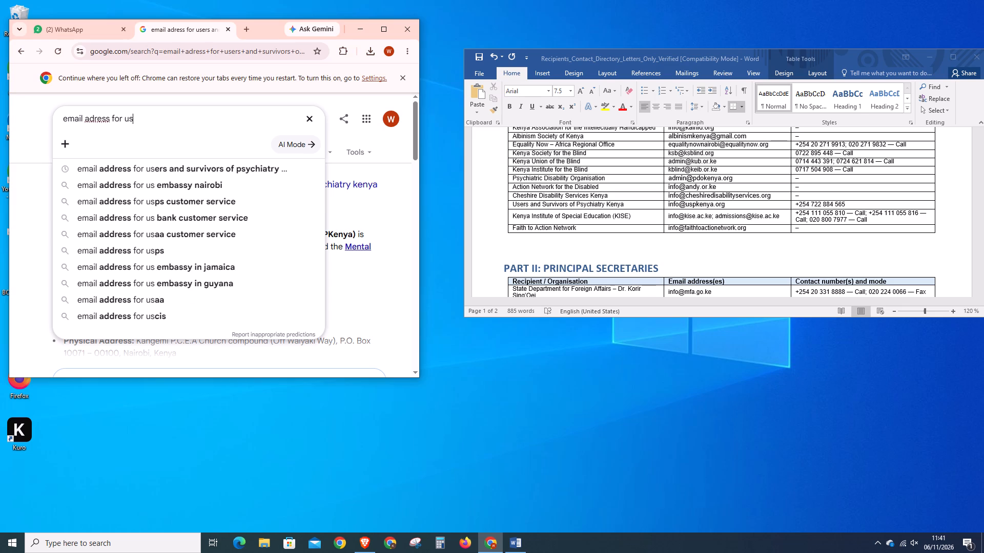
{"action": "key", "text": "BackSpace"}
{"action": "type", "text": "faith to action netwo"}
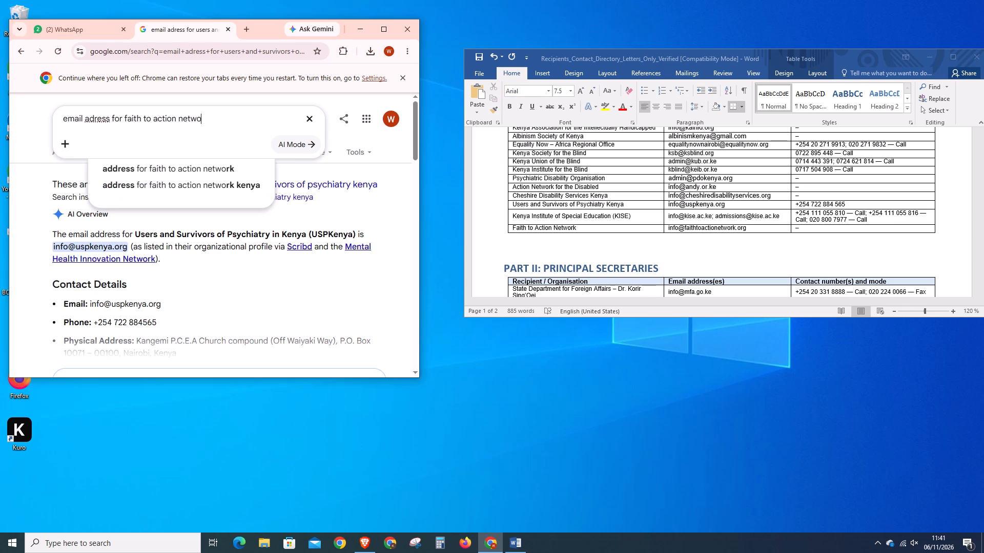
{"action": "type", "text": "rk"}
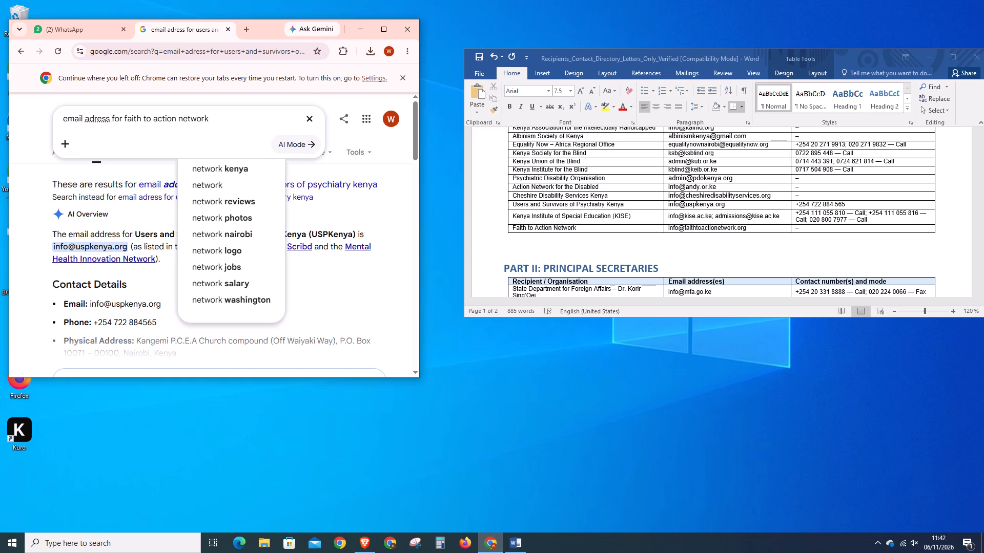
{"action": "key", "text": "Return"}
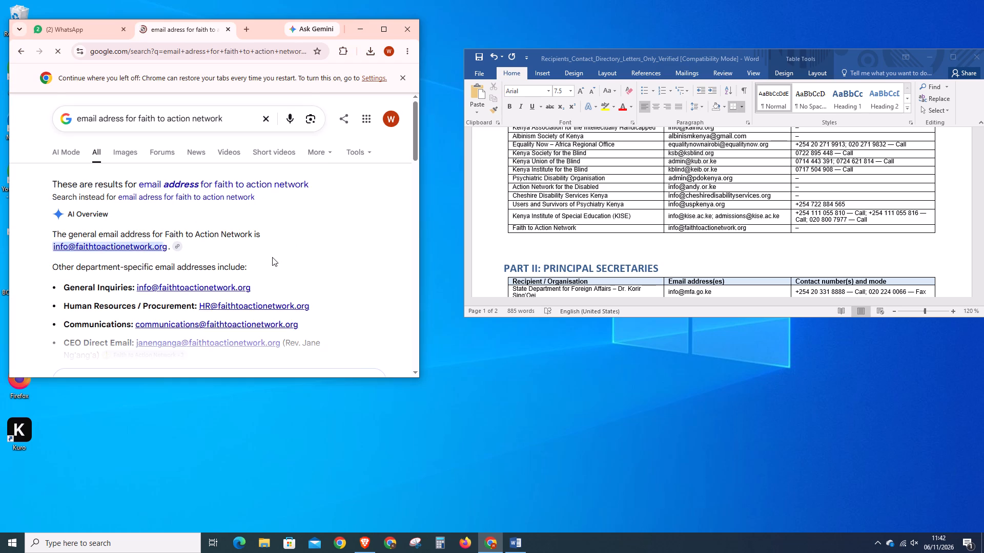
Examine the full AI overview and the search results for Faith to Action Network's contact details.
{"action": "scroll", "coordinate": [289, 276], "scroll_direction": "down", "scroll_amount": 3}
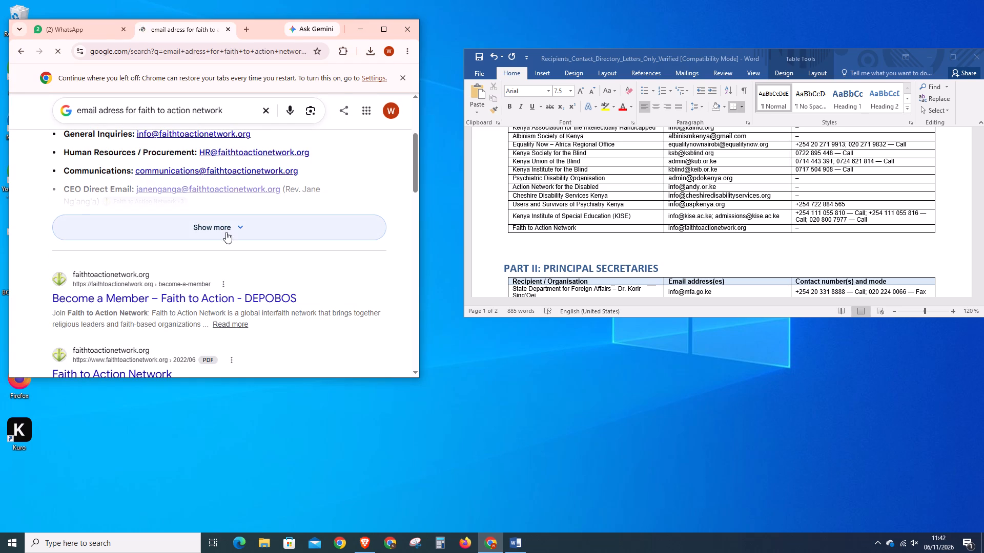
{"action": "left_click", "coordinate": [232, 227]}
{"action": "scroll", "coordinate": [306, 239], "scroll_direction": "down", "scroll_amount": 1}
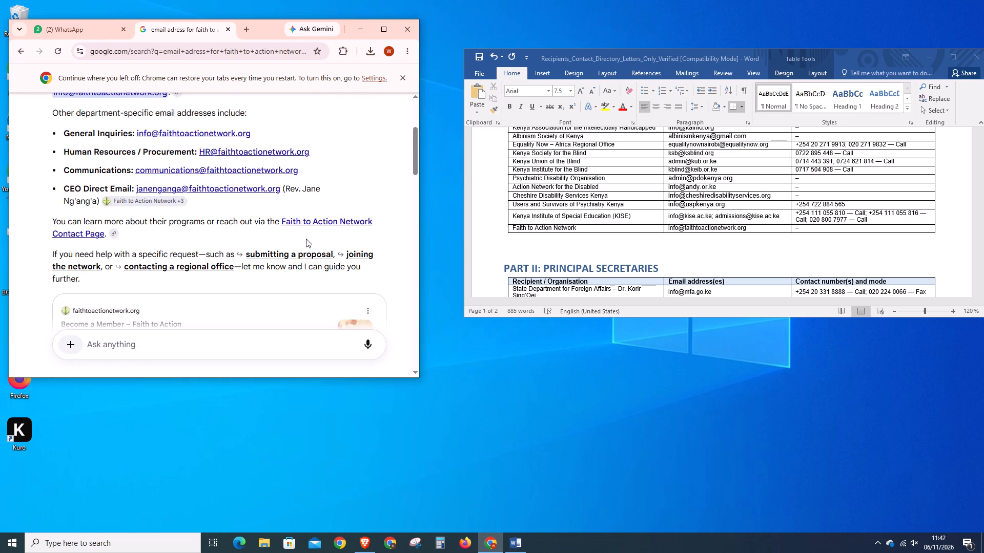
{"action": "scroll", "coordinate": [306, 239], "scroll_direction": "down", "scroll_amount": 5}
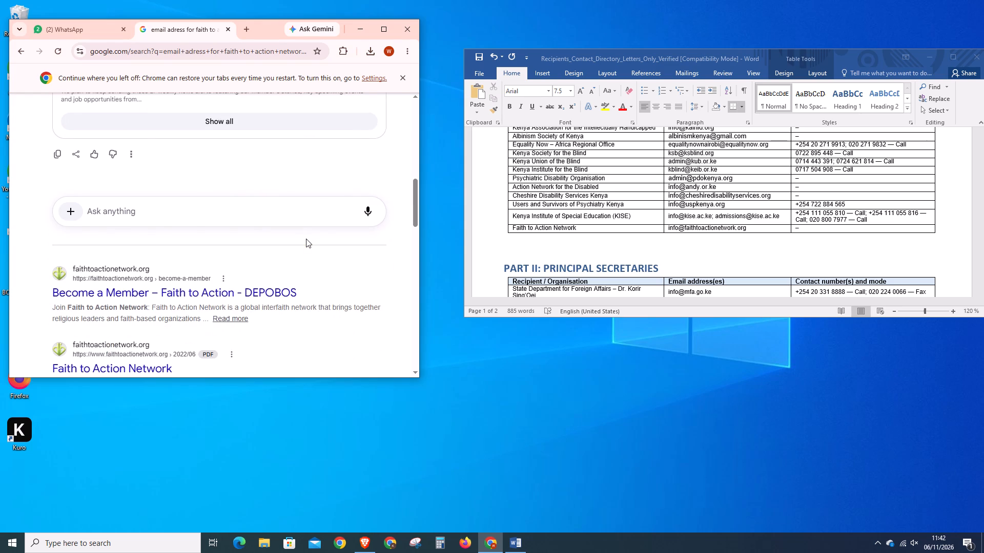
{"action": "scroll", "coordinate": [306, 239], "scroll_direction": "up", "scroll_amount": 6}
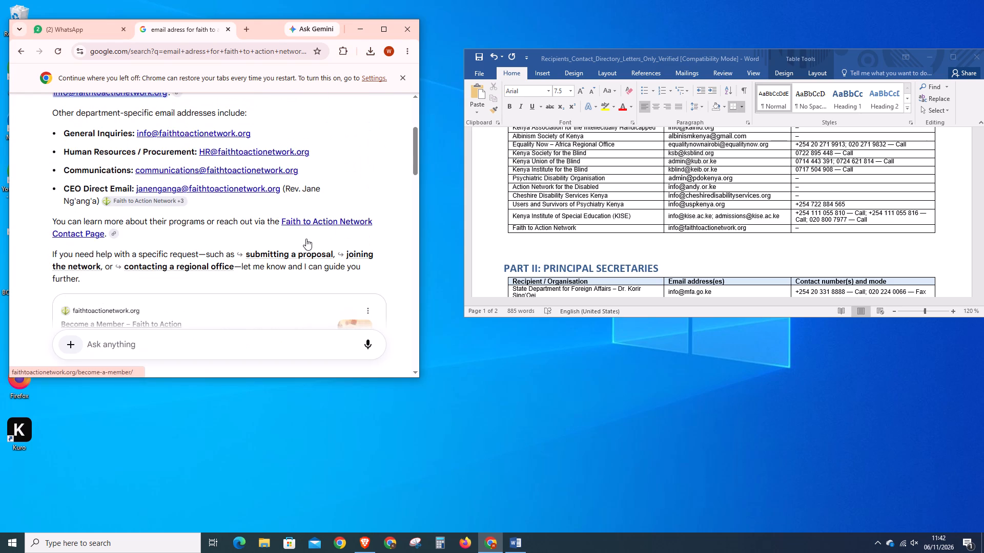
{"action": "scroll", "coordinate": [306, 239], "scroll_direction": "up", "scroll_amount": 6}
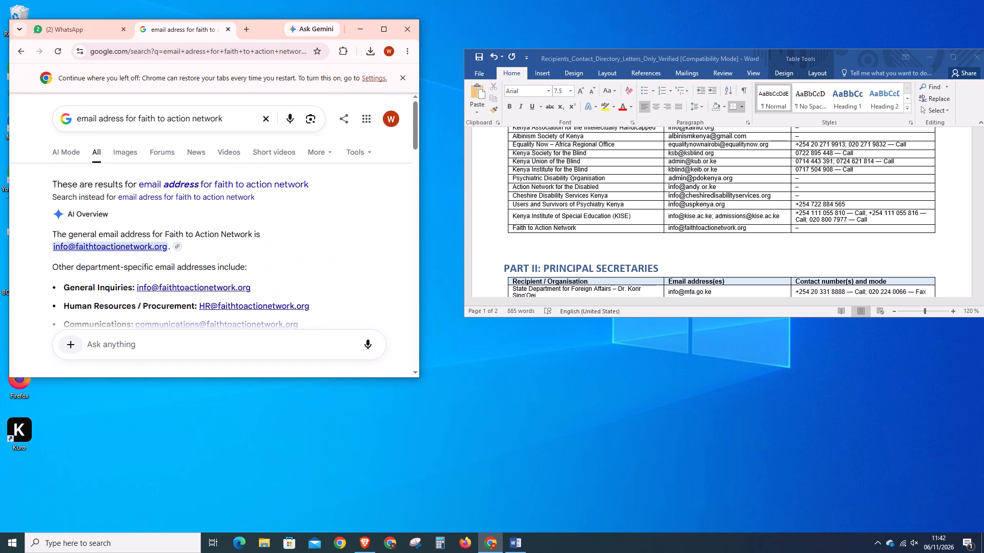
Reword the web query to "contacts for faith to action network" and run the search.
{"action": "left_click", "coordinate": [122, 120]}
{"action": "key", "text": "BackSpace"}
{"action": "key", "text": "BackSpace"}
{"action": "key", "text": "BackSpace"}
{"action": "key", "text": "BackSpace"}
{"action": "key", "text": "BackSpace"}
{"action": "key", "text": "BackSpace"}
{"action": "key", "text": "BackSpace"}
{"action": "key", "text": "BackSpace"}
{"action": "key", "text": "BackSpace"}
{"action": "key", "text": "BackSpace"}
{"action": "key", "text": "BackSpace"}
{"action": "key", "text": "BackSpace"}
{"action": "key", "text": "BackSpace"}
{"action": "key", "text": "BackSpace"}
{"action": "key", "text": "BackSpace"}
{"action": "key", "text": "BackSpace"}
{"action": "key", "text": "BackSpace"}
{"action": "key", "text": "BackSpace"}
{"action": "key", "text": "BackSpace"}
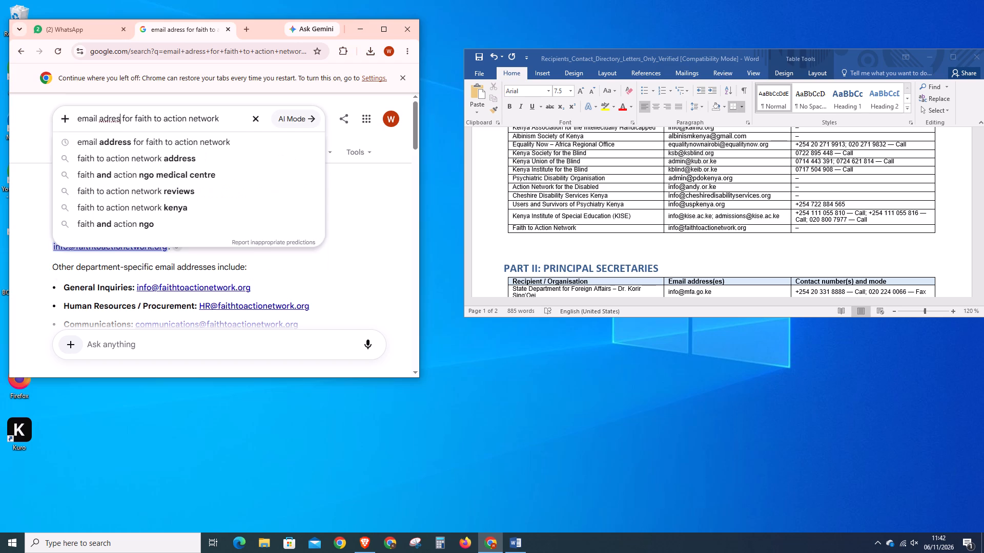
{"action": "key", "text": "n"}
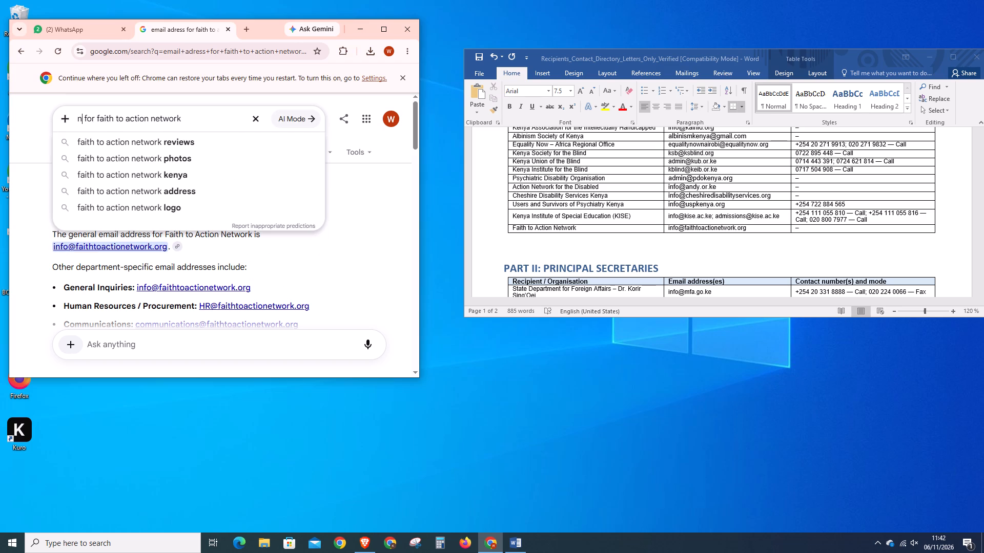
{"action": "key", "text": "BackSpace"}
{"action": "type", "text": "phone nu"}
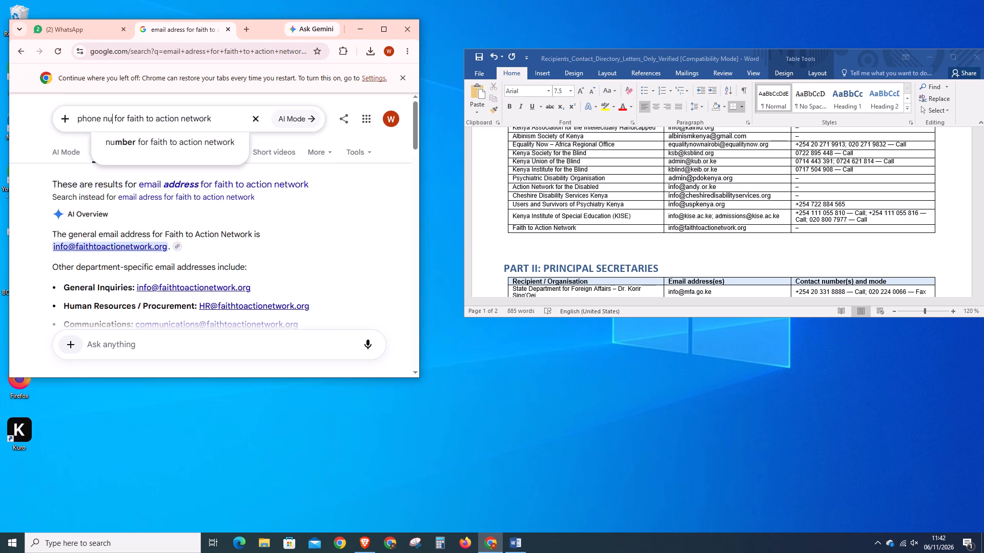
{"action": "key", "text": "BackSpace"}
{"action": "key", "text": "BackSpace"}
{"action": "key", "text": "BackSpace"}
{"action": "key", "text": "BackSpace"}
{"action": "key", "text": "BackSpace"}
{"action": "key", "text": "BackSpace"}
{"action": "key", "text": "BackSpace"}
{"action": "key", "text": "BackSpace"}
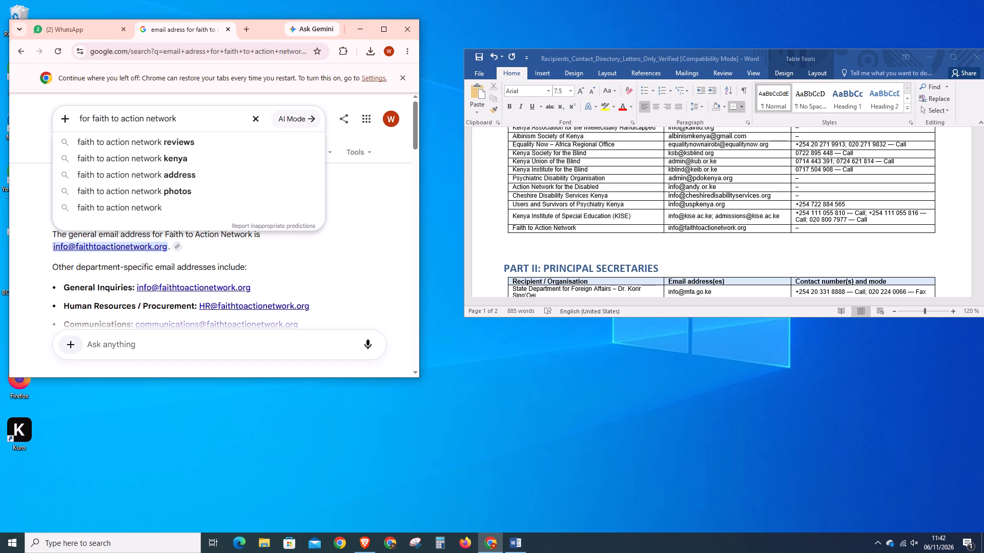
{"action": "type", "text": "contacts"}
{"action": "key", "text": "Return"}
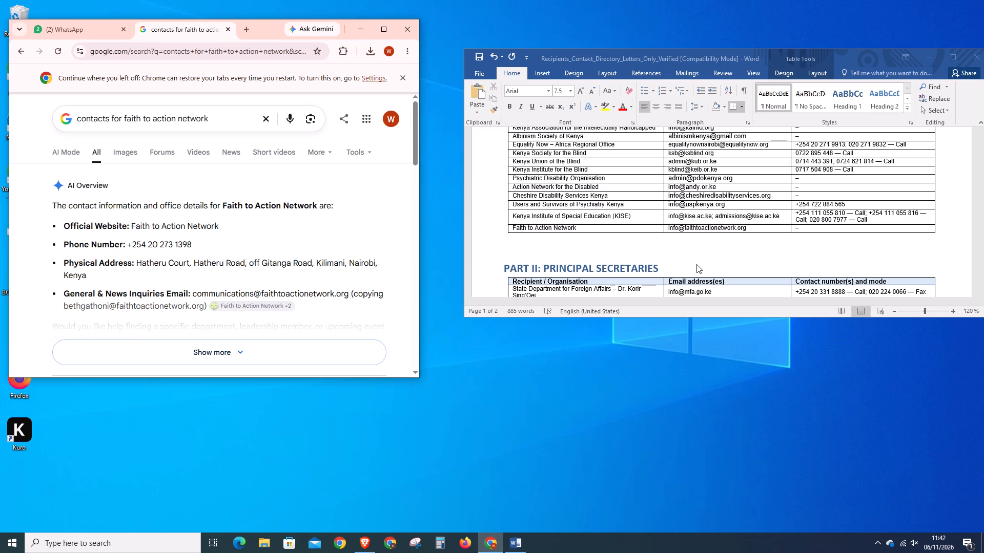
Replace the dash in the Faith to Action Network contact number cell with the organisation's phone number found by the web search.
{"action": "left_click", "coordinate": [803, 225]}
{"action": "left_click", "coordinate": [801, 227]}
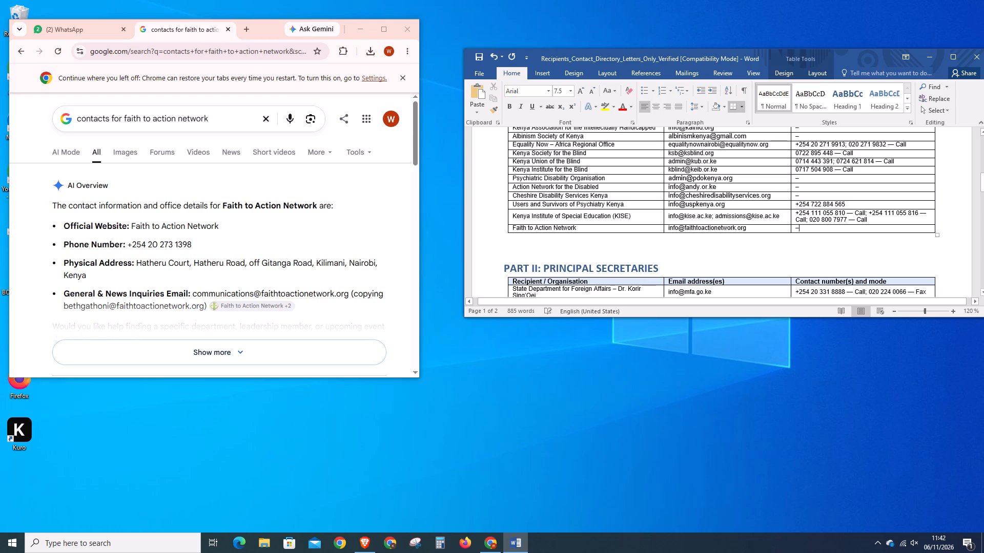
{"action": "key", "text": "BackSpace"}
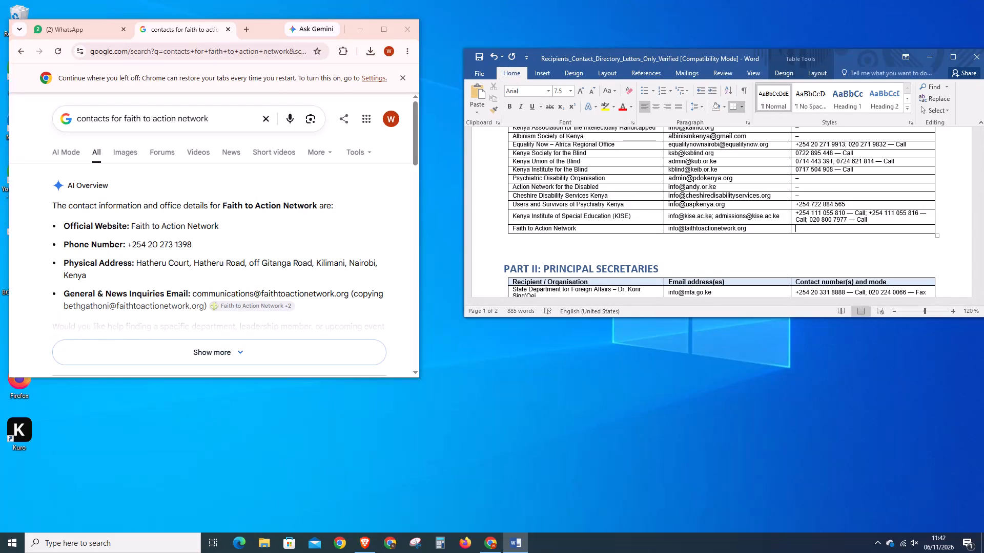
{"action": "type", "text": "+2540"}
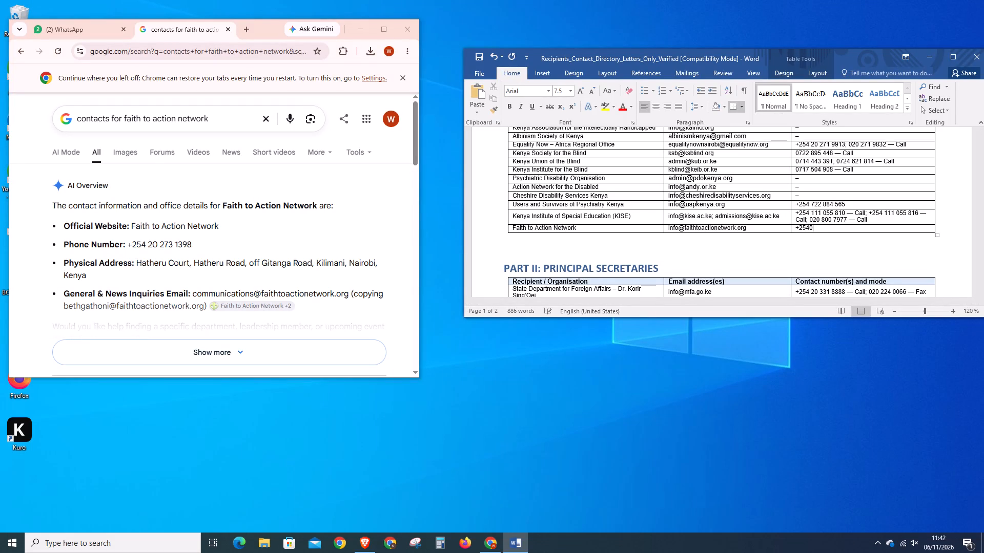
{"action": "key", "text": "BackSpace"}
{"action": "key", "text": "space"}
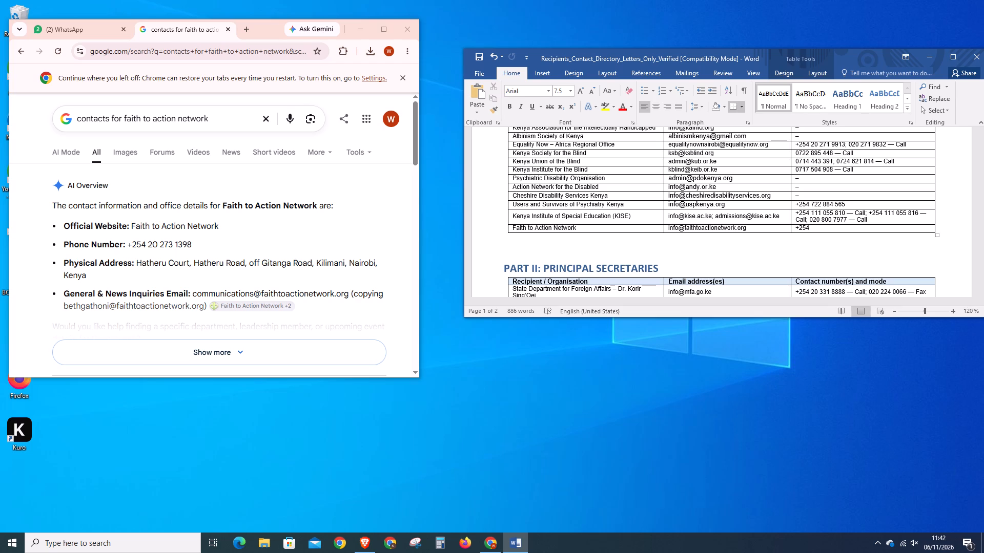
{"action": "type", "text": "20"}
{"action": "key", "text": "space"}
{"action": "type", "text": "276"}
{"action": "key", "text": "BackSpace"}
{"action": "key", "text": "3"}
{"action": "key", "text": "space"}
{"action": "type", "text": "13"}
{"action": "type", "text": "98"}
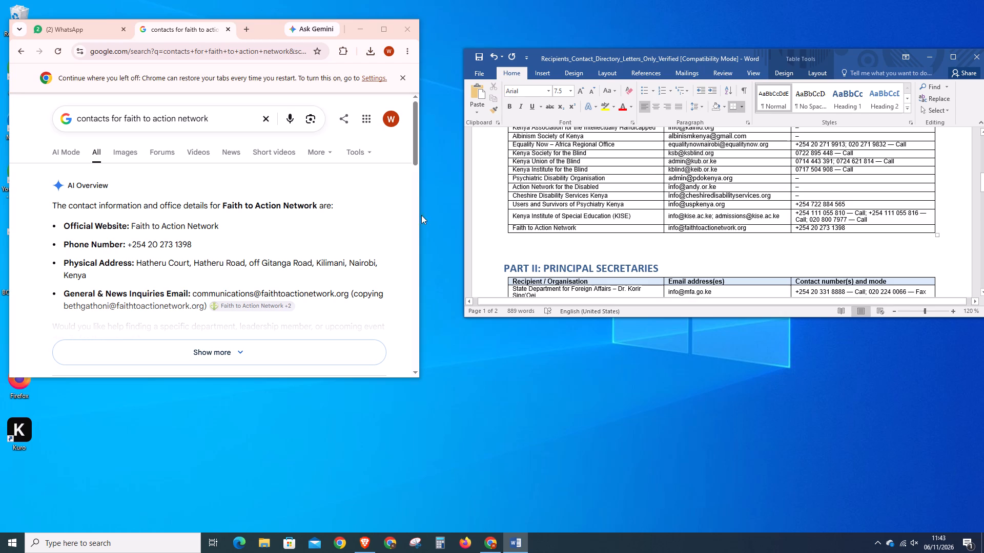
Search the web for "contacts for cheshire disability services kenya", replacing the Faith to Action Network query.
{"action": "left_click", "coordinate": [210, 120]}
{"action": "key", "text": "BackSpace"}
{"action": "key", "text": "BackSpace"}
{"action": "key", "text": "BackSpace"}
{"action": "key", "text": "BackSpace"}
{"action": "key", "text": "BackSpace"}
{"action": "key", "text": "BackSpace"}
{"action": "key", "text": "BackSpace"}
{"action": "key", "text": "BackSpace"}
{"action": "key", "text": "BackSpace"}
{"action": "key", "text": "BackSpace"}
{"action": "key", "text": "BackSpace"}
{"action": "key", "text": "BackSpace"}
{"action": "key", "text": "BackSpace"}
{"action": "key", "text": "BackSpace"}
{"action": "key", "text": "BackSpace"}
{"action": "key", "text": "BackSpace"}
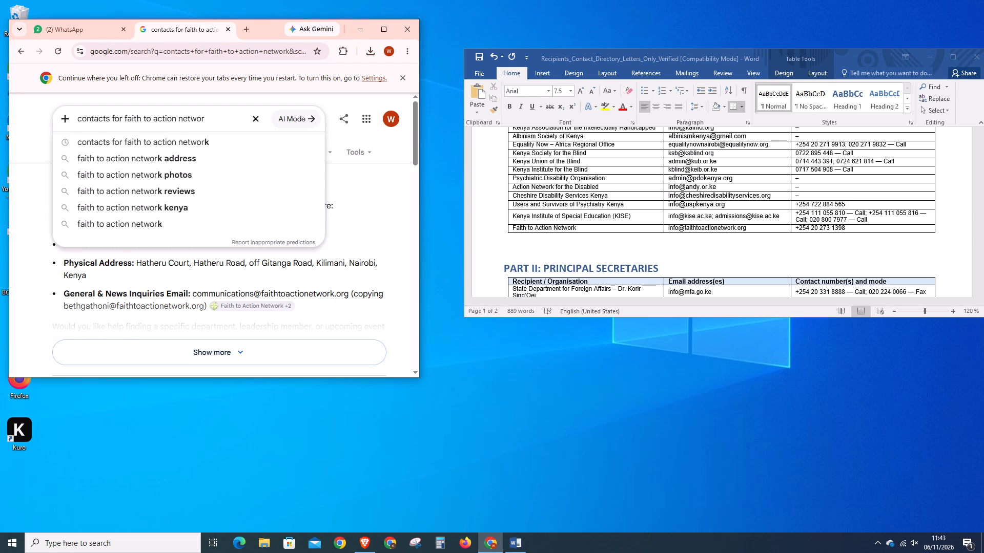
{"action": "key", "text": "BackSpace"}
{"action": "key", "text": "BackSpace"}
{"action": "key", "text": "BackSpace"}
{"action": "key", "text": "BackSpace"}
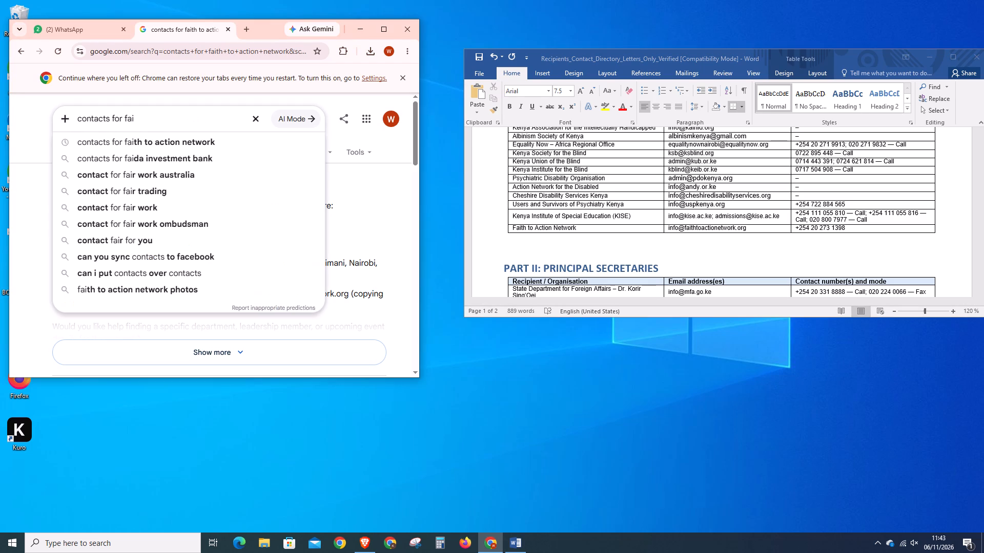
{"action": "key", "text": "BackSpace"}
{"action": "key", "text": "BackSpace"}
{"action": "key", "text": "BackSpace"}
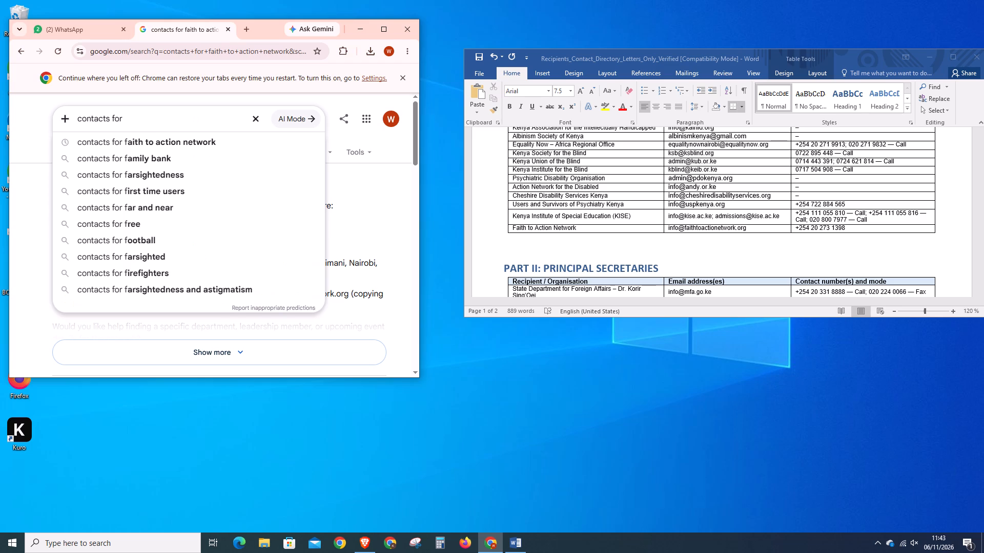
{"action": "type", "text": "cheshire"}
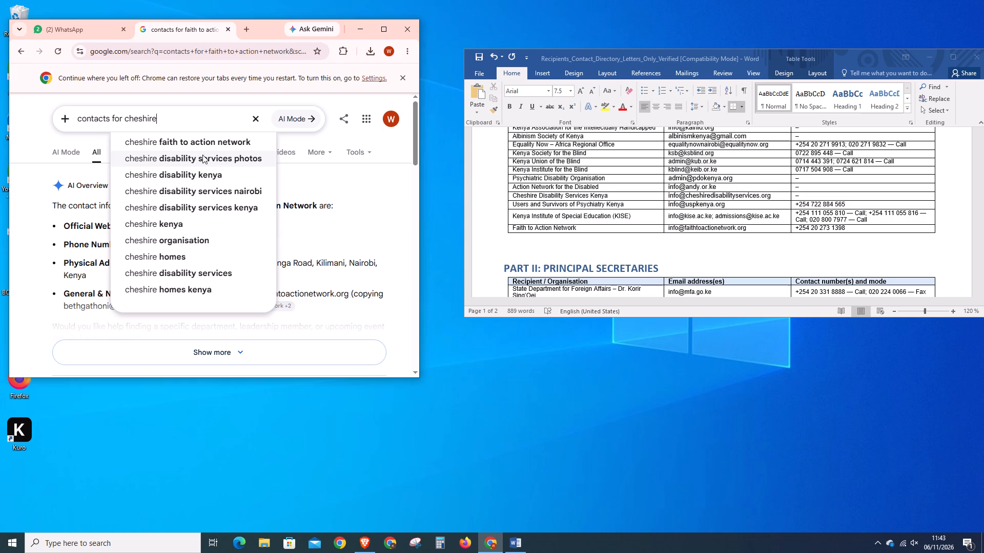
{"action": "left_click", "coordinate": [231, 208]}
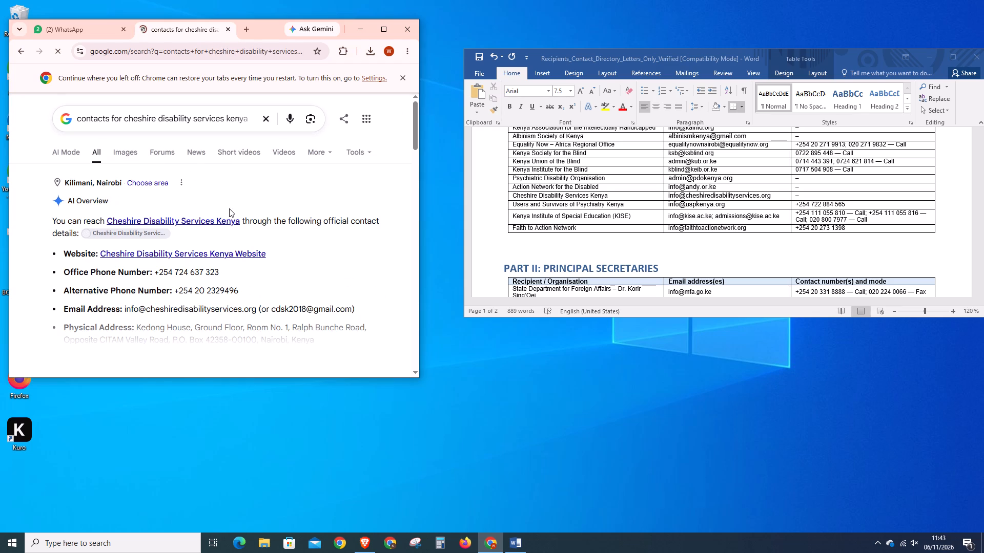
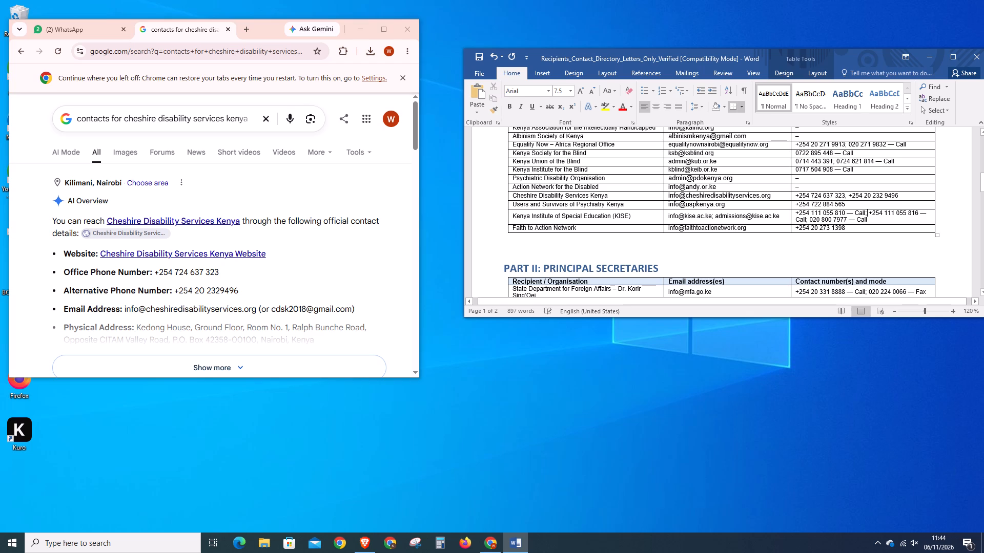
Replace the "— Call;" label after the first phone number in the Kenya Institute of Special Education (KISE) contact cell with a comma and space.
{"action": "key", "text": "BackSpace"}
{"action": "key", "text": "BackSpace"}
{"action": "key", "text": "BackSpace"}
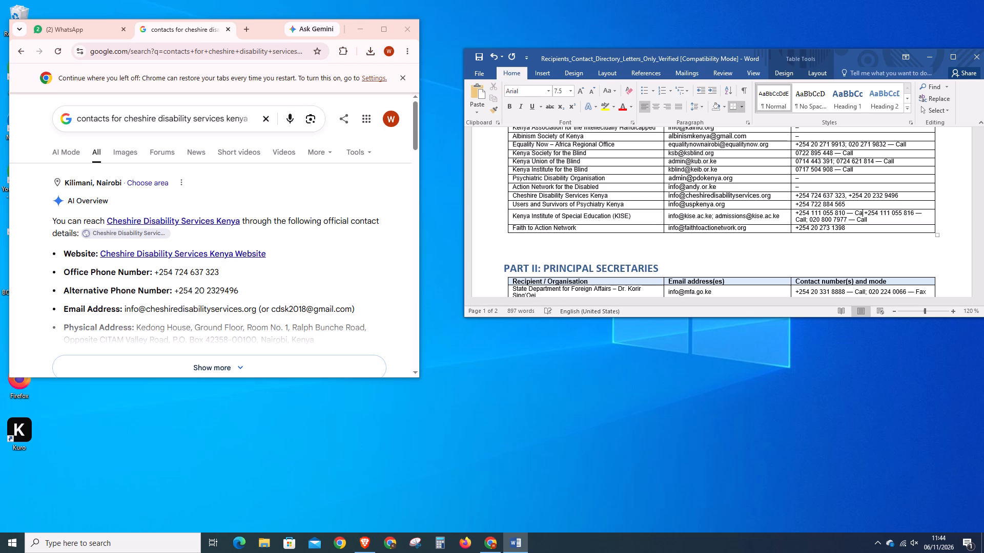
{"action": "key", "text": "BackSpace"}
{"action": "key", "text": "BackSpace"}
{"action": "key", "text": "BackSpace"}
{"action": "key", "text": "BackSpace"}
{"action": "key", "text": "BackSpace"}
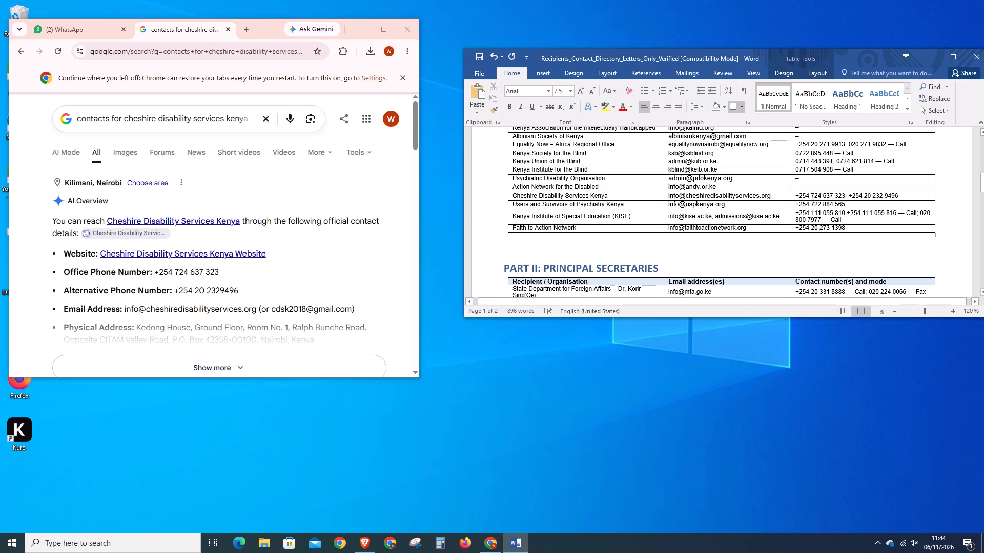
{"action": "key", "text": "comma"}
{"action": "key", "text": "space"}
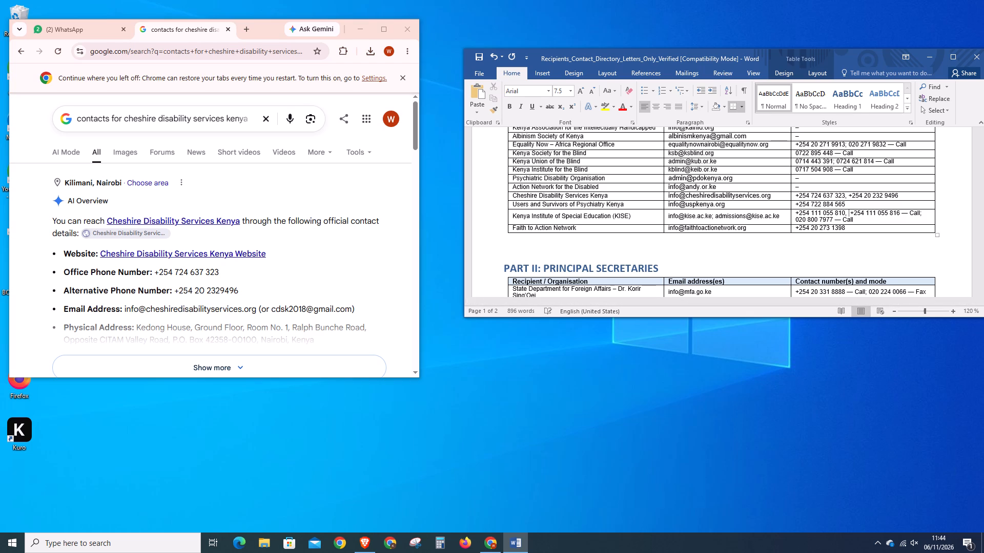
Replace the "— Call;" label after the second KISE phone number with a comma and space.
{"action": "left_click", "coordinate": [923, 212]}
{"action": "key", "text": "BackSpace"}
{"action": "key", "text": "BackSpace"}
{"action": "key", "text": "BackSpace"}
{"action": "key", "text": "BackSpace"}
{"action": "key", "text": "BackSpace"}
{"action": "key", "text": "BackSpace"}
{"action": "key", "text": "BackSpace"}
{"action": "key", "text": "BackSpace"}
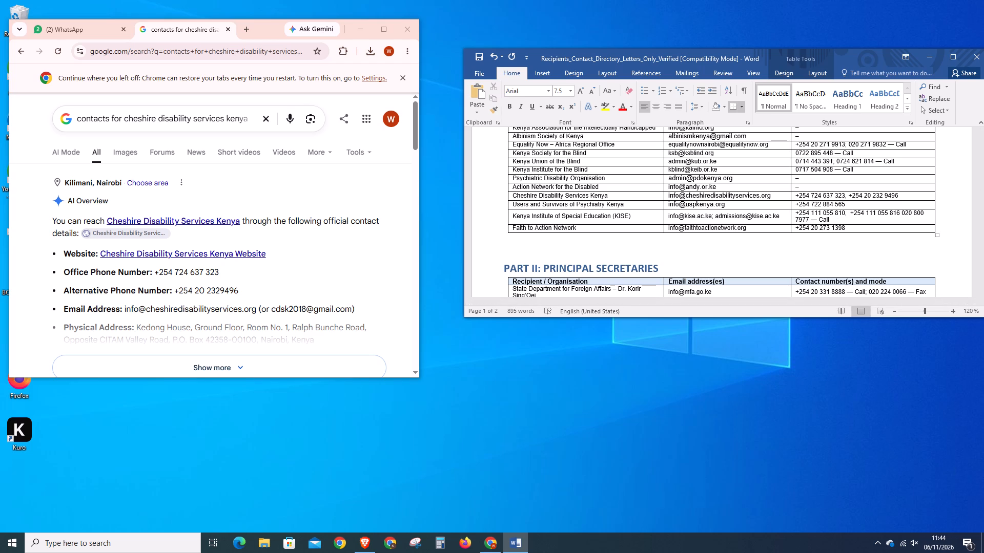
{"action": "key", "text": "comma"}
{"action": "key", "text": "space"}
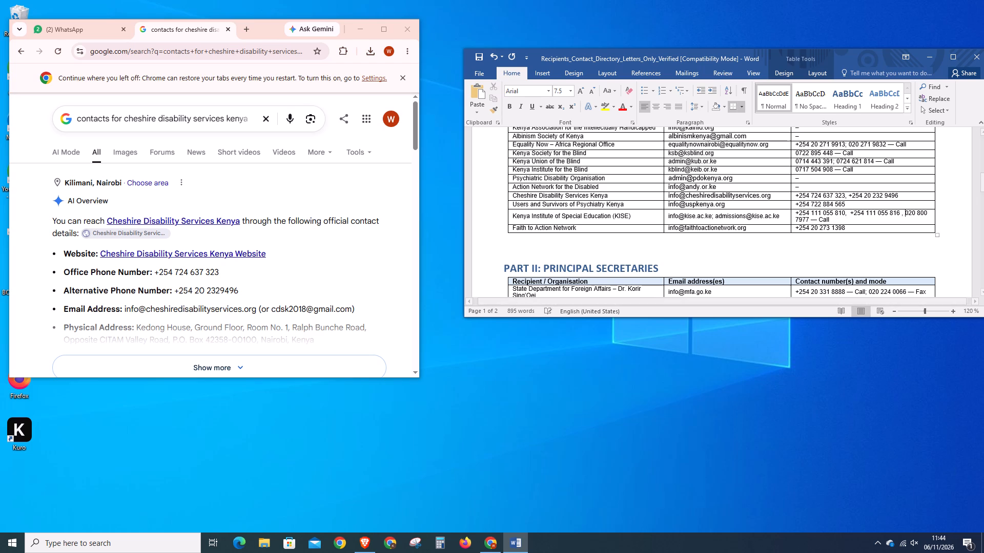
Delete the "— Call" label after the last KISE phone number.
{"action": "left_click", "coordinate": [833, 223]}
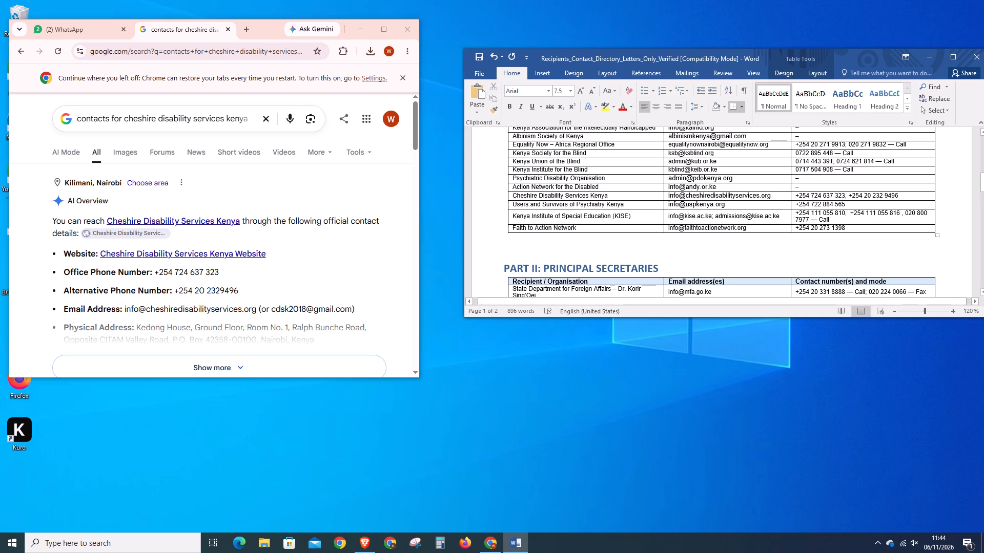
{"action": "key", "text": "BackSpace"}
{"action": "key", "text": "BackSpace"}
{"action": "key", "text": "BackSpace"}
{"action": "key", "text": "BackSpace"}
{"action": "key", "text": "BackSpace"}
{"action": "key", "text": "BackSpace"}
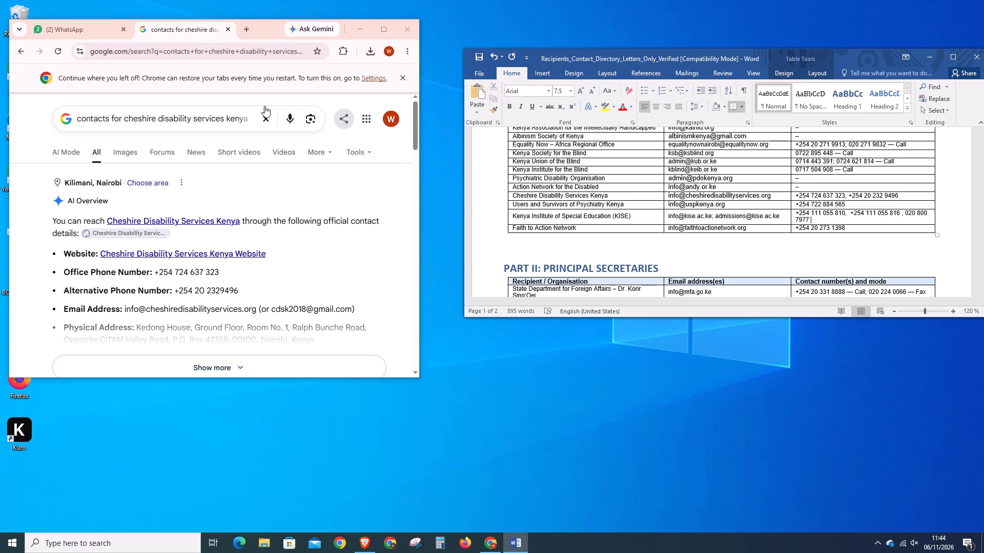
Search the web for "contacts for action network for the disabled", replacing the Cheshire Disability Services query, and view the phone numbers found.
{"action": "left_click", "coordinate": [249, 122]}
{"action": "key", "text": "BackSpace"}
{"action": "key", "text": "BackSpace"}
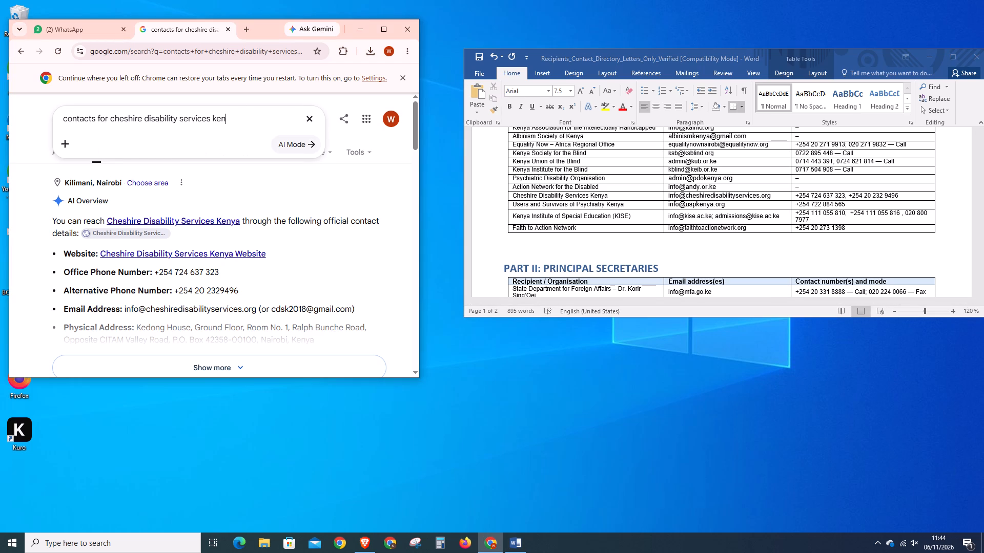
{"action": "key", "text": "BackSpace"}
{"action": "key", "text": "BackSpace"}
{"action": "key", "text": "BackSpace"}
{"action": "key", "text": "BackSpace"}
{"action": "key", "text": "BackSpace"}
{"action": "key", "text": "BackSpace"}
{"action": "key", "text": "BackSpace"}
{"action": "key", "text": "BackSpace"}
{"action": "key", "text": "BackSpace"}
{"action": "key", "text": "BackSpace"}
{"action": "key", "text": "BackSpace"}
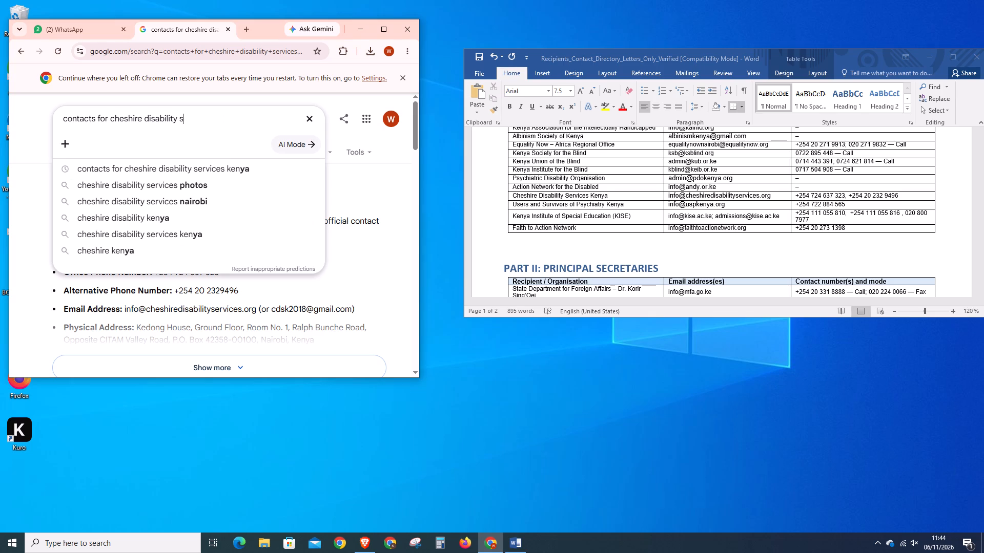
{"action": "key", "text": "BackSpace"}
{"action": "key", "text": "BackSpace"}
{"action": "key", "text": "BackSpace"}
{"action": "key", "text": "BackSpace"}
{"action": "key", "text": "BackSpace"}
{"action": "key", "text": "BackSpace"}
{"action": "key", "text": "BackSpace"}
{"action": "key", "text": "BackSpace"}
{"action": "key", "text": "BackSpace"}
{"action": "key", "text": "BackSpace"}
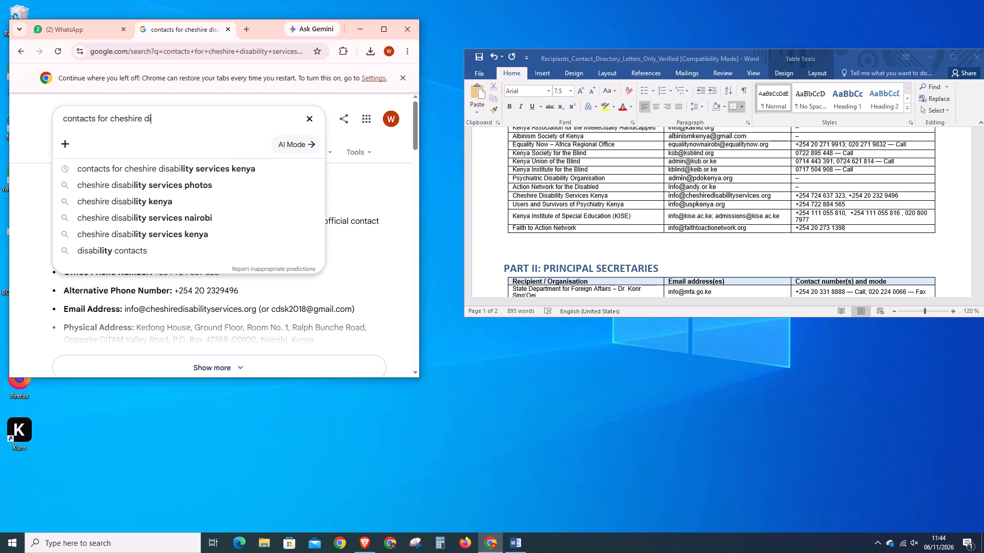
{"action": "key", "text": "BackSpace"}
{"action": "key", "text": "BackSpace"}
{"action": "key", "text": "BackSpace"}
{"action": "key", "text": "BackSpace"}
{"action": "key", "text": "BackSpace"}
{"action": "key", "text": "BackSpace"}
{"action": "key", "text": "BackSpace"}
{"action": "key", "text": "BackSpace"}
{"action": "key", "text": "BackSpace"}
{"action": "key", "text": "BackSpace"}
{"action": "key", "text": "BackSpace"}
{"action": "type", "text": "action network"}
{"action": "key", "text": "space"}
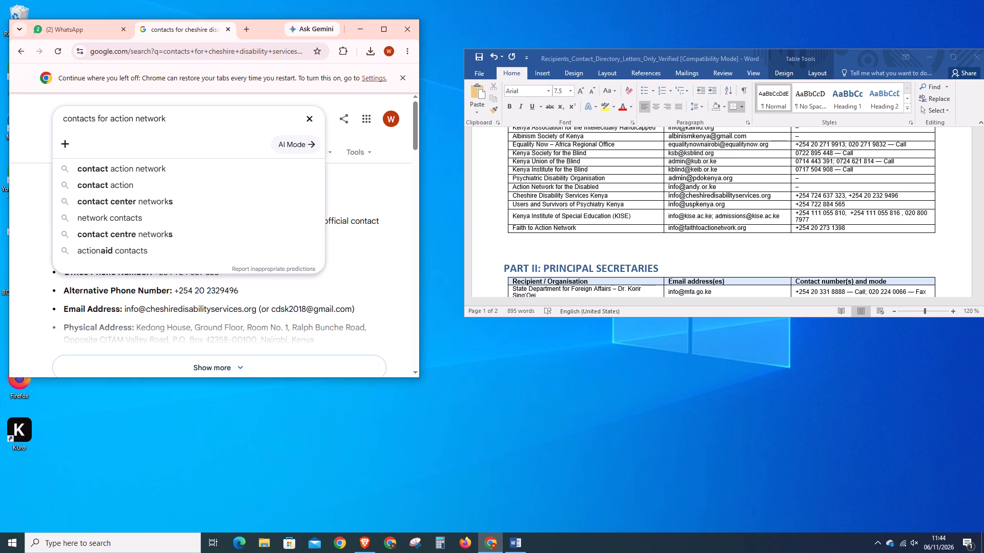
{"action": "type", "text": "for the disabled"}
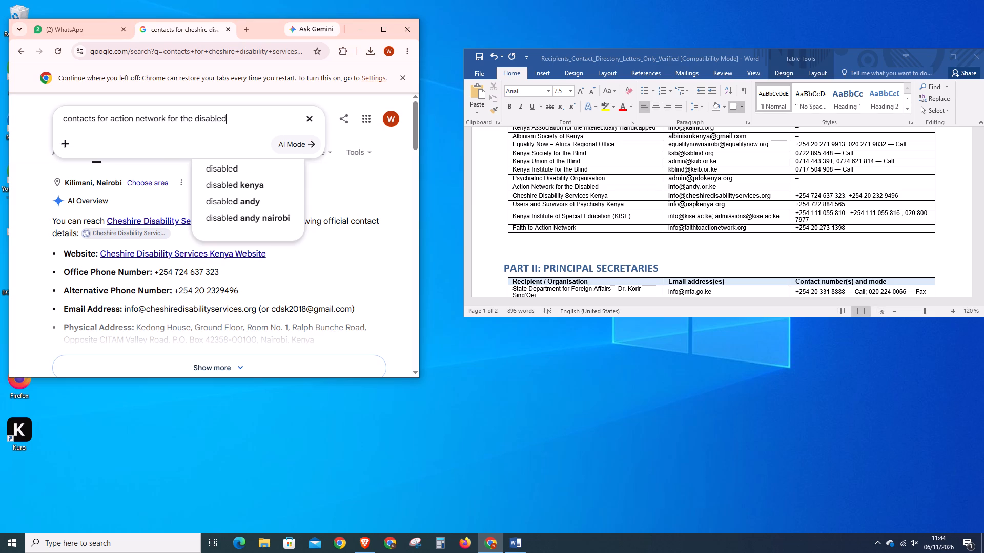
{"action": "key", "text": "Return"}
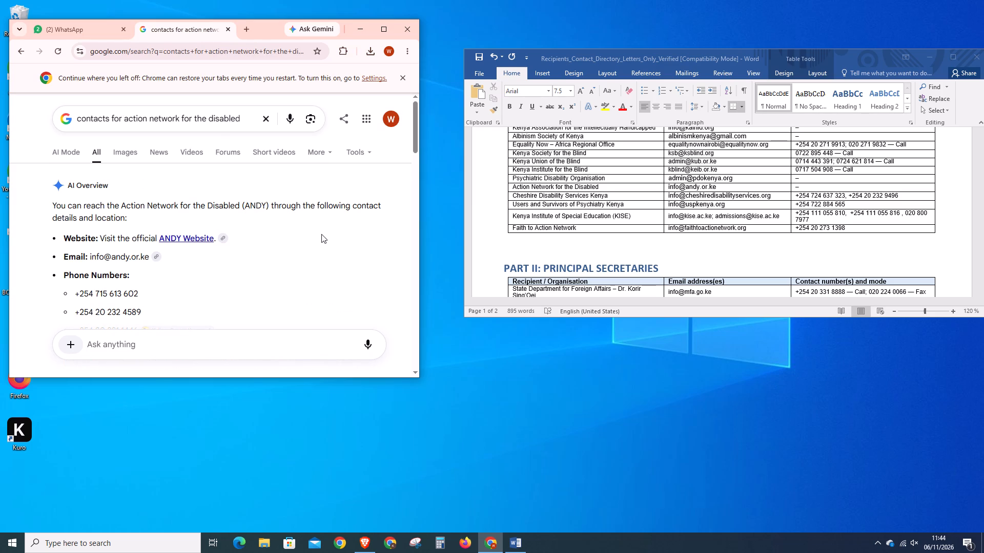
{"action": "scroll", "coordinate": [267, 240], "scroll_direction": "down", "scroll_amount": 1}
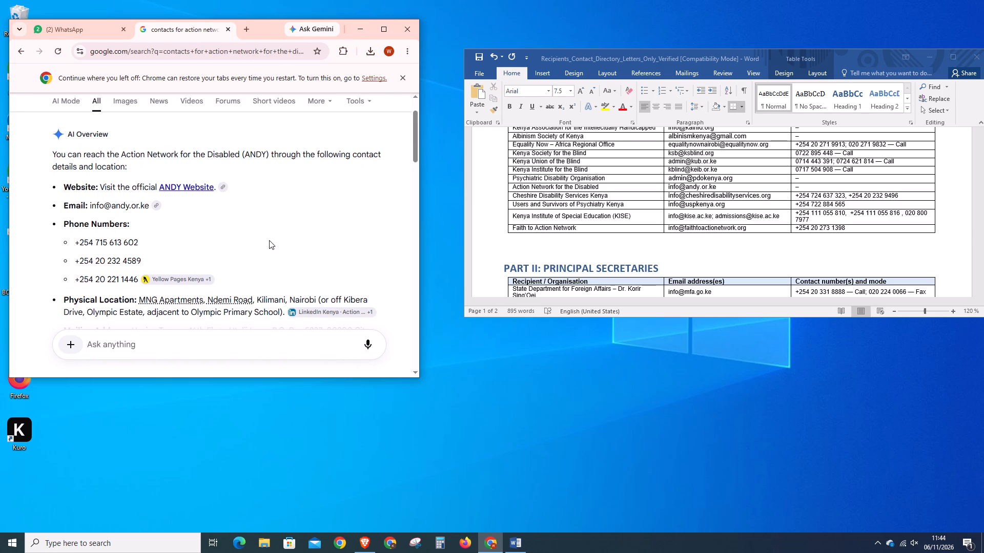
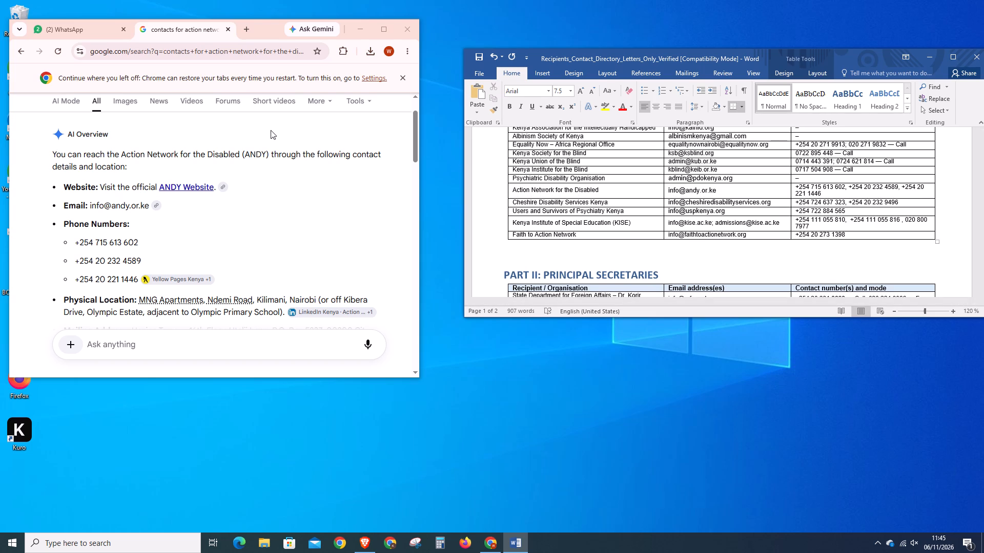
Remove "action network for the disabled" from the web search query, keeping "contacts for" as the start of a new search.
{"action": "scroll", "coordinate": [272, 130], "scroll_direction": "up", "scroll_amount": 4}
{"action": "left_click", "coordinate": [241, 116]}
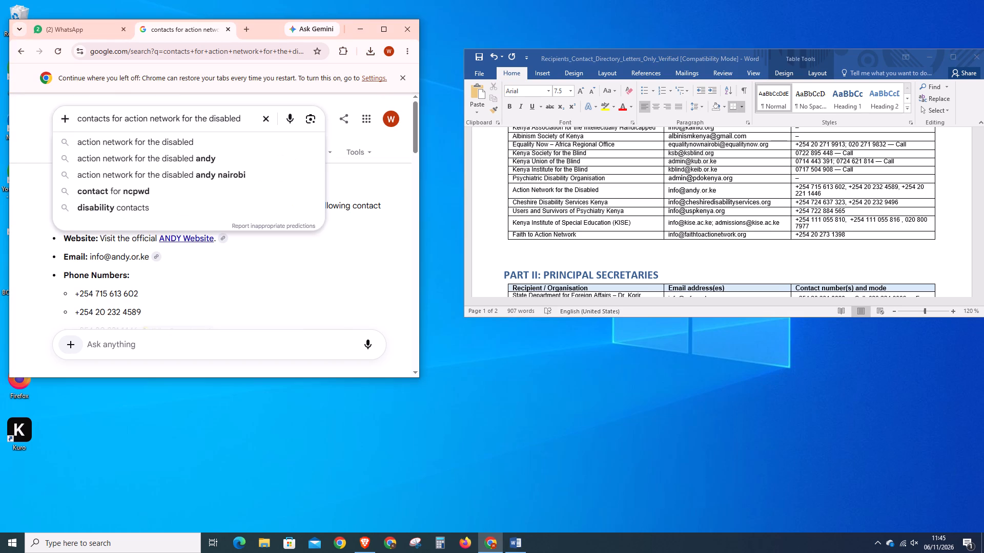
{"action": "key", "text": "BackSpace"}
{"action": "key", "text": "BackSpace"}
{"action": "key", "text": "BackSpace"}
{"action": "key", "text": "BackSpace"}
{"action": "key", "text": "BackSpace"}
{"action": "key", "text": "BackSpace"}
{"action": "key", "text": "BackSpace"}
{"action": "key", "text": "BackSpace"}
{"action": "key", "text": "BackSpace"}
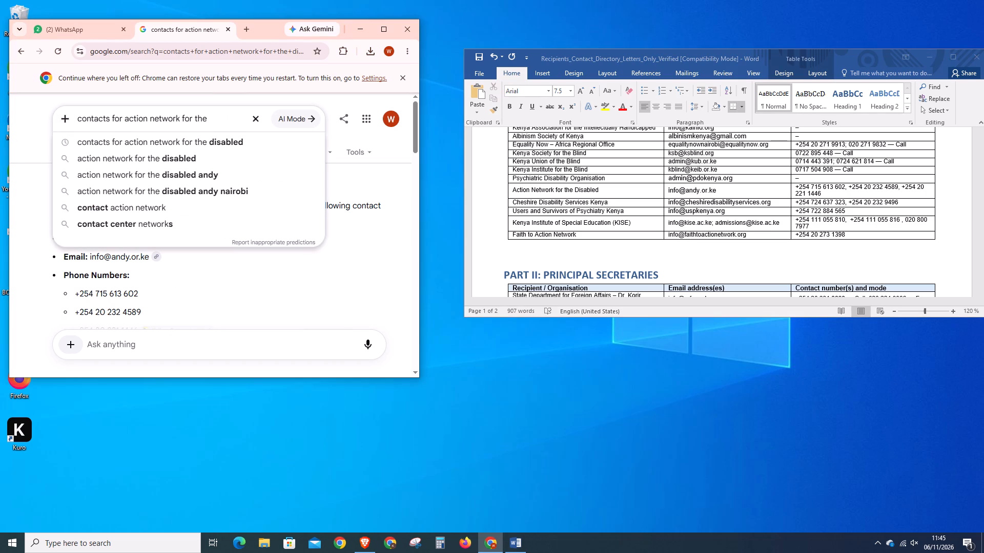
{"action": "key", "text": "BackSpace"}
{"action": "key", "text": "BackSpace"}
{"action": "key", "text": "BackSpace"}
{"action": "key", "text": "BackSpace"}
{"action": "key", "text": "BackSpace"}
{"action": "key", "text": "BackSpace"}
{"action": "key", "text": "BackSpace"}
{"action": "key", "text": "BackSpace"}
{"action": "key", "text": "BackSpace"}
{"action": "key", "text": "BackSpace"}
{"action": "key", "text": "BackSpace"}
{"action": "key", "text": "BackSpace"}
{"action": "key", "text": "BackSpace"}
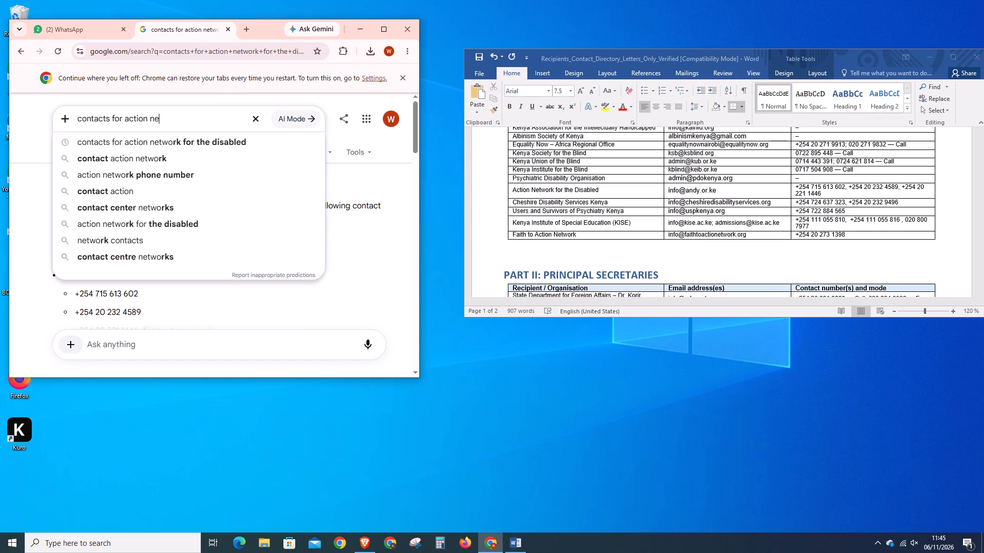
{"action": "key", "text": "BackSpace"}
{"action": "key", "text": "BackSpace"}
{"action": "key", "text": "BackSpace"}
{"action": "key", "text": "BackSpace"}
{"action": "key", "text": "BackSpace"}
{"action": "key", "text": "BackSpace"}
{"action": "key", "text": "BackSpace"}
{"action": "key", "text": "BackSpace"}
{"action": "key", "text": "BackSpace"}
{"action": "key", "text": "BackSpace"}
{"action": "key", "text": "BackSpace"}
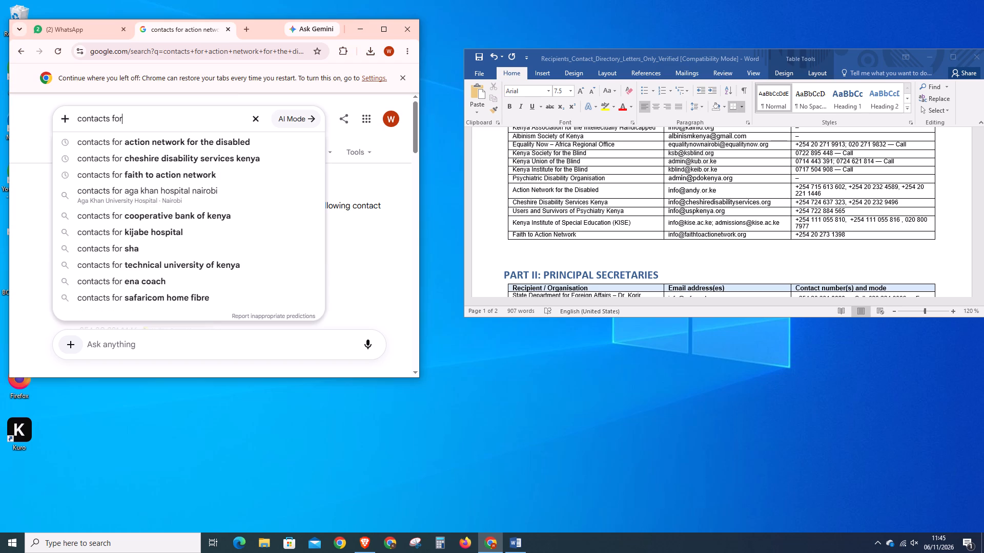
Search the web for "contacts psychiatric disability organisation" and examine the organisation's contact information in the results.
{"action": "key", "text": "BackSpace"}
{"action": "key", "text": "BackSpace"}
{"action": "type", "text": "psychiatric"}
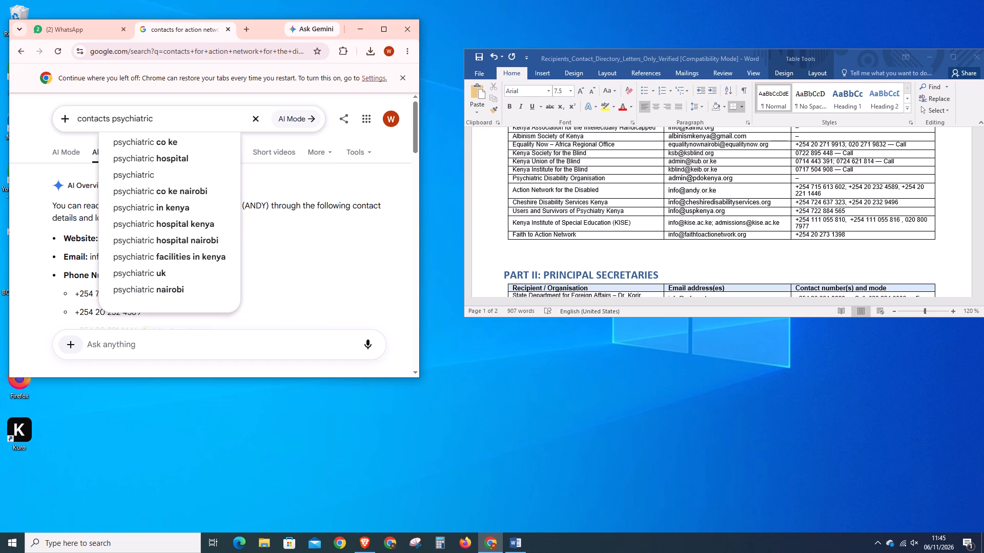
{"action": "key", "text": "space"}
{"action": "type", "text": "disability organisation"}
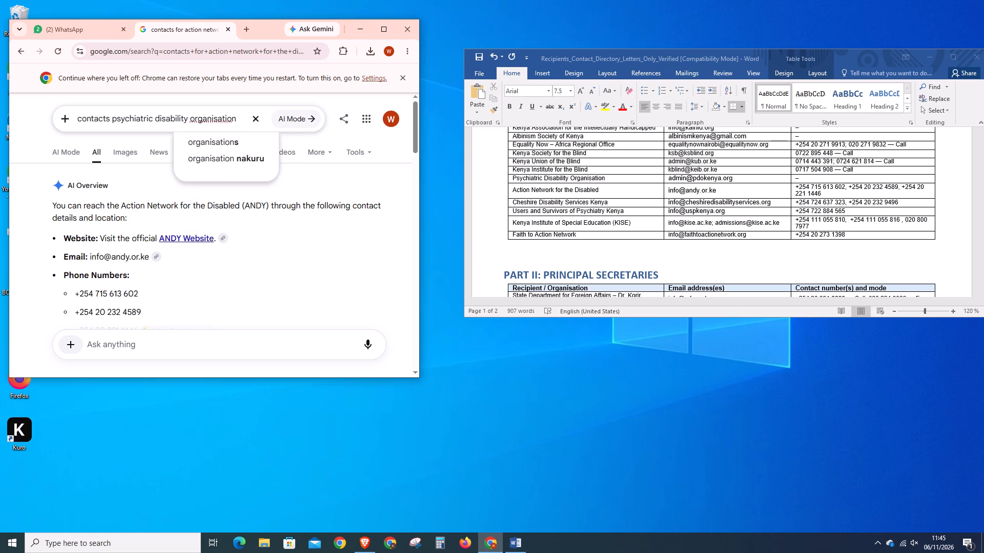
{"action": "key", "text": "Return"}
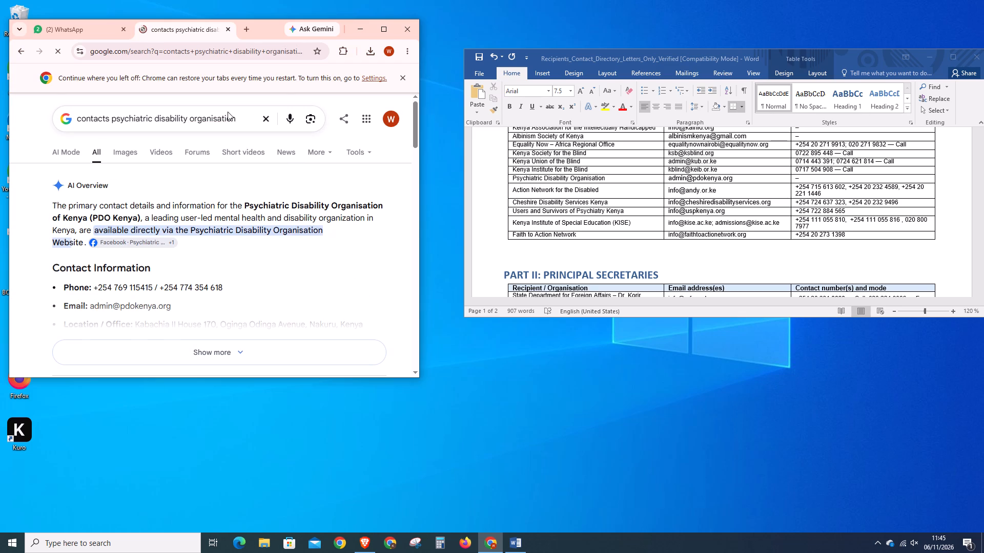
{"action": "scroll", "coordinate": [173, 264], "scroll_direction": "down", "scroll_amount": 1}
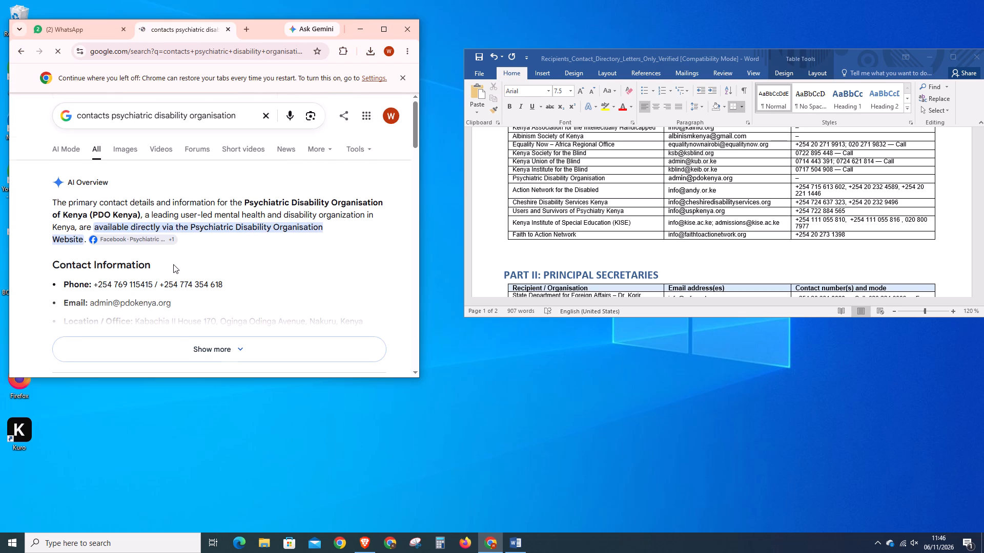
{"action": "scroll", "coordinate": [173, 264], "scroll_direction": "down", "scroll_amount": 1}
{"action": "scroll", "coordinate": [240, 205], "scroll_direction": "up", "scroll_amount": 1}
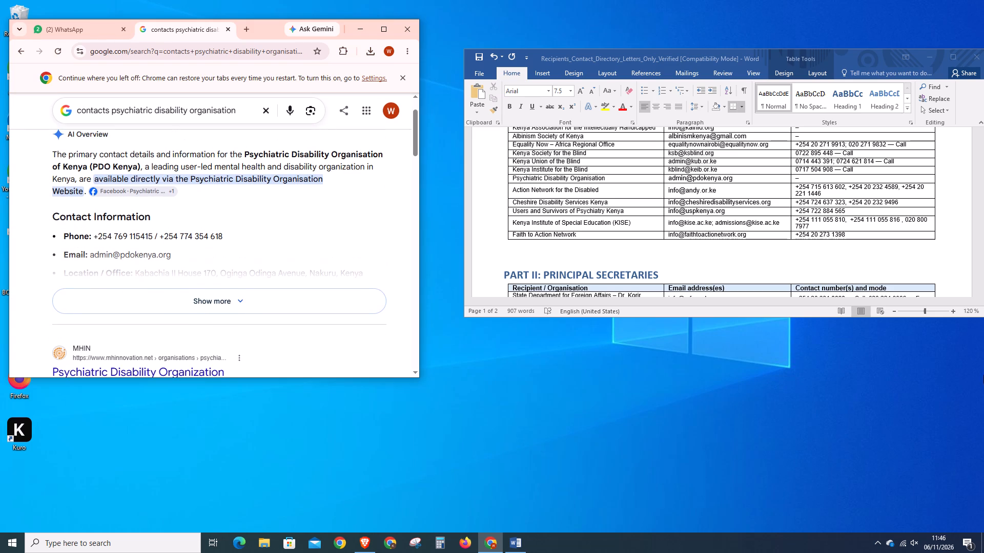
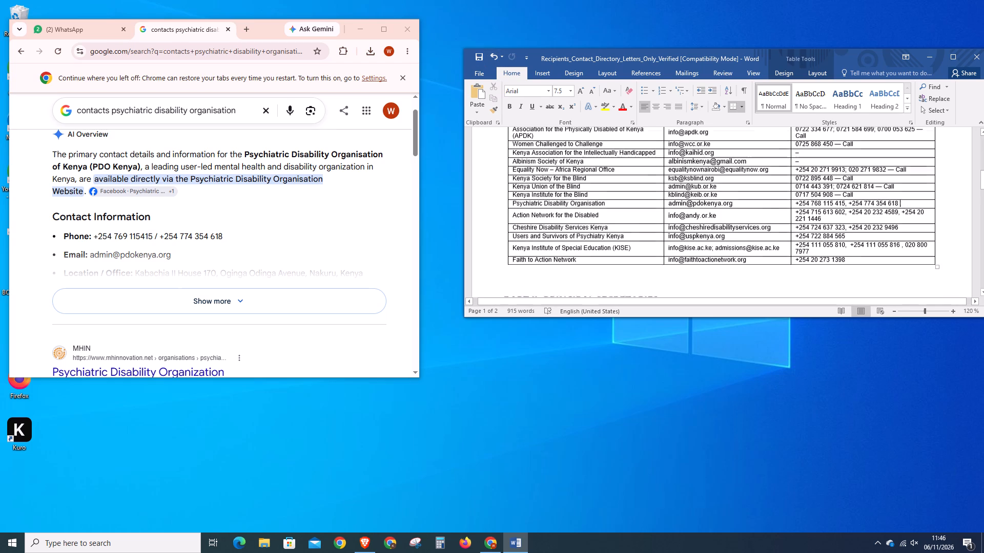
Remove the trailing "— Call" from the Kenya Institute for the Blind's contact number in the Word directory table.
{"action": "left_click", "coordinate": [855, 199]}
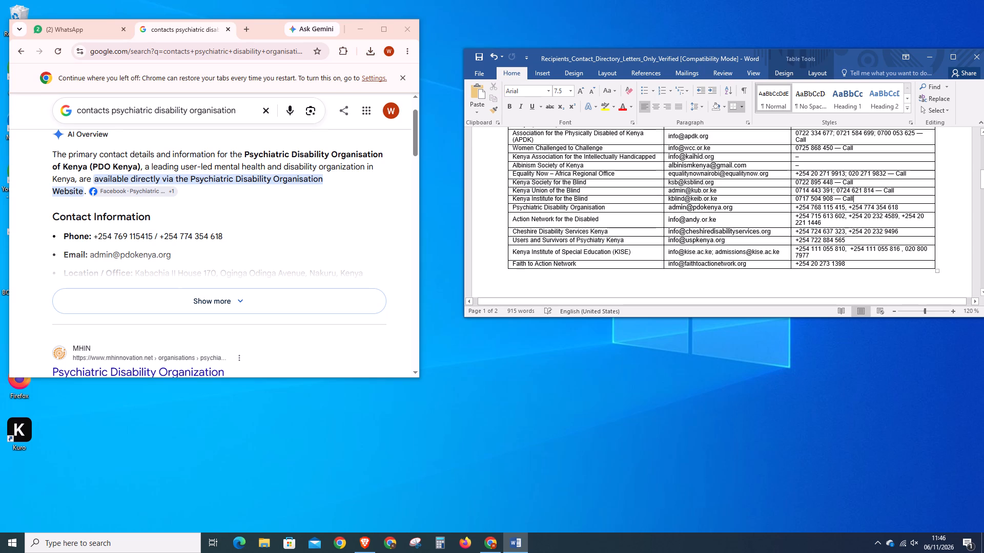
{"action": "key", "text": "BackSpace"}
{"action": "key", "text": "BackSpace"}
{"action": "key", "text": "BackSpace"}
{"action": "key", "text": "BackSpace"}
{"action": "key", "text": "BackSpace"}
{"action": "key", "text": "BackSpace"}
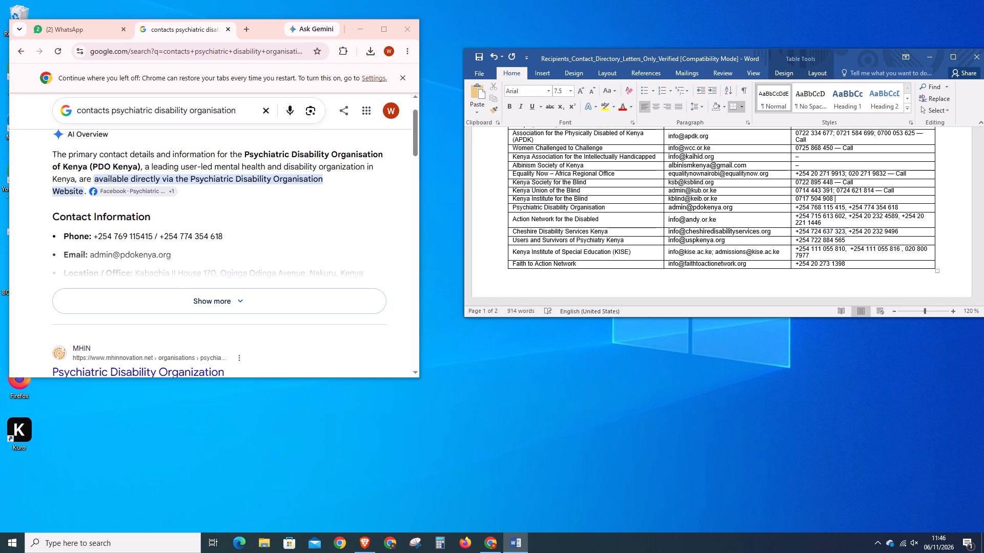
Remove the trailing "— Call" from the Kenya Union of the Blind's contact numbers.
{"action": "left_click", "coordinate": [898, 192]}
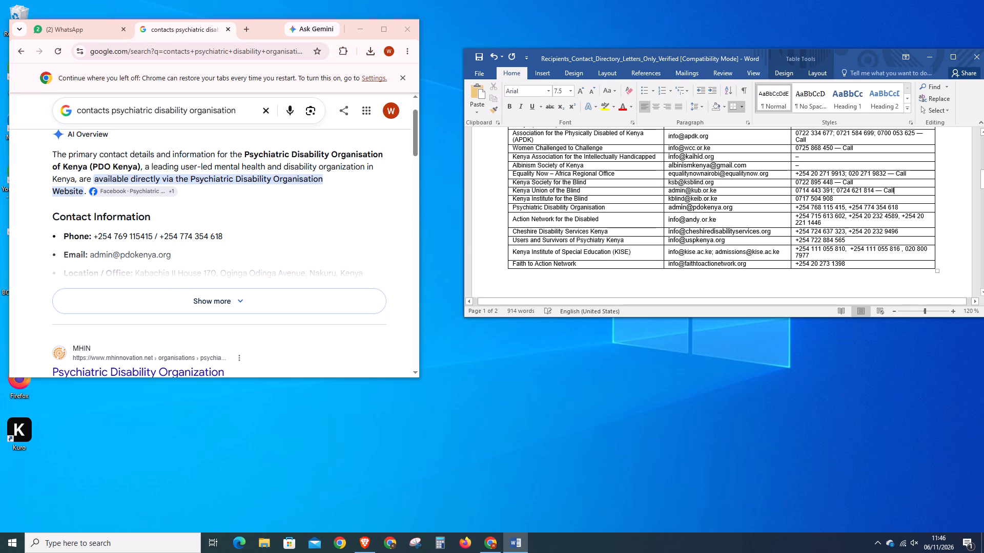
{"action": "key", "text": "BackSpace"}
{"action": "key", "text": "BackSpace"}
{"action": "key", "text": "BackSpace"}
{"action": "key", "text": "BackSpace"}
{"action": "key", "text": "BackSpace"}
{"action": "key", "text": "BackSpace"}
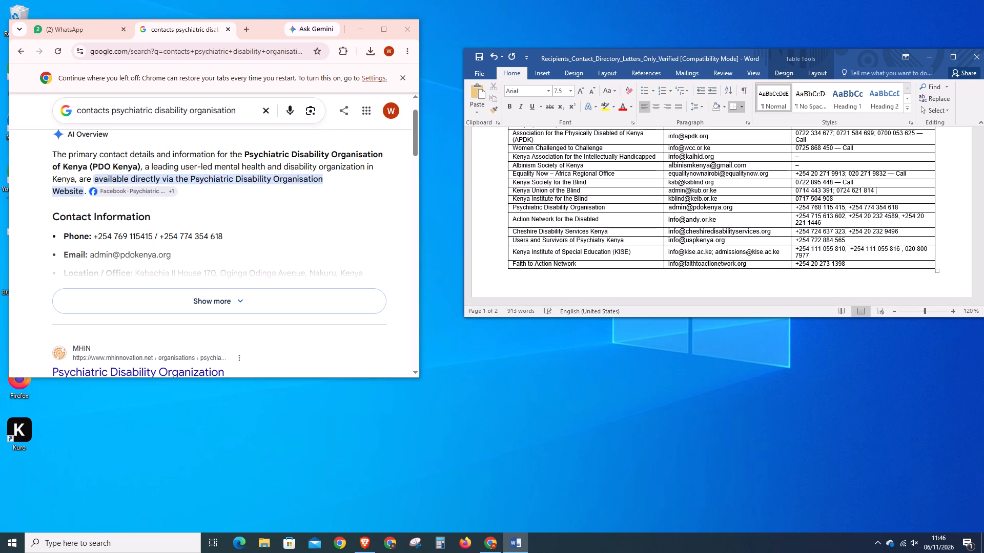
Remove the trailing "— Call" from the Kenya Society for the Blind's contact number.
{"action": "left_click", "coordinate": [862, 185]}
{"action": "key", "text": "BackSpace"}
{"action": "key", "text": "BackSpace"}
{"action": "key", "text": "BackSpace"}
{"action": "key", "text": "BackSpace"}
{"action": "key", "text": "BackSpace"}
{"action": "key", "text": "BackSpace"}
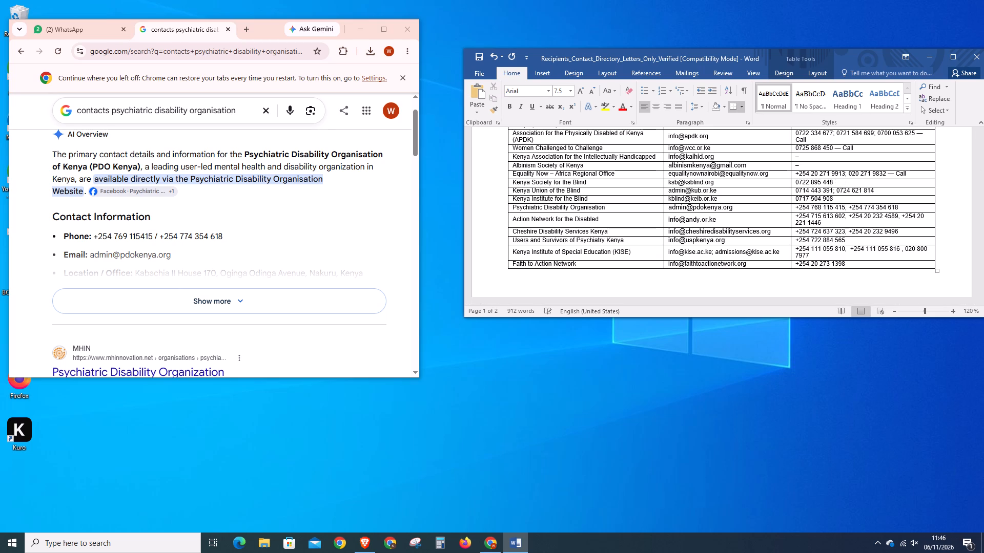
Remove the trailing "— Call" from the contact numbers of Equality Now – Africa Regional Office.
{"action": "left_click", "coordinate": [907, 174]}
{"action": "key", "text": "BackSpace"}
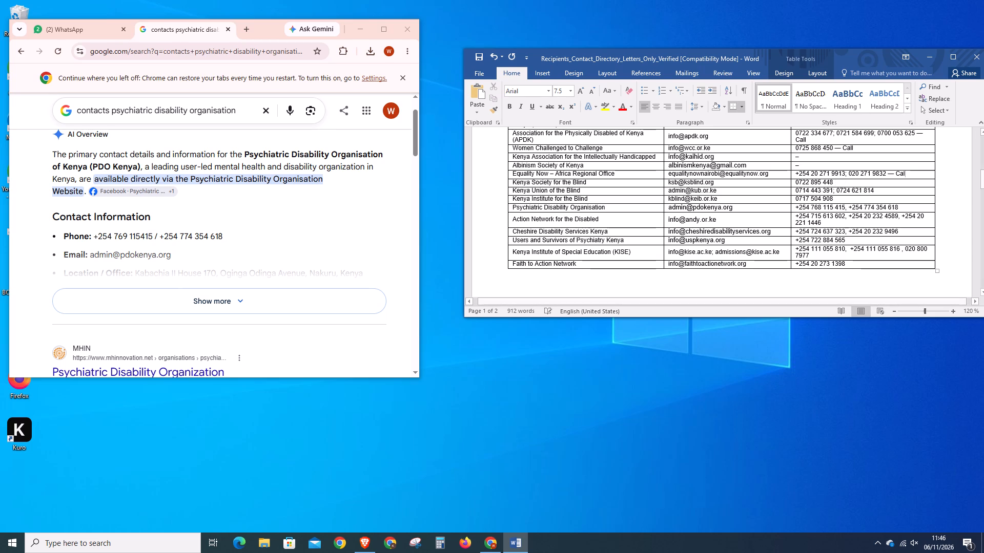
{"action": "key", "text": "BackSpace"}
{"action": "key", "text": "BackSpace"}
{"action": "key", "text": "BackSpace"}
{"action": "key", "text": "BackSpace"}
{"action": "key", "text": "BackSpace"}
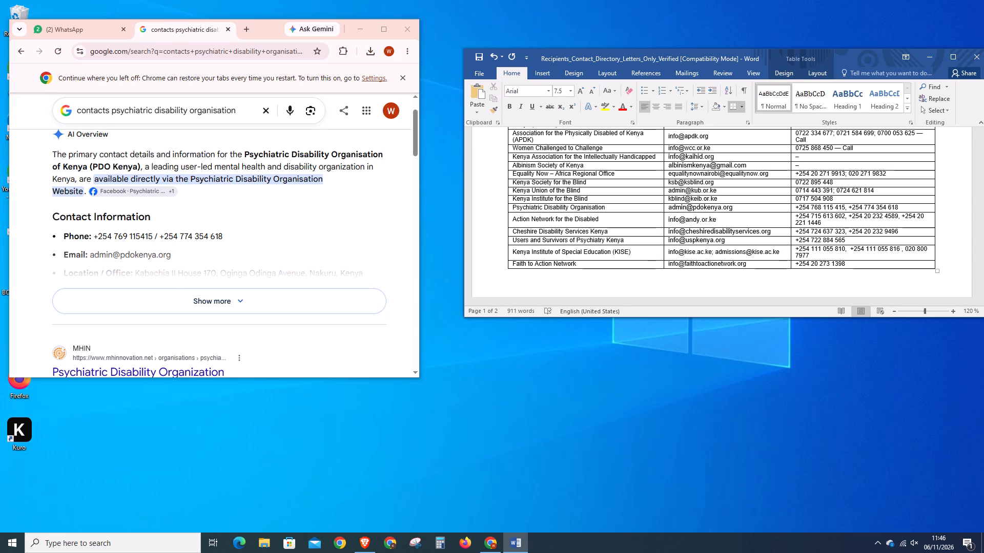
Switch to Chrome and replace the previous organisation in the query to search for "contacts albinism society of kenya".
{"action": "left_click", "coordinate": [240, 111]}
{"action": "key", "text": "BackSpace"}
{"action": "key", "text": "BackSpace"}
{"action": "key", "text": "BackSpace"}
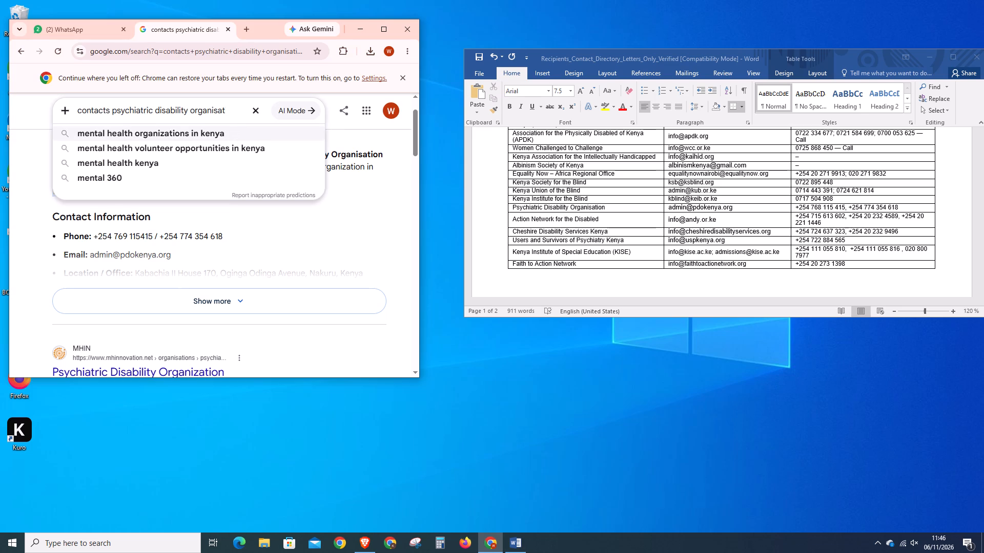
{"action": "key", "text": "BackSpace"}
{"action": "key", "text": "BackSpace"}
{"action": "key", "text": "BackSpace"}
{"action": "key", "text": "BackSpace"}
{"action": "key", "text": "BackSpace"}
{"action": "key", "text": "BackSpace"}
{"action": "key", "text": "BackSpace"}
{"action": "key", "text": "BackSpace"}
{"action": "key", "text": "BackSpace"}
{"action": "key", "text": "BackSpace"}
{"action": "key", "text": "BackSpace"}
{"action": "key", "text": "BackSpace"}
{"action": "key", "text": "BackSpace"}
{"action": "key", "text": "BackSpace"}
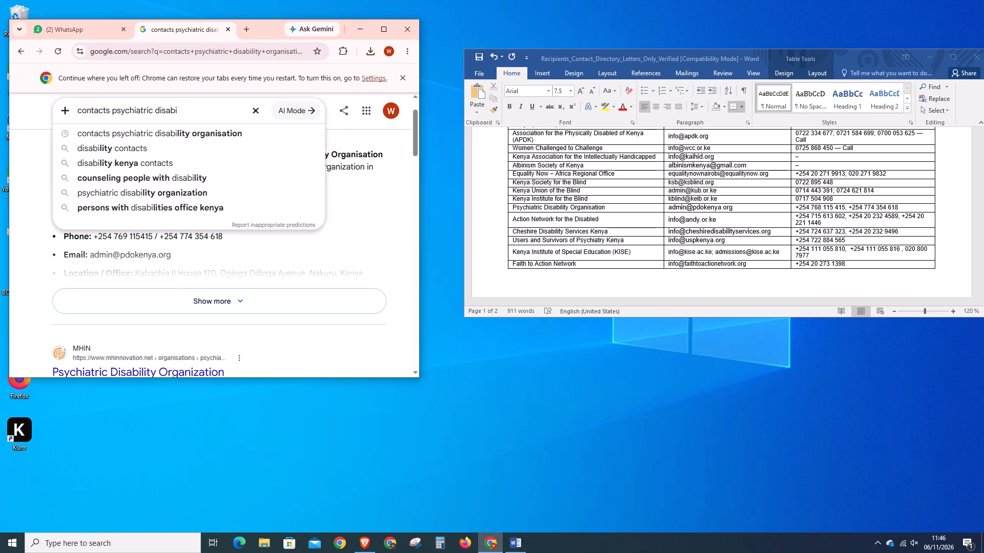
{"action": "key", "text": "BackSpace"}
{"action": "key", "text": "BackSpace"}
{"action": "key", "text": "BackSpace"}
{"action": "key", "text": "BackSpace"}
{"action": "key", "text": "BackSpace"}
{"action": "key", "text": "BackSpace"}
{"action": "key", "text": "BackSpace"}
{"action": "key", "text": "BackSpace"}
{"action": "key", "text": "BackSpace"}
{"action": "key", "text": "BackSpace"}
{"action": "key", "text": "BackSpace"}
{"action": "key", "text": "BackSpace"}
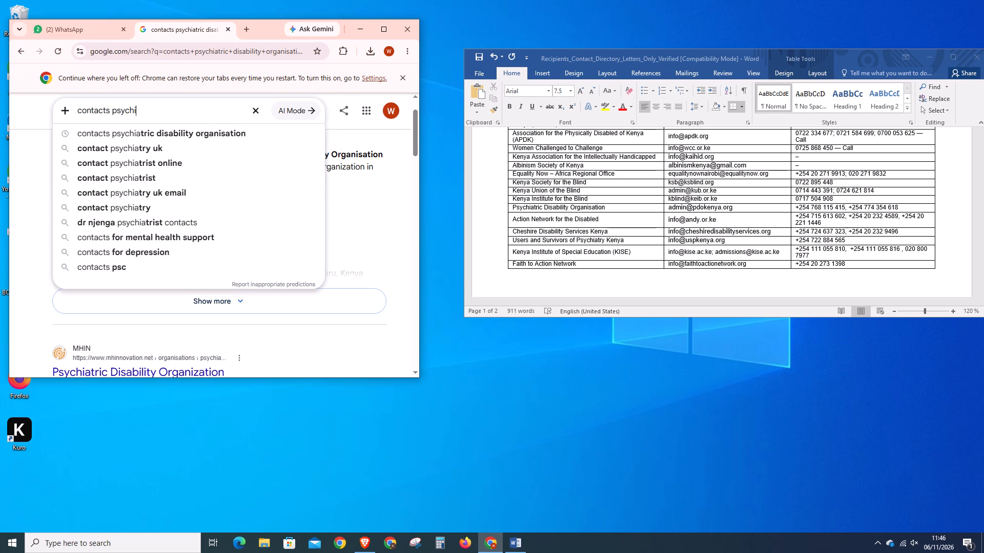
{"action": "key", "text": "BackSpace"}
{"action": "key", "text": "BackSpace"}
{"action": "key", "text": "BackSpace"}
{"action": "key", "text": "BackSpace"}
{"action": "key", "text": "BackSpace"}
{"action": "key", "text": "BackSpace"}
{"action": "type", "text": "albinism society of kenya"}
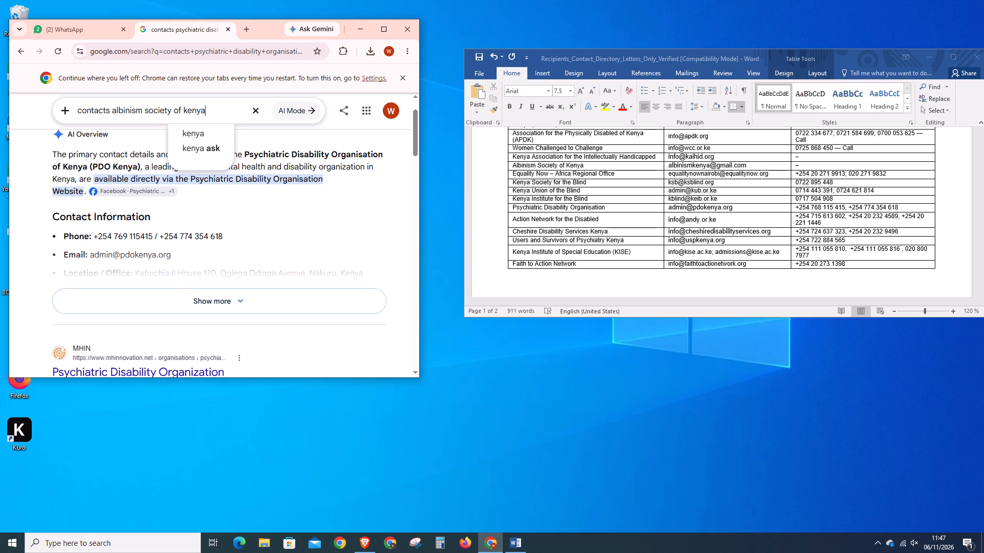
{"action": "key", "text": "Return"}
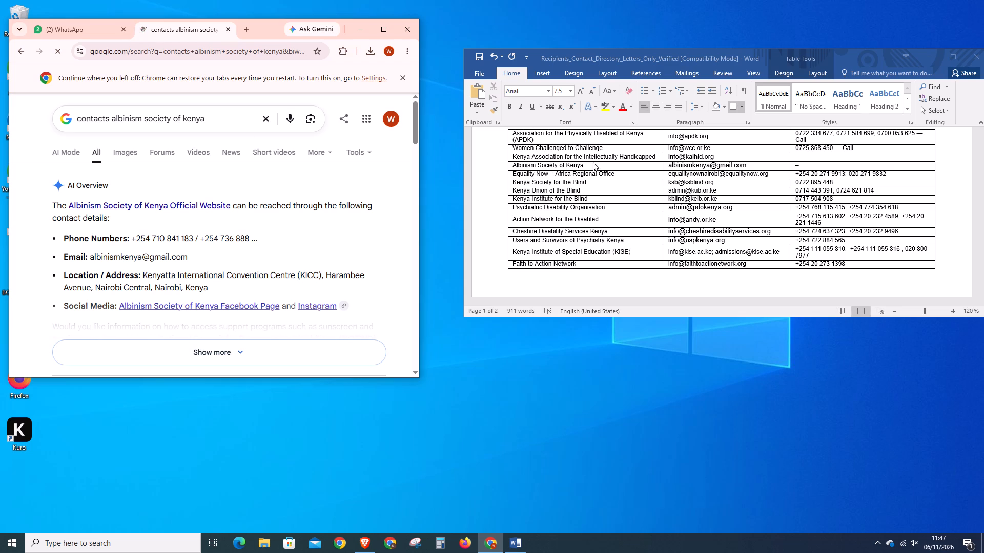
Return to the Word directory and open the Albinism Society of Kenya's contact number cell for editing.
{"action": "left_click", "coordinate": [803, 162]}
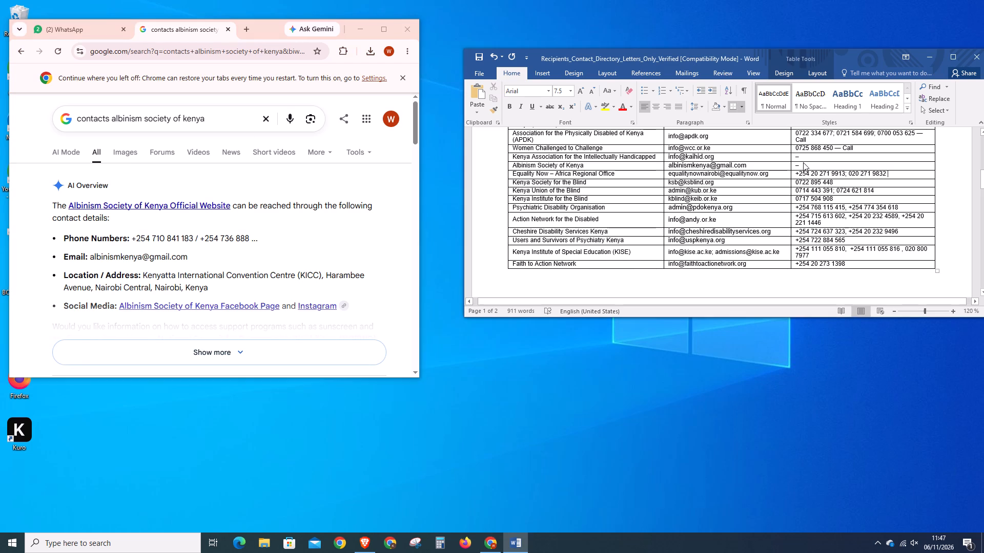
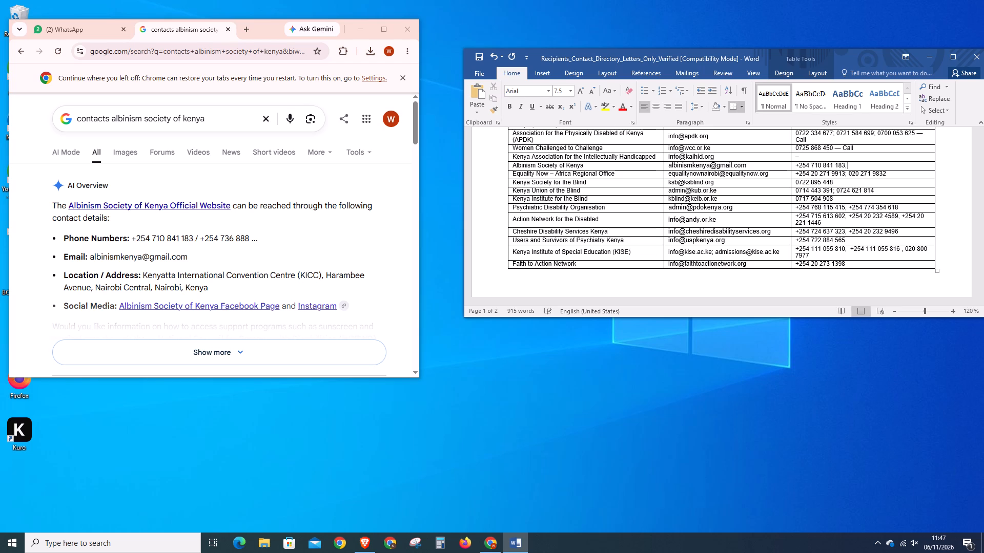
Delete the trailing comma from the Albinism Society of Kenya's contact number.
{"action": "key", "text": "BackSpace"}
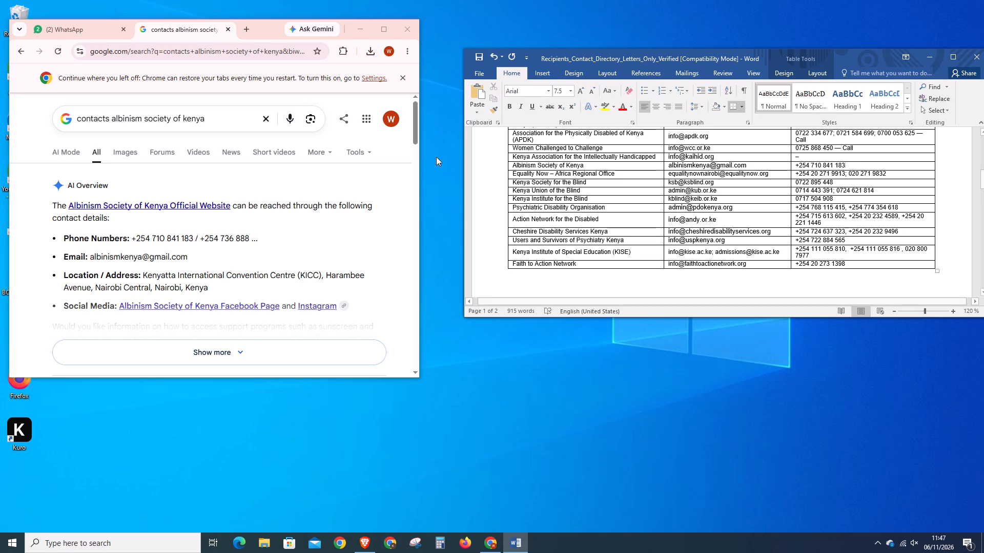
Switch to Chrome and rework the previous search query, removing "albinism society of" and adding "association" so it reads "contacts kenya association".
{"action": "left_click", "coordinate": [181, 120]}
{"action": "key", "text": "BackSpace"}
{"action": "key", "text": "BackSpace"}
{"action": "key", "text": "BackSpace"}
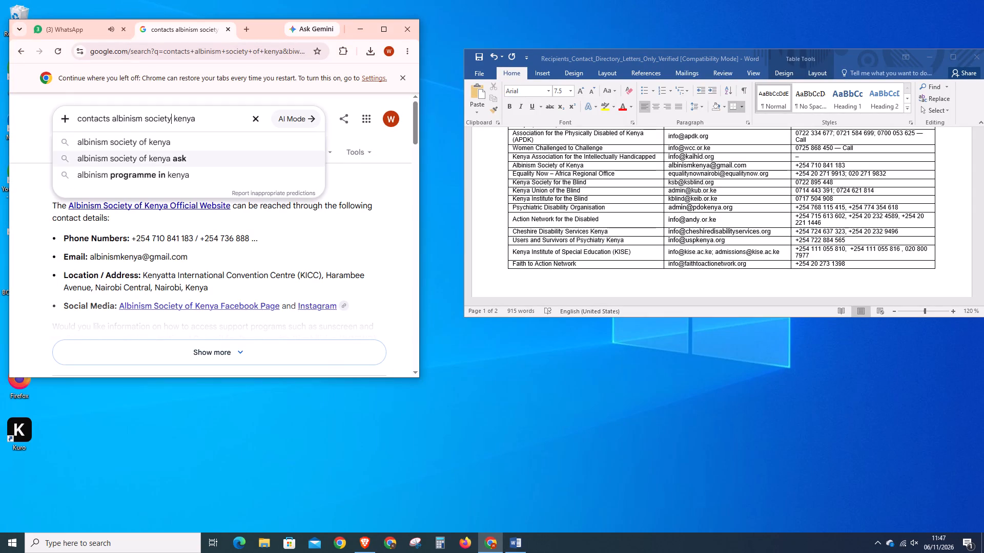
{"action": "key", "text": "BackSpace"}
{"action": "key", "text": "BackSpace"}
{"action": "key", "text": "BackSpace"}
{"action": "key", "text": "BackSpace"}
{"action": "key", "text": "BackSpace"}
{"action": "key", "text": "BackSpace"}
{"action": "key", "text": "BackSpace"}
{"action": "key", "text": "BackSpace"}
{"action": "key", "text": "BackSpace"}
{"action": "key", "text": "BackSpace"}
{"action": "key", "text": "BackSpace"}
{"action": "key", "text": "BackSpace"}
{"action": "key", "text": "BackSpace"}
{"action": "key", "text": "BackSpace"}
{"action": "key", "text": "BackSpace"}
{"action": "key", "text": "BackSpace"}
{"action": "key", "text": "BackSpace"}
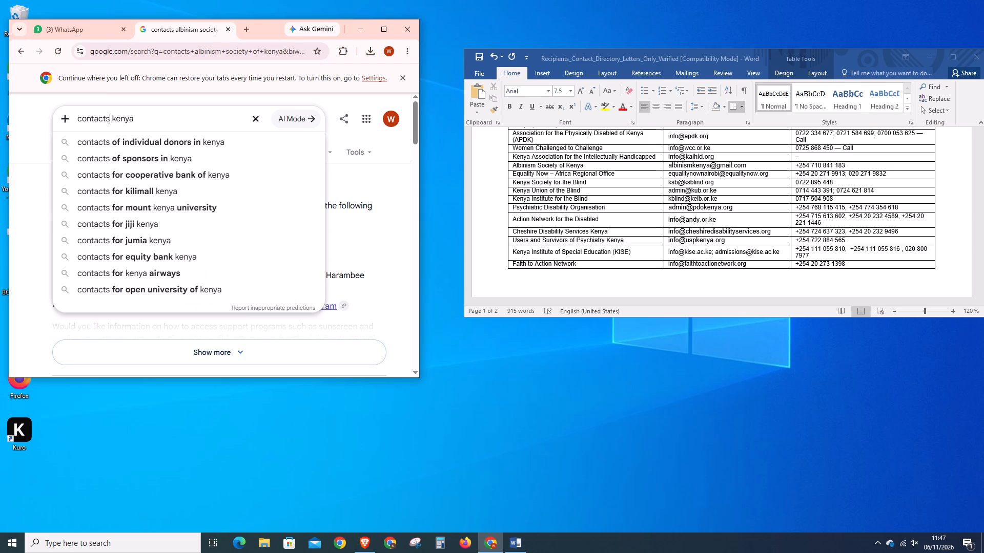
{"action": "left_click", "coordinate": [134, 119]}
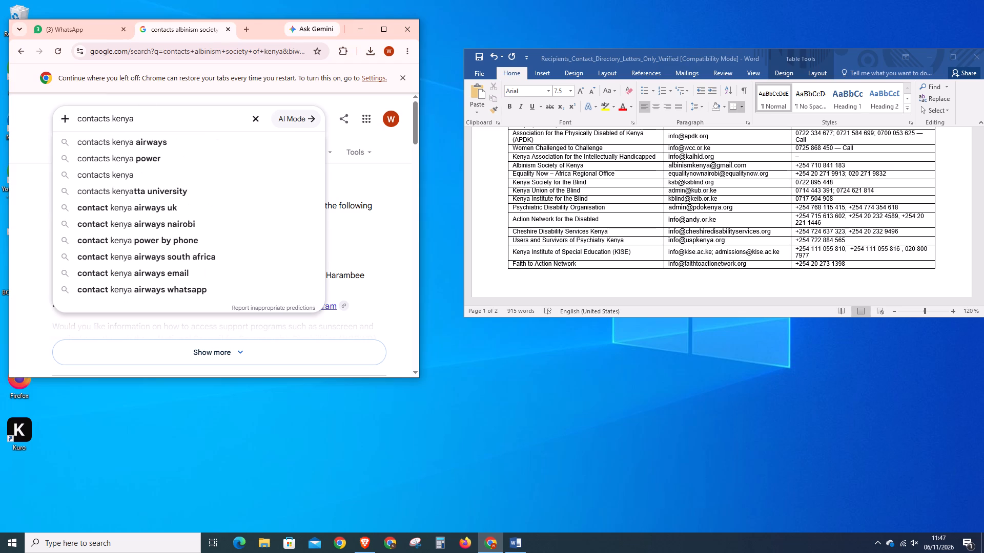
{"action": "key", "text": "space"}
{"action": "type", "text": "associatio"}
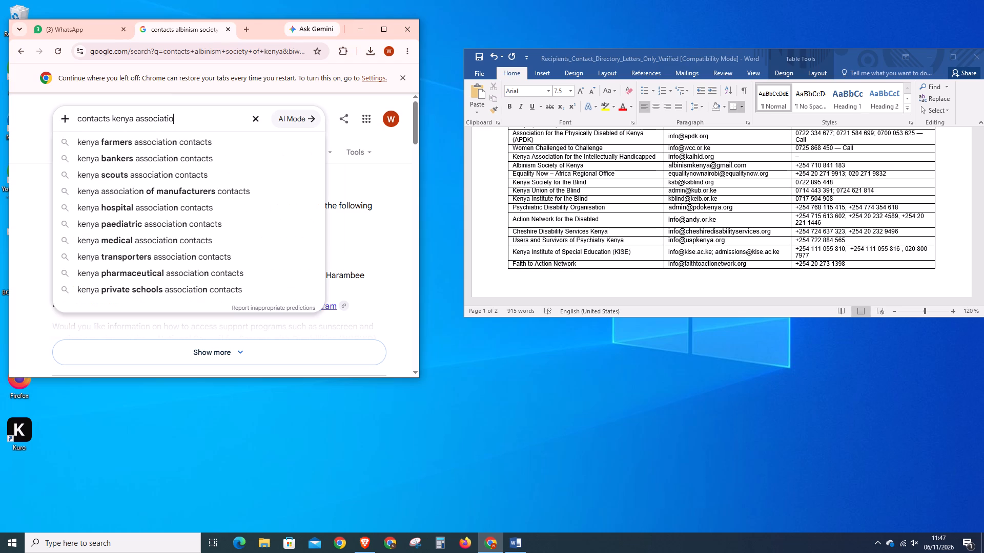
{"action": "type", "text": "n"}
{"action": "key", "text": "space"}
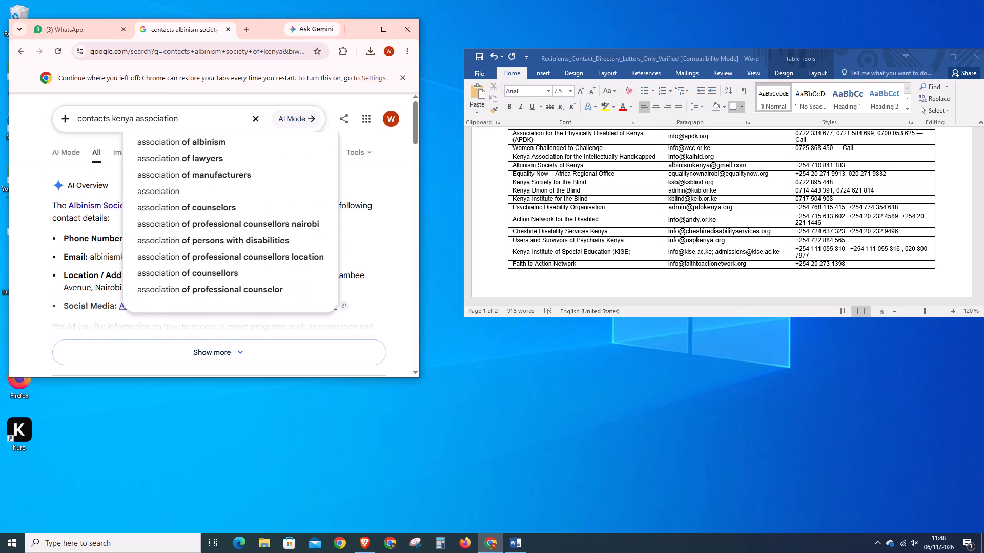
Complete the query as "contacts kenya association for the intellectually handicapped", run the search, and view the organisation's contact details.
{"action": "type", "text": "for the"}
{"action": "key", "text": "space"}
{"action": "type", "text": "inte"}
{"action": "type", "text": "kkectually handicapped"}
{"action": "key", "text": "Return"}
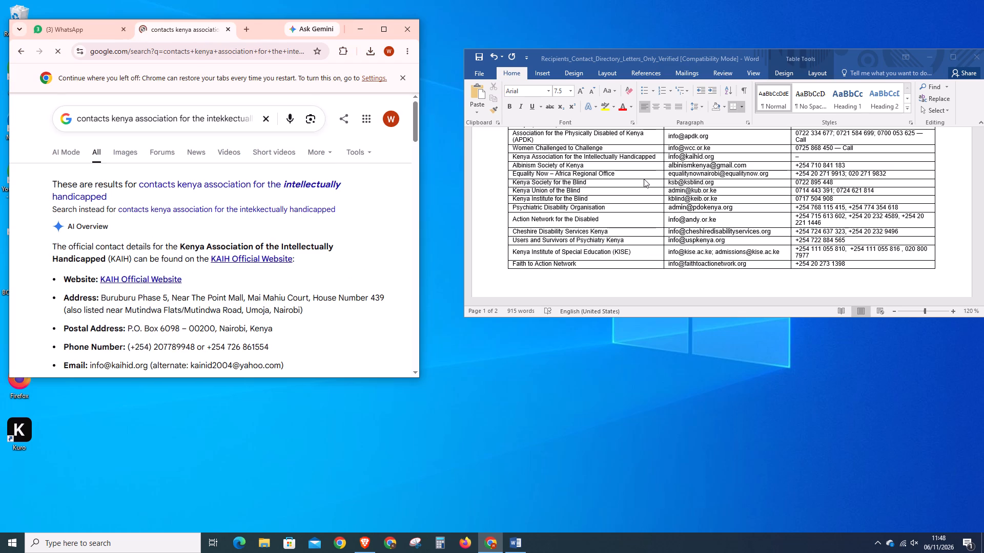
{"action": "scroll", "coordinate": [335, 230], "scroll_direction": "down", "scroll_amount": 2}
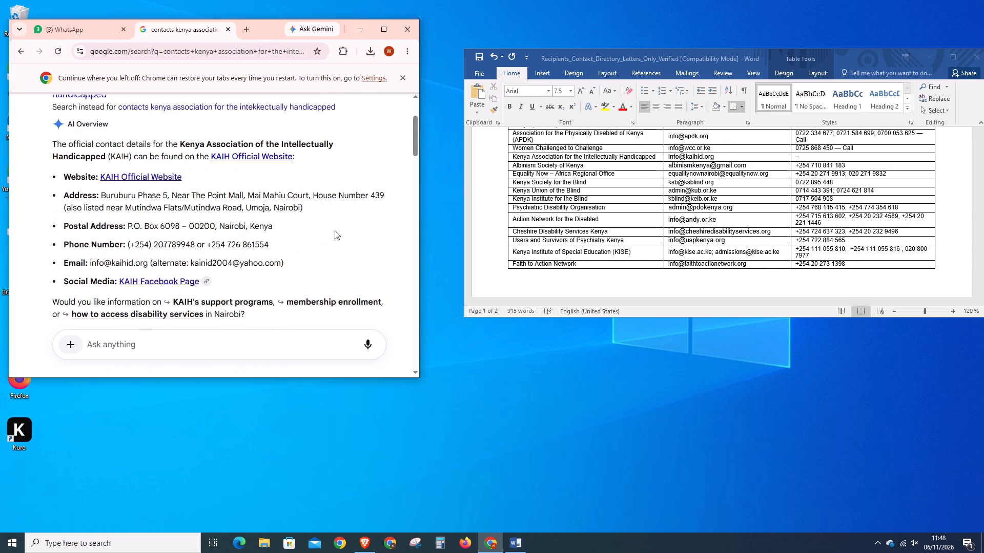
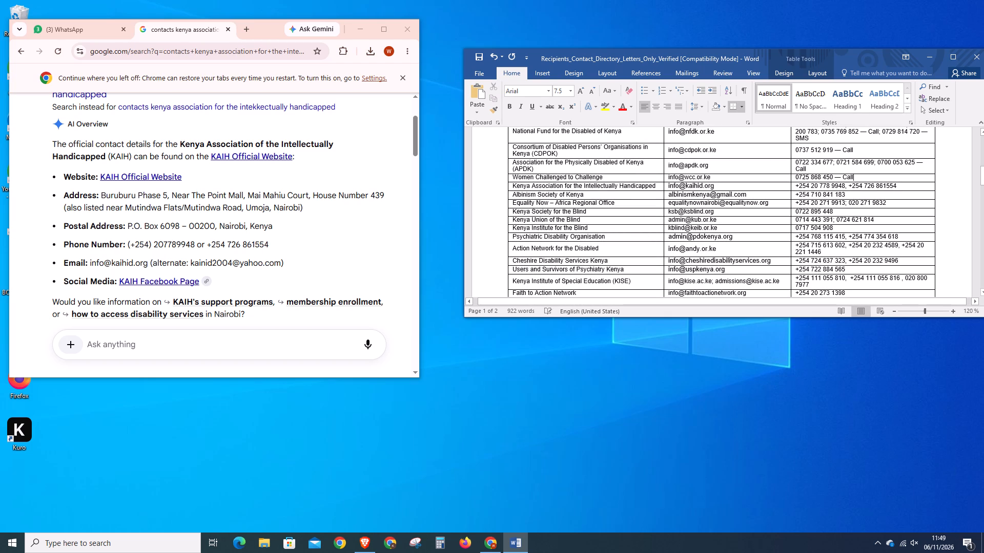
Delete the "— Call" label after Women Challenged to Challenge's contact number.
{"action": "key", "text": "BackSpace"}
{"action": "key", "text": "BackSpace"}
{"action": "key", "text": "BackSpace"}
{"action": "key", "text": "BackSpace"}
{"action": "key", "text": "BackSpace"}
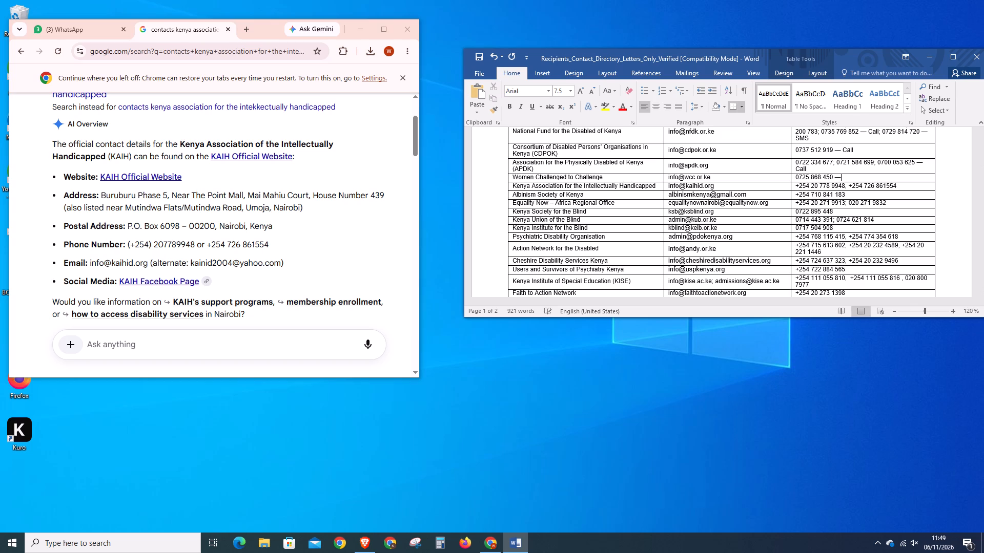
{"action": "key", "text": "BackSpace"}
Delete the trailing "— Call" label from the contact numbers of the Association for the Physically Disabled of Kenya (APDK).
{"action": "left_click", "coordinate": [814, 169]}
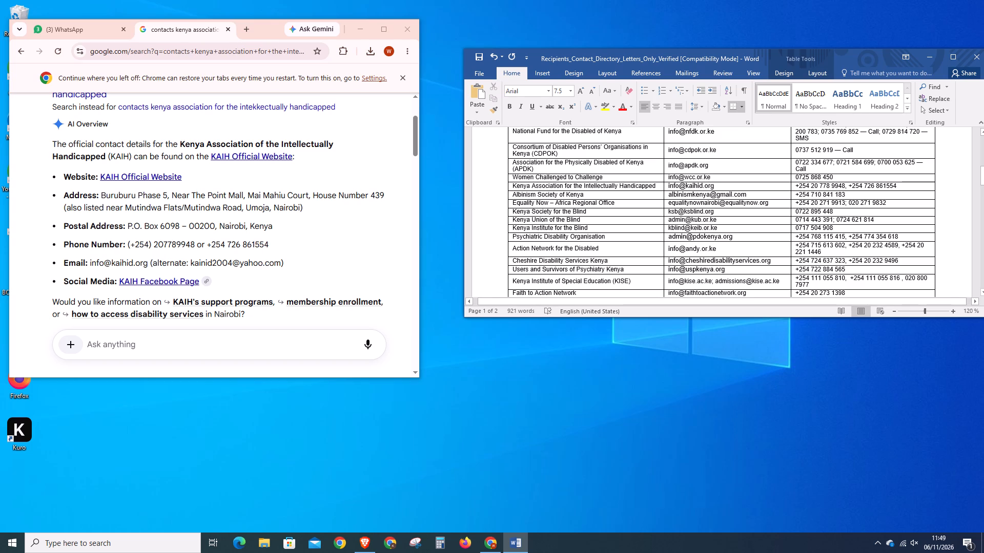
{"action": "key", "text": "BackSpace"}
{"action": "key", "text": "BackSpace"}
{"action": "key", "text": "BackSpace"}
{"action": "key", "text": "BackSpace"}
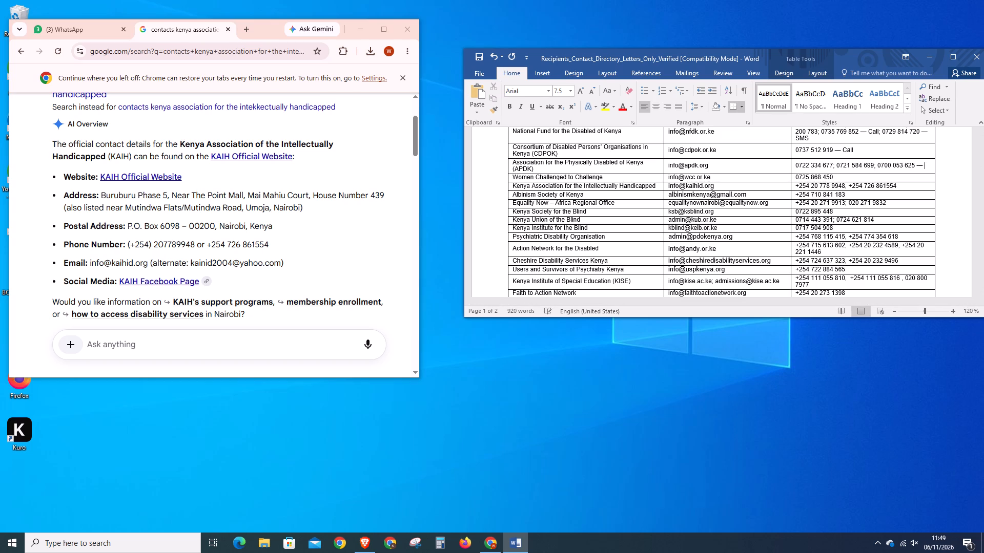
{"action": "key", "text": "BackSpace"}
{"action": "key", "text": "BackSpace"}
{"action": "key", "text": "BackSpace"}
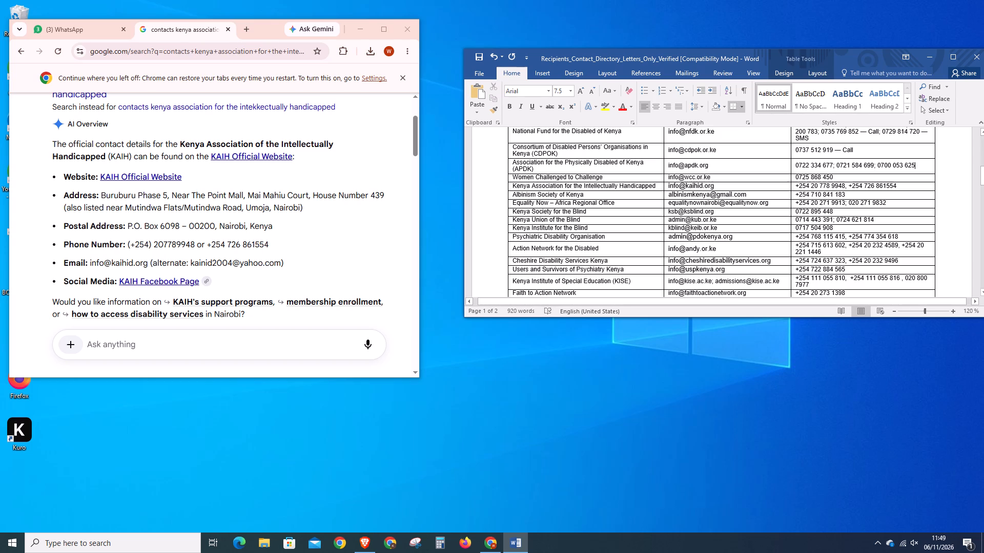
Delete the "— Call" label from the contact number of the Consortium of Disabled Persons' Organisations in Kenya (CDPOK).
{"action": "left_click", "coordinate": [858, 153]}
{"action": "key", "text": "BackSpace"}
{"action": "key", "text": "BackSpace"}
{"action": "key", "text": "BackSpace"}
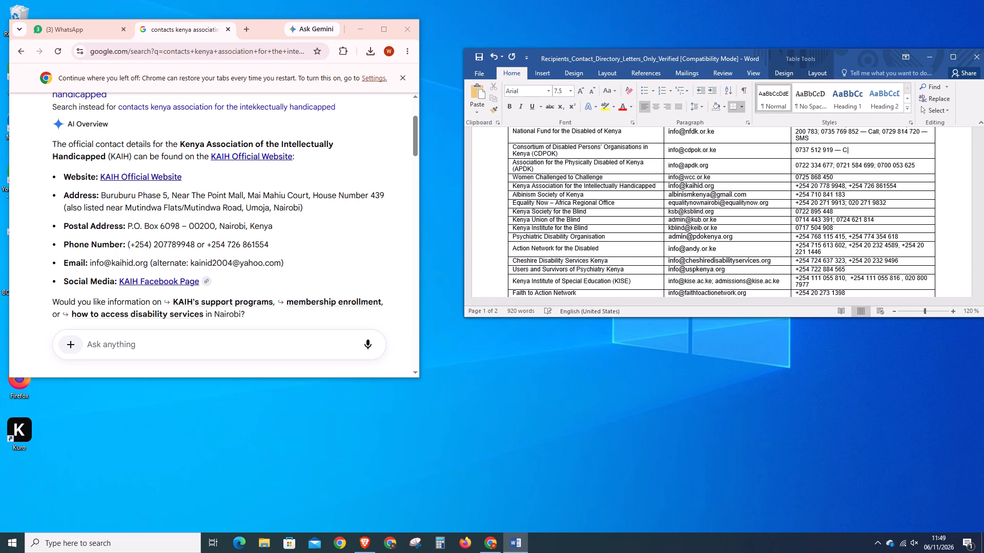
{"action": "key", "text": "BackSpace"}
{"action": "key", "text": "BackSpace"}
{"action": "key", "text": "BackSpace"}
Replace "— Call;" after the fourth contact number of the National Fund for the Disabled of Kenya with a comma and space.
{"action": "scroll", "coordinate": [833, 124], "scroll_direction": "up", "scroll_amount": 2}
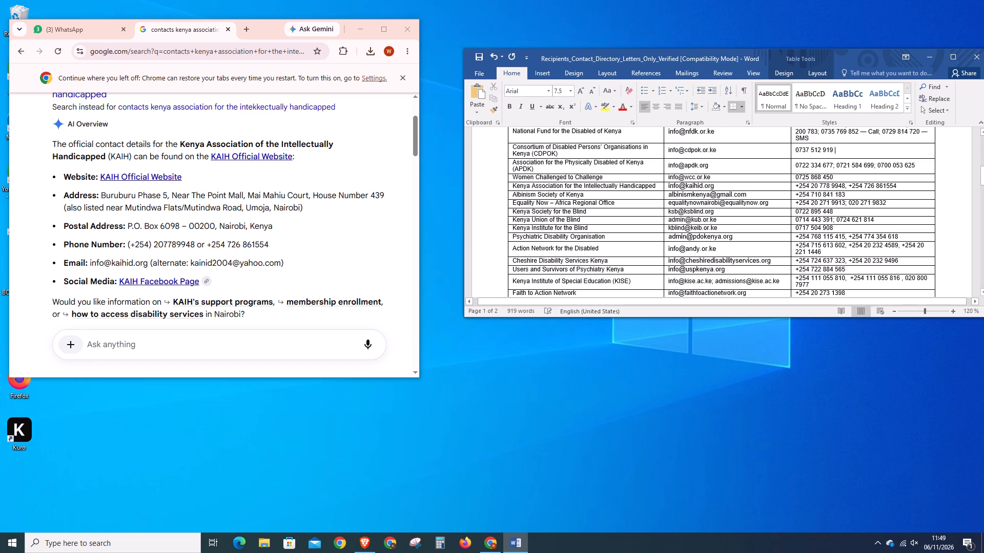
{"action": "left_click", "coordinate": [814, 169]}
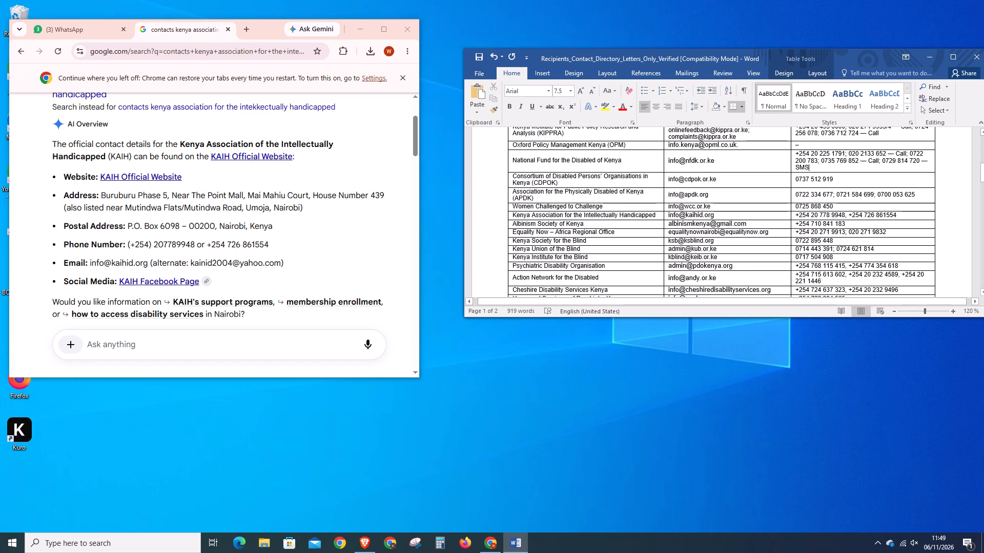
{"action": "scroll", "coordinate": [864, 168], "scroll_direction": "up", "scroll_amount": 1}
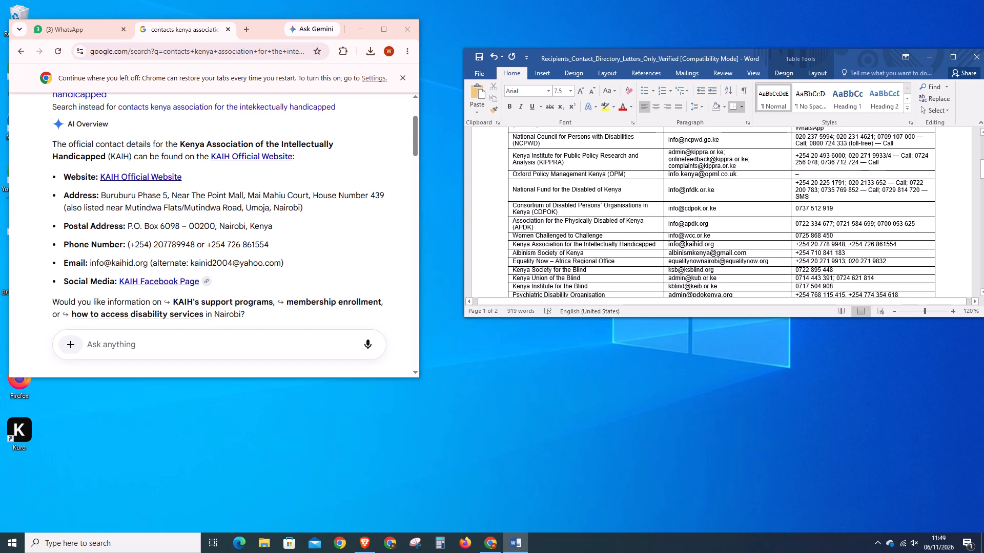
{"action": "left_click", "coordinate": [881, 191]}
{"action": "key", "text": "BackSpace"}
{"action": "key", "text": "BackSpace"}
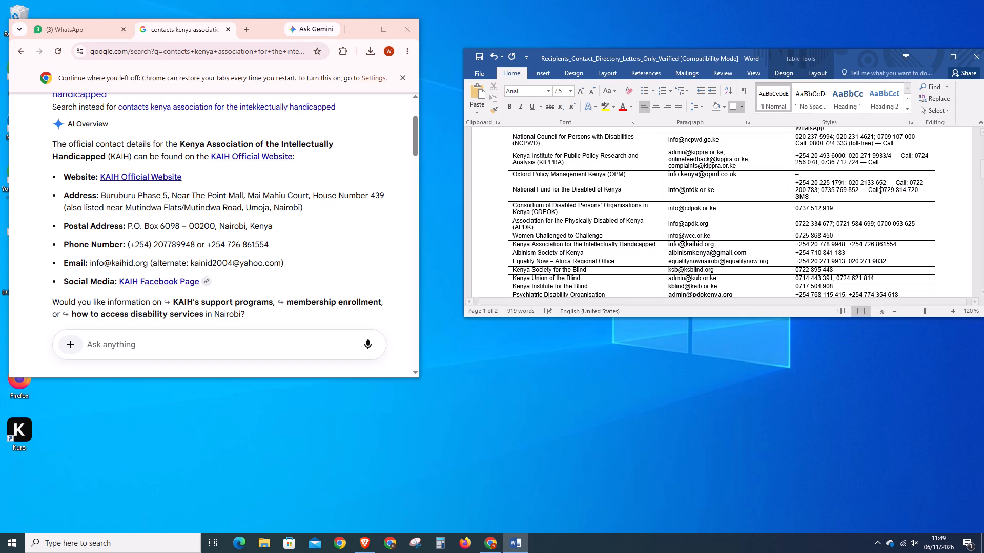
{"action": "key", "text": "BackSpace"}
{"action": "key", "text": "BackSpace"}
{"action": "key", "text": "BackSpace"}
{"action": "key", "text": "BackSpace"}
{"action": "key", "text": "BackSpace"}
{"action": "key", "text": "BackSpace"}
{"action": "key", "text": "BackSpace"}
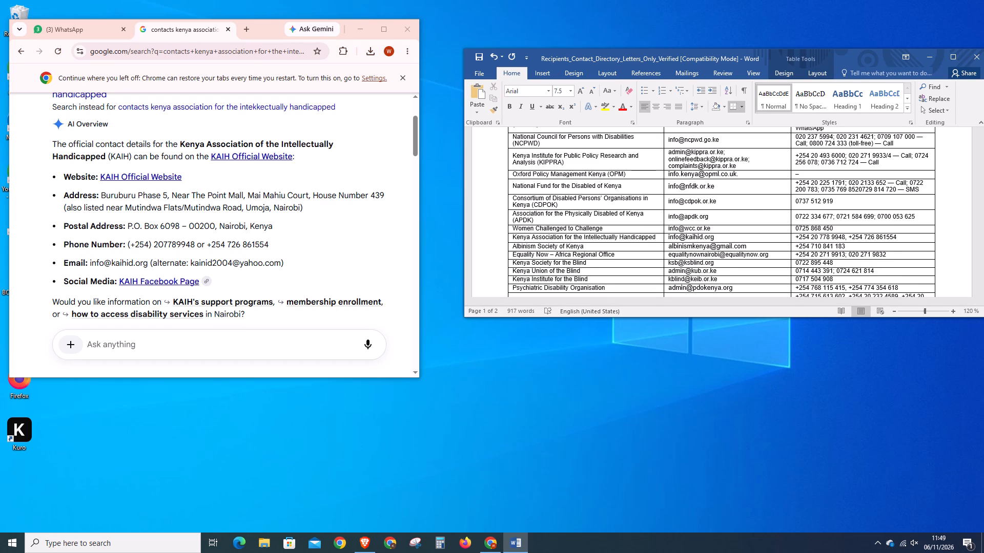
{"action": "type", "text": ","}
{"action": "key", "text": "space"}
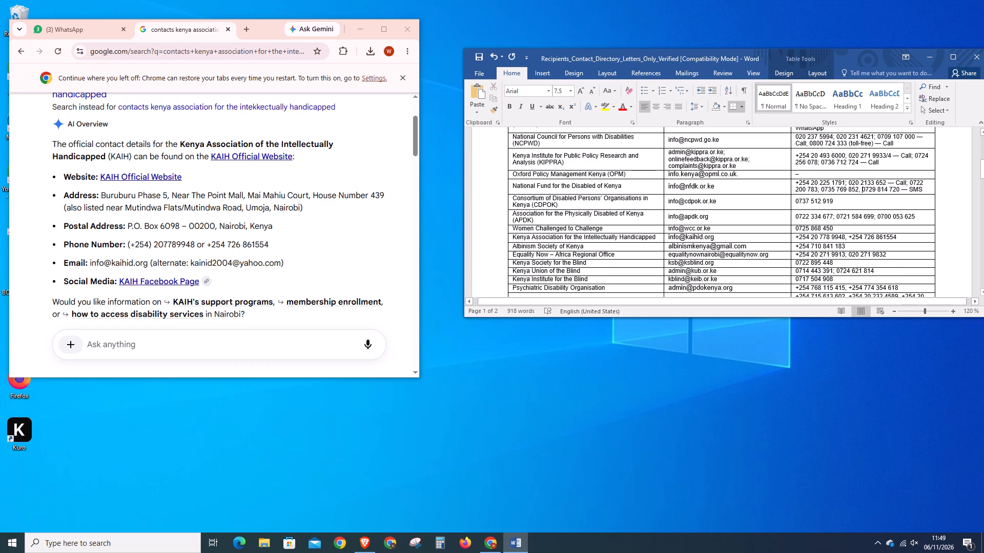
Replace "— Call;" after the second contact number of the National Fund for the Disabled of Kenya with a comma and space.
{"action": "left_click", "coordinate": [909, 182]}
{"action": "key", "text": "BackSpace"}
{"action": "key", "text": "BackSpace"}
{"action": "key", "text": "BackSpace"}
{"action": "key", "text": "BackSpace"}
{"action": "key", "text": "BackSpace"}
{"action": "key", "text": "BackSpace"}
{"action": "key", "text": "BackSpace"}
{"action": "key", "text": "BackSpace"}
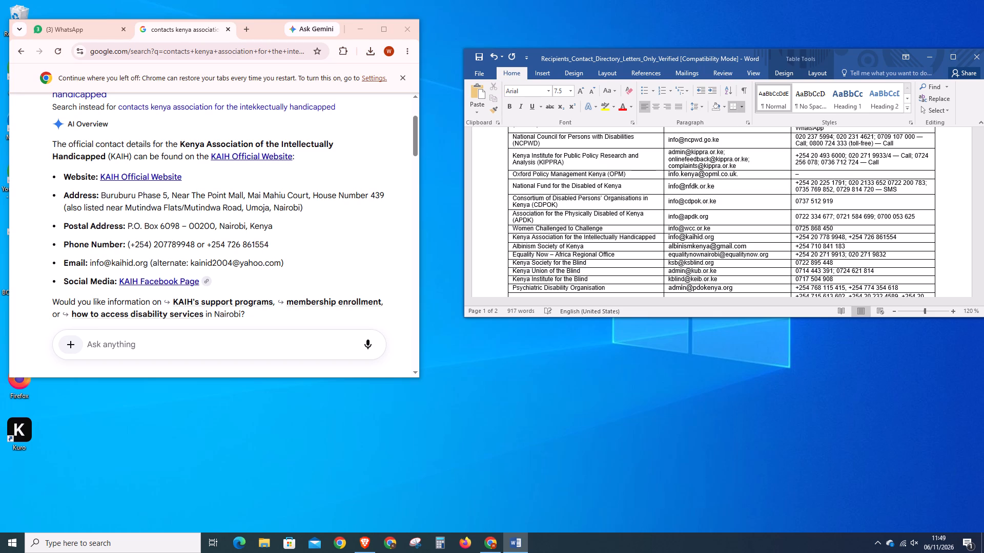
{"action": "type", "text": ","}
{"action": "key", "text": "space"}
Delete the trailing "— Call" label after the last KIPPRA contact number.
{"action": "scroll", "coordinate": [874, 168], "scroll_direction": "up", "scroll_amount": 1}
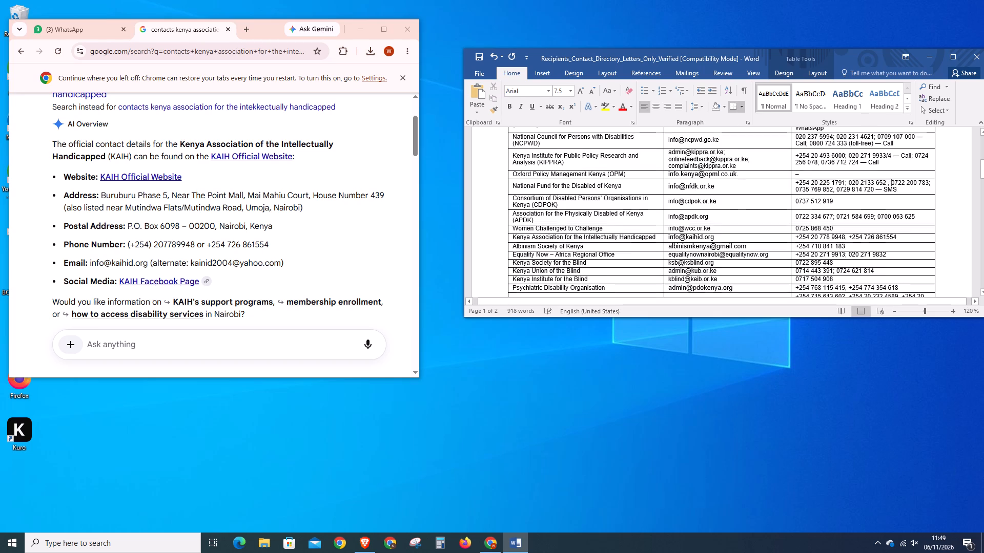
{"action": "left_click", "coordinate": [883, 191]}
{"action": "key", "text": "BackSpace"}
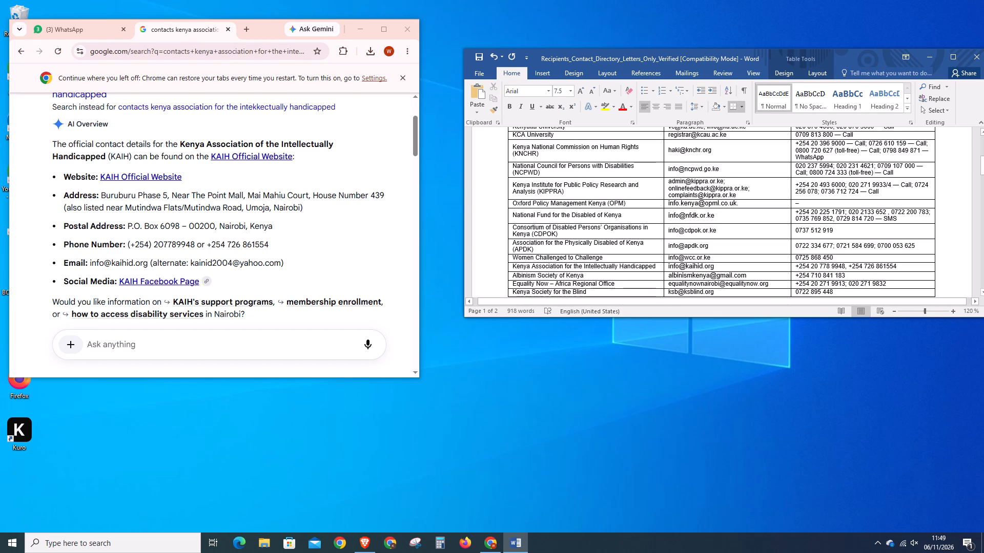
{"action": "key", "text": "BackSpace"}
{"action": "key", "text": "BackSpace"}
{"action": "key", "text": "BackSpace"}
{"action": "key", "text": "BackSpace"}
{"action": "key", "text": "BackSpace"}
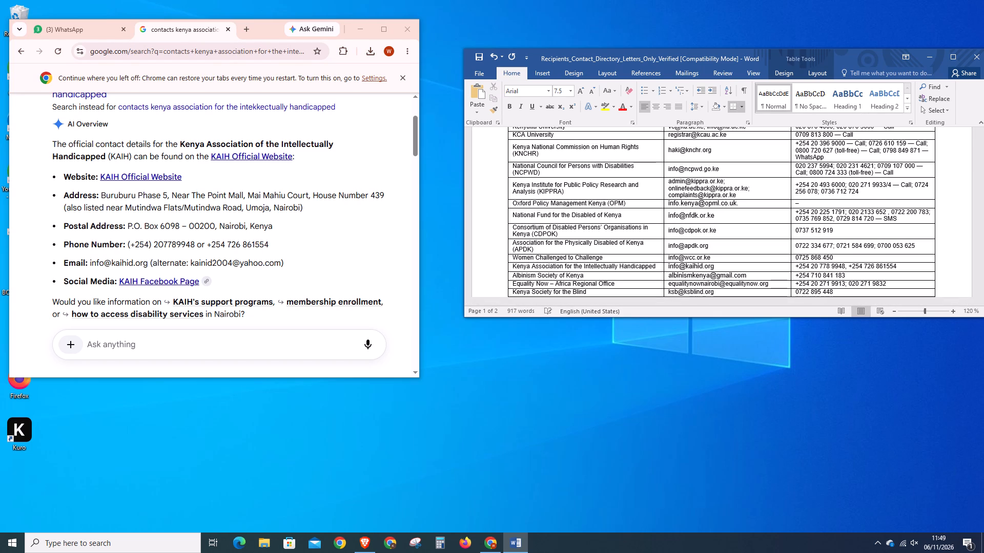
Replace "— Call;" after KIPPRA's second contact number with a comma and space.
{"action": "left_click", "coordinate": [914, 185]}
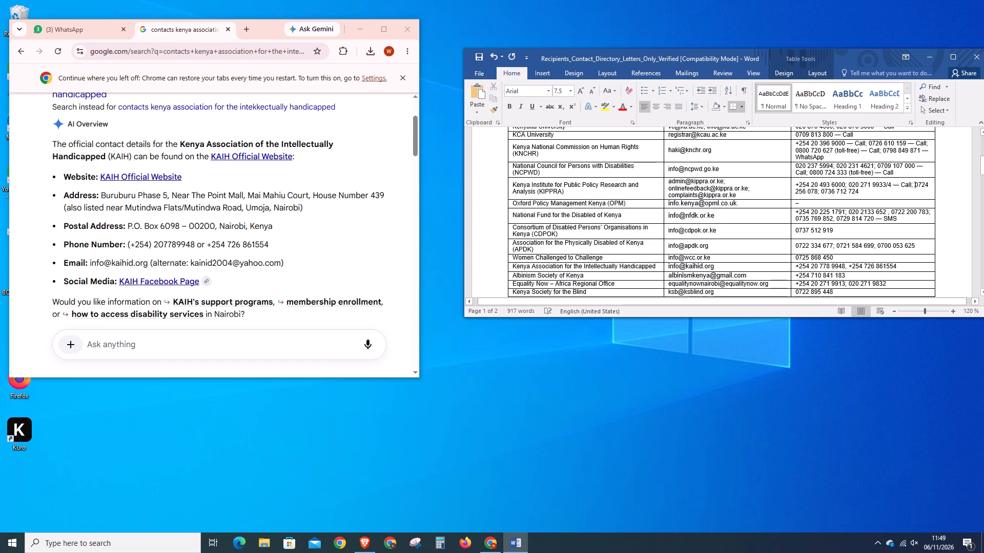
{"action": "key", "text": "BackSpace"}
{"action": "key", "text": "BackSpace"}
{"action": "key", "text": "BackSpace"}
{"action": "key", "text": "BackSpace"}
{"action": "key", "text": "BackSpace"}
{"action": "key", "text": "BackSpace"}
{"action": "key", "text": "BackSpace"}
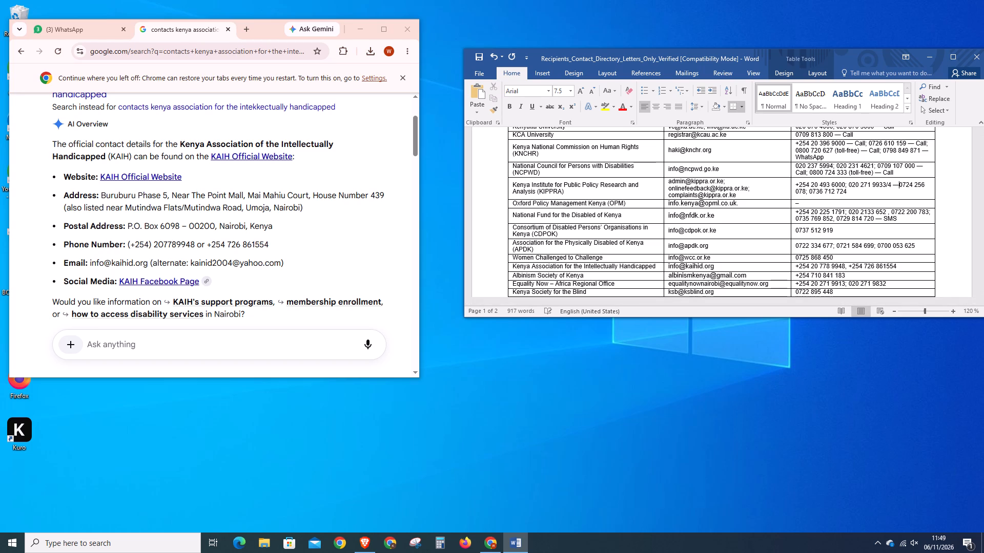
{"action": "key", "text": "BackSpace"}
{"action": "type", "text": ","}
{"action": "key", "text": "space"}
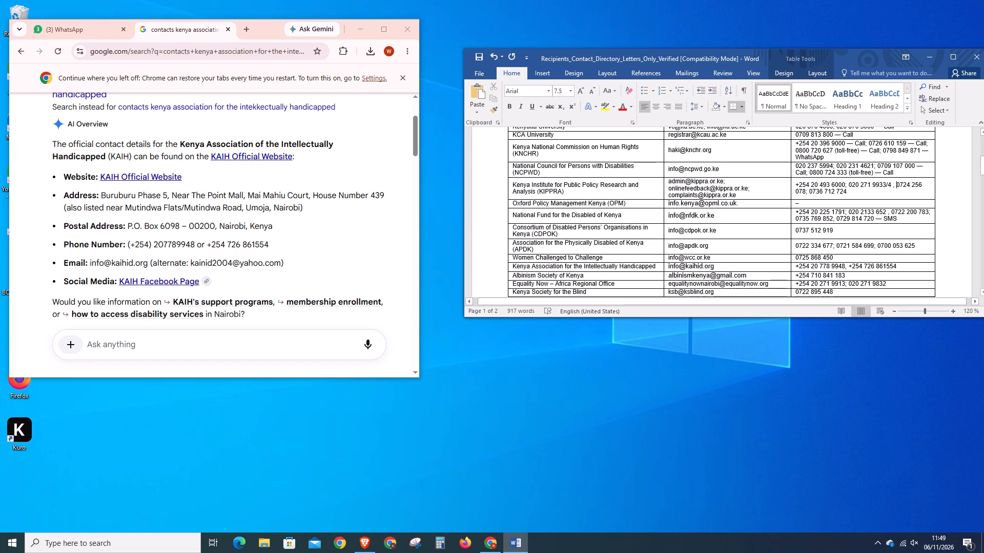
Delete the trailing "— Call" label after the toll-free number of the National Council for Persons with Disabilities (NCPWD).
{"action": "left_click", "coordinate": [896, 173]}
{"action": "key", "text": "BackSpace"}
{"action": "key", "text": "BackSpace"}
{"action": "key", "text": "BackSpace"}
{"action": "key", "text": "BackSpace"}
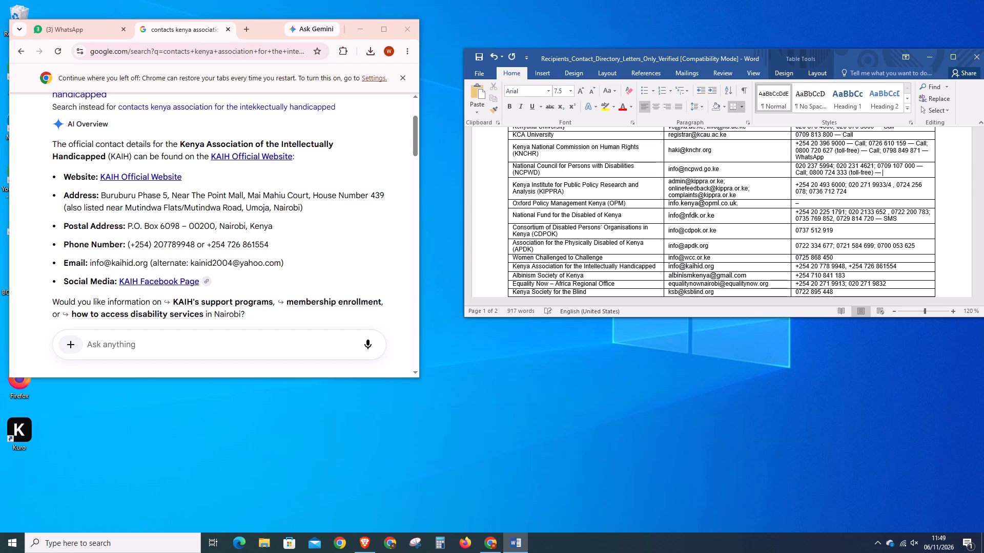
{"action": "key", "text": "BackSpace"}
{"action": "key", "text": "BackSpace"}
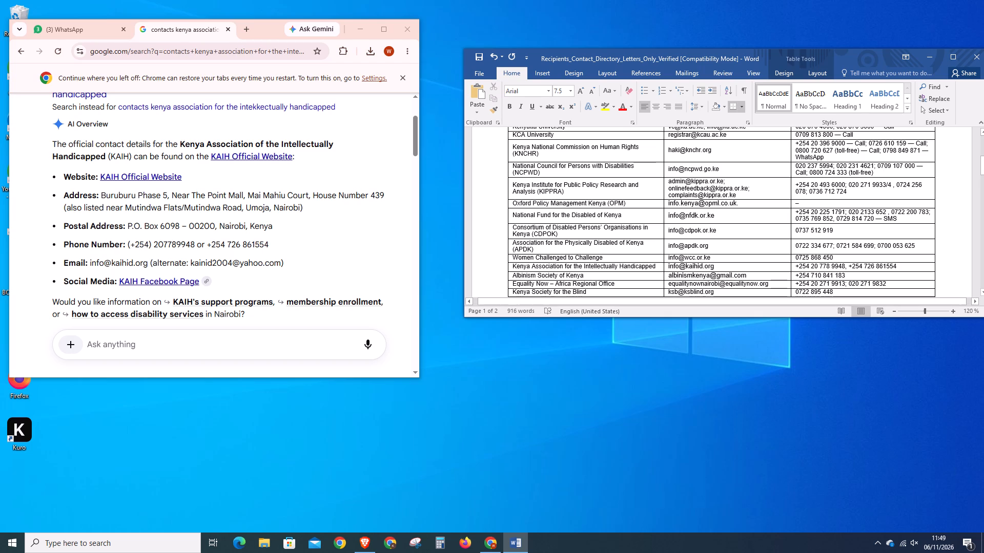
Replace "— Call;" after NCPWD's third contact number, just before the toll-free one, with a comma.
{"action": "left_click", "coordinate": [805, 172]}
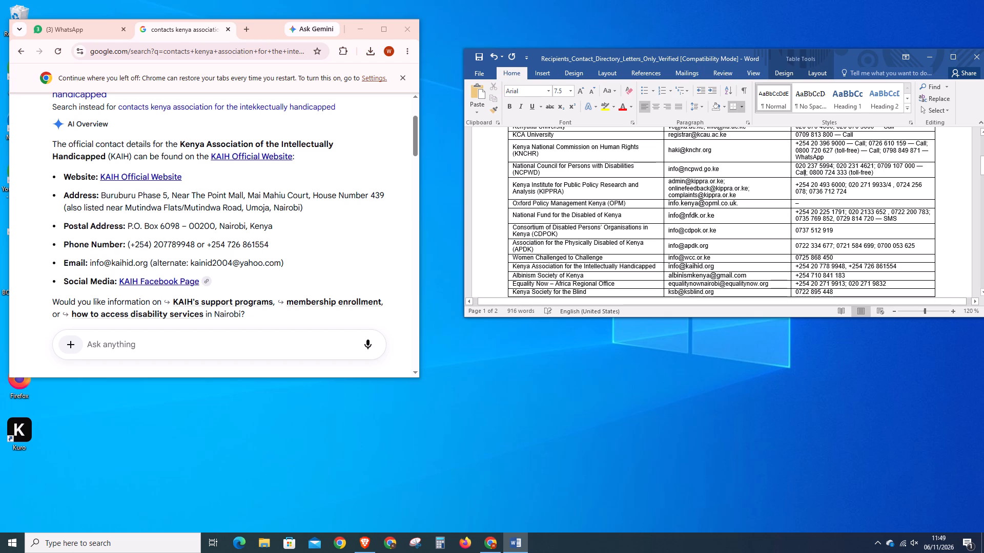
{"action": "left_click", "coordinate": [808, 172]}
{"action": "key", "text": "BackSpace"}
{"action": "key", "text": "BackSpace"}
{"action": "key", "text": "BackSpace"}
{"action": "key", "text": "BackSpace"}
{"action": "key", "text": "BackSpace"}
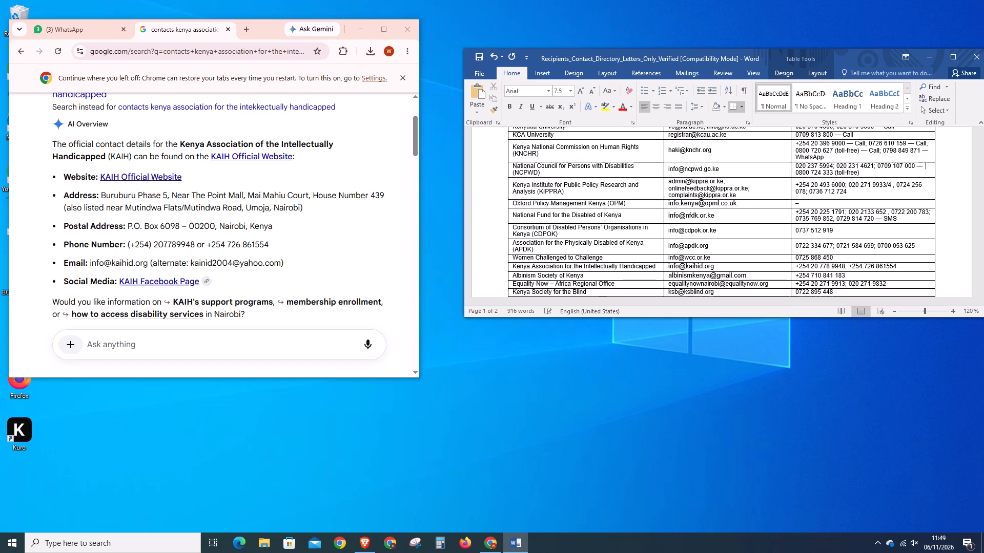
{"action": "key", "text": "BackSpace"}
{"action": "key", "text": "BackSpace"}
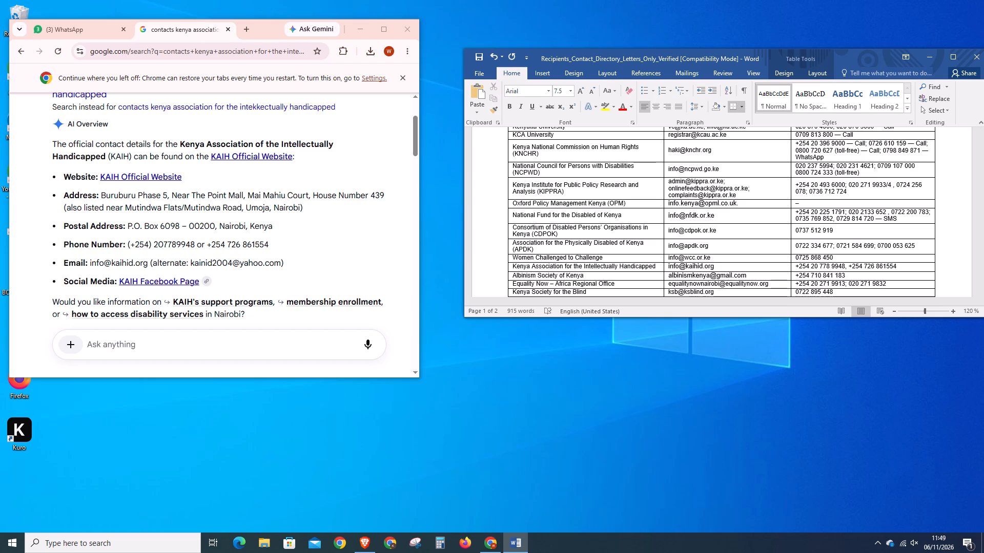
{"action": "key", "text": "comma"}
Replace "— Call;" after the toll-free number of the Kenya National Commission on Human Rights (KNCHR) with a comma and space.
{"action": "scroll", "coordinate": [807, 154], "scroll_direction": "up", "scroll_amount": 1}
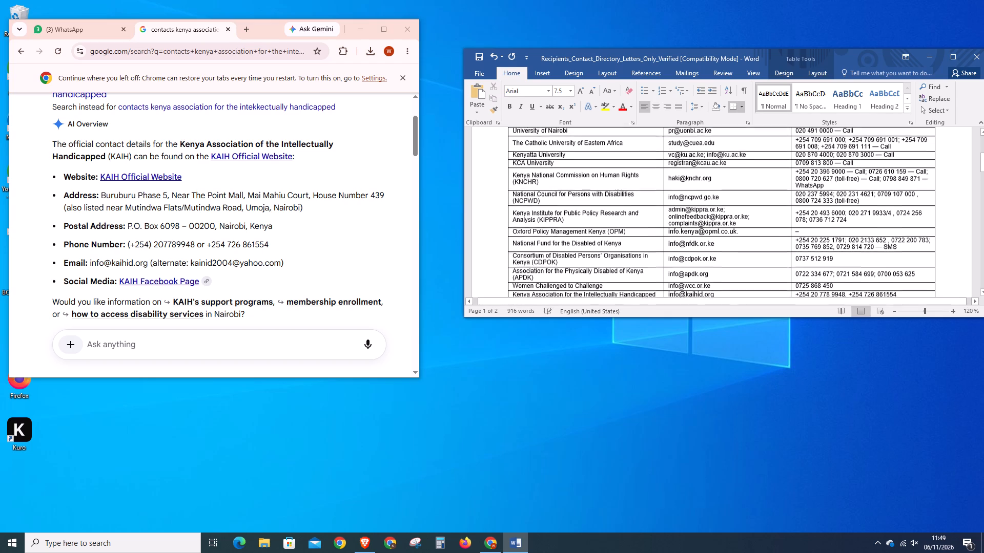
{"action": "left_click", "coordinate": [881, 180]}
{"action": "key", "text": "BackSpace"}
{"action": "key", "text": "BackSpace"}
{"action": "key", "text": "BackSpace"}
{"action": "key", "text": "BackSpace"}
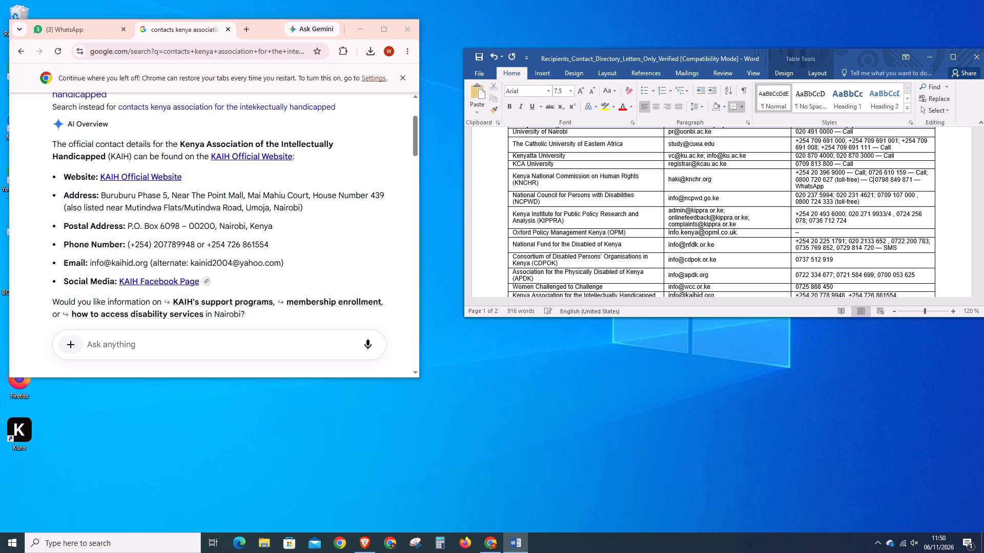
{"action": "key", "text": "BackSpace"}
{"action": "key", "text": "BackSpace"}
{"action": "key", "text": "BackSpace"}
{"action": "key", "text": "comma"}
{"action": "key", "text": "space"}
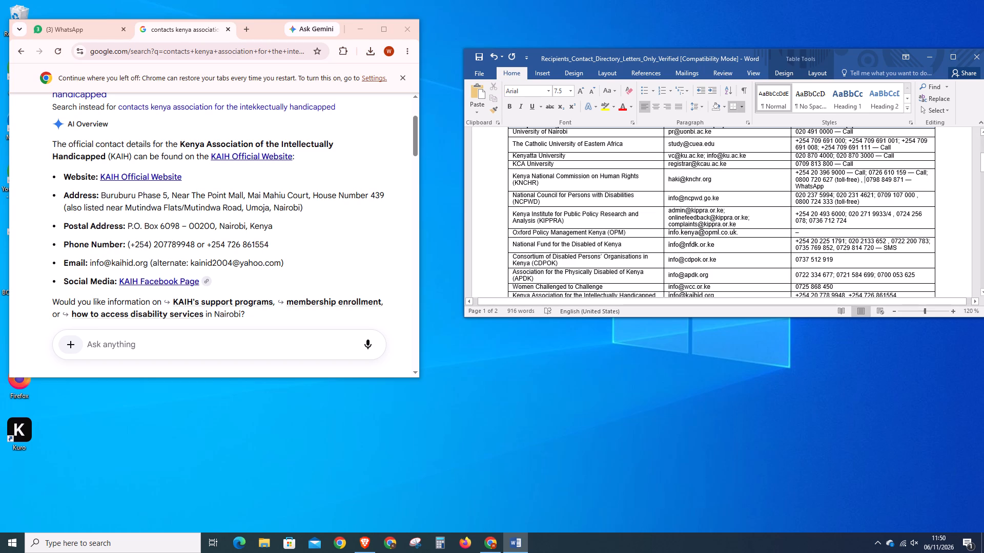
Replace "— Call;" after KNCHR's second contact number with a comma and space.
{"action": "left_click", "coordinate": [930, 173]}
{"action": "key", "text": "BackSpace"}
{"action": "key", "text": "BackSpace"}
{"action": "key", "text": "BackSpace"}
{"action": "key", "text": "BackSpace"}
{"action": "key", "text": "BackSpace"}
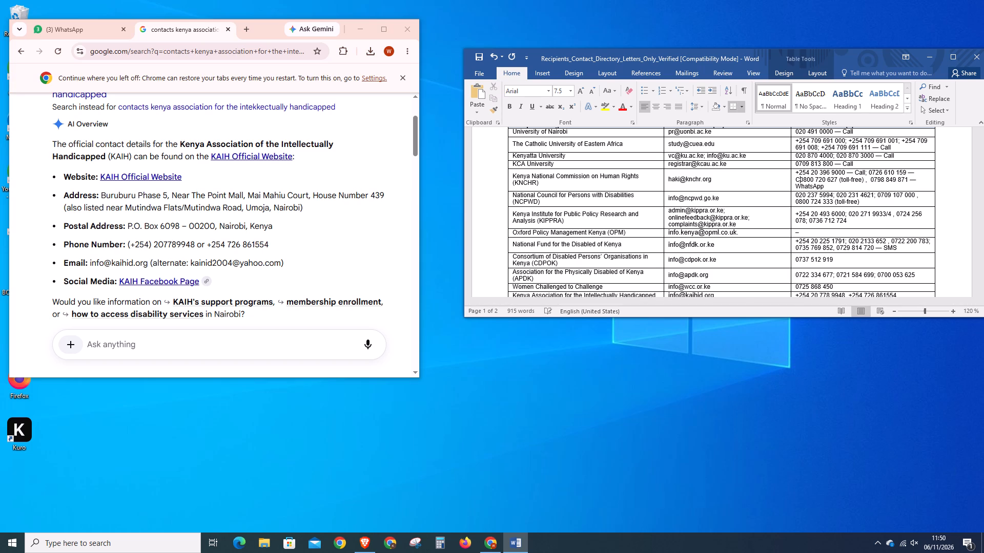
{"action": "key", "text": "BackSpace"}
{"action": "key", "text": "BackSpace"}
{"action": "key", "text": "BackSpace"}
{"action": "key", "text": "BackSpace"}
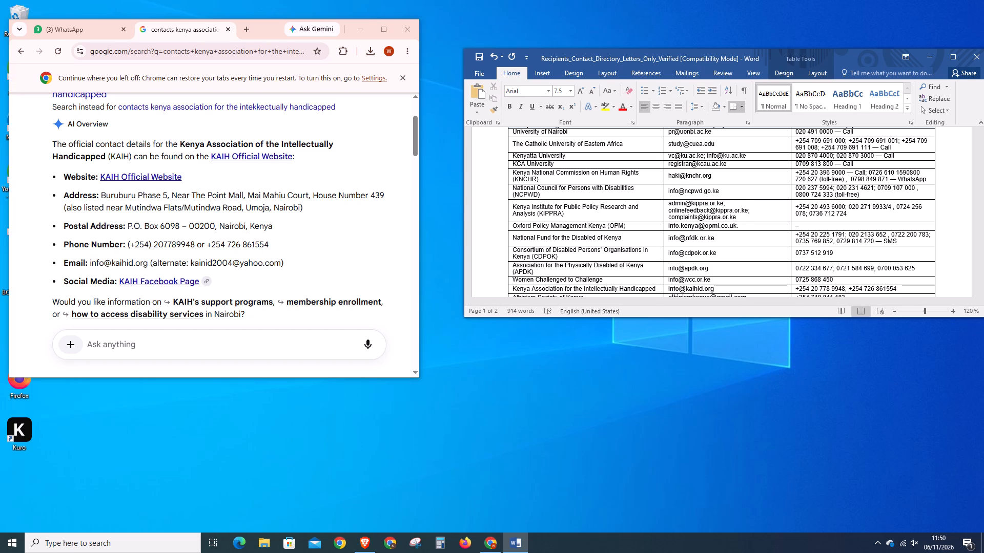
{"action": "type", "text": ","}
{"action": "key", "text": "space"}
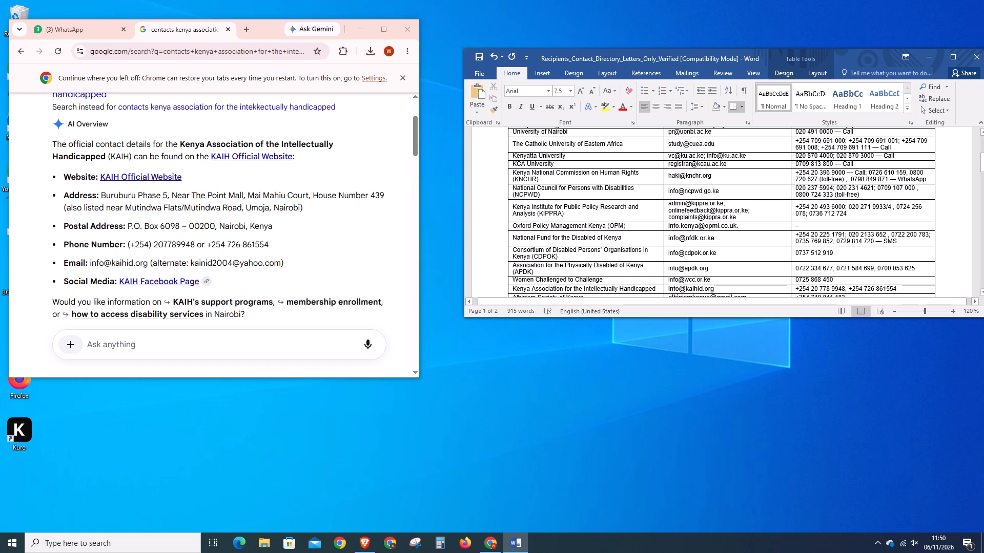
Replace "— Call;" after KNCHR's first contact number with a comma.
{"action": "left_click", "coordinate": [866, 175]}
{"action": "key", "text": "BackSpace"}
{"action": "key", "text": "BackSpace"}
{"action": "key", "text": "BackSpace"}
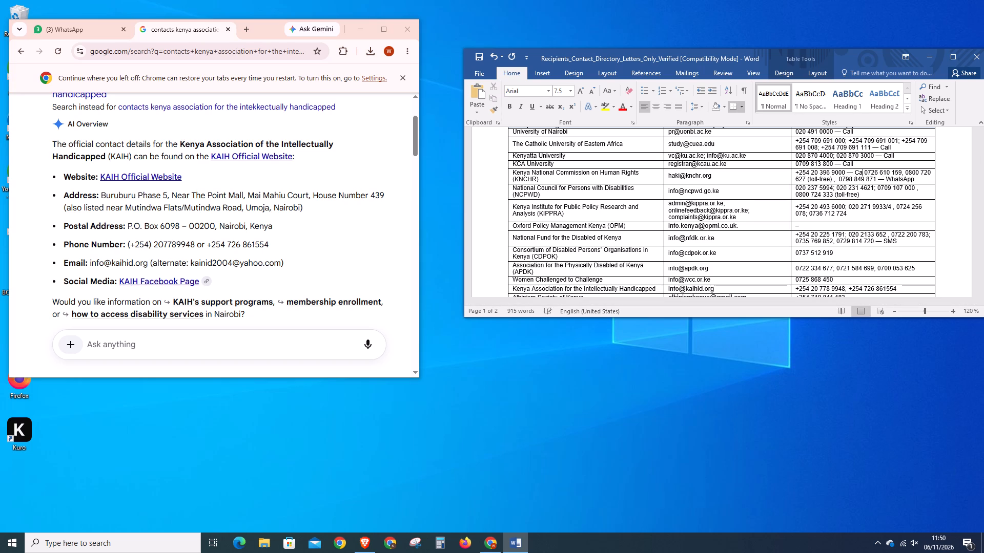
{"action": "key", "text": "BackSpace"}
{"action": "key", "text": "BackSpace"}
{"action": "key", "text": "BackSpace"}
{"action": "key", "text": "BackSpace"}
{"action": "key", "text": "BackSpace"}
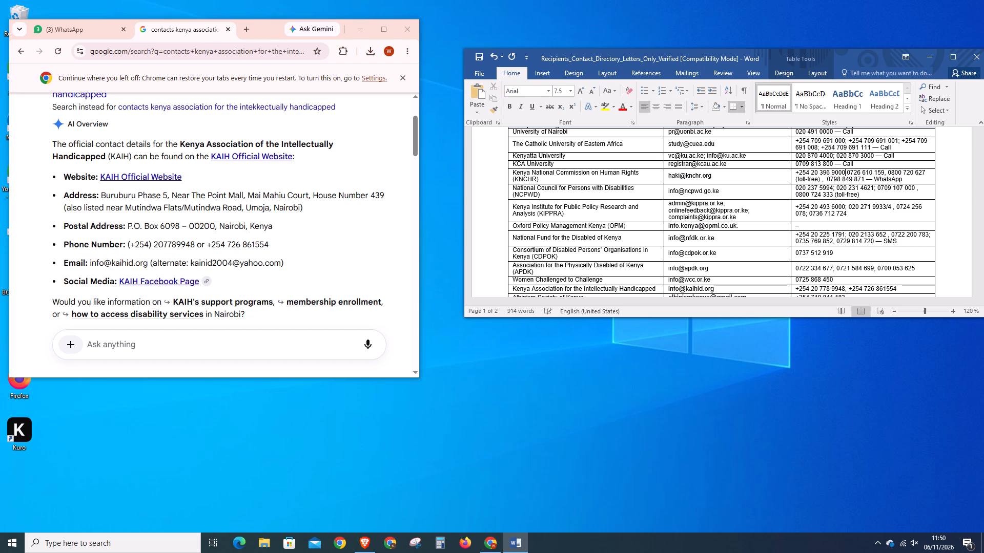
{"action": "key", "text": "comma"}
Delete the "— Call" label after KCA University's contact number.
{"action": "scroll", "coordinate": [867, 175], "scroll_direction": "up", "scroll_amount": 1}
{"action": "left_click", "coordinate": [857, 193]}
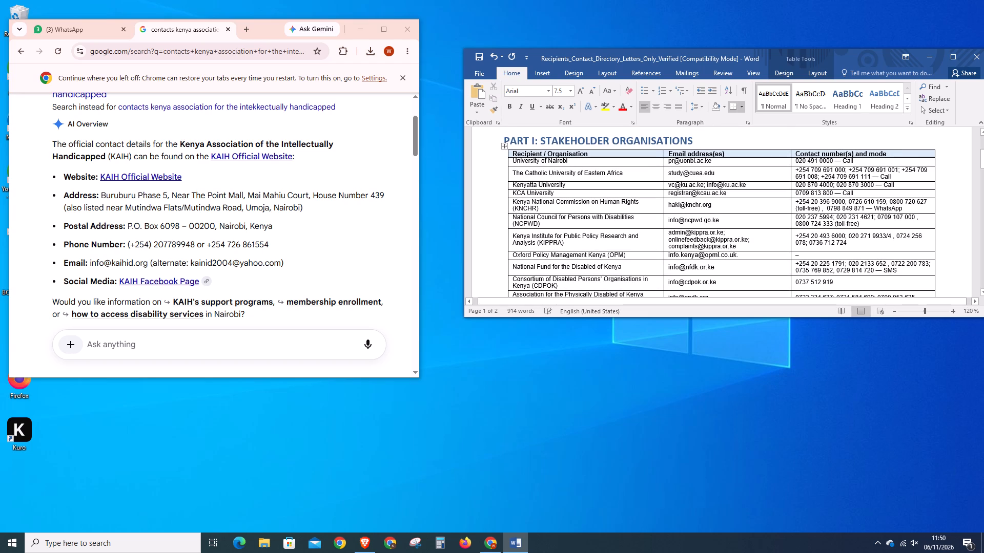
Delete the "— Call" label after KCA University's contact number.
{"action": "key", "text": "BackSpace"}
{"action": "key", "text": "BackSpace"}
{"action": "key", "text": "BackSpace"}
{"action": "key", "text": "BackSpace"}
{"action": "key", "text": "BackSpace"}
{"action": "key", "text": "BackSpace"}
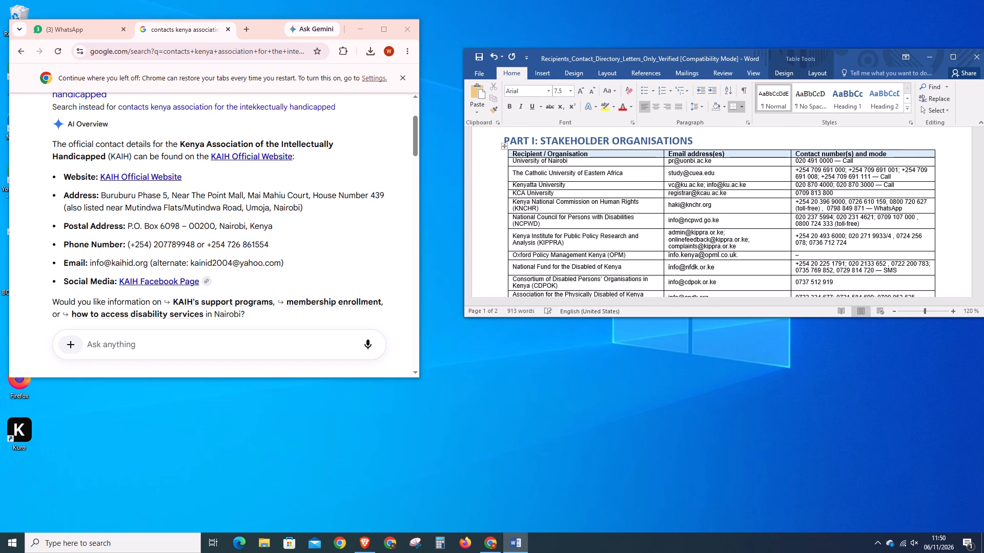
Delete the "— Call" label after Kenyatta University's last contact number.
{"action": "left_click", "coordinate": [908, 187]}
{"action": "key", "text": "BackSpace"}
{"action": "key", "text": "BackSpace"}
{"action": "key", "text": "BackSpace"}
{"action": "key", "text": "BackSpace"}
{"action": "key", "text": "BackSpace"}
{"action": "key", "text": "BackSpace"}
{"action": "key", "text": "BackSpace"}
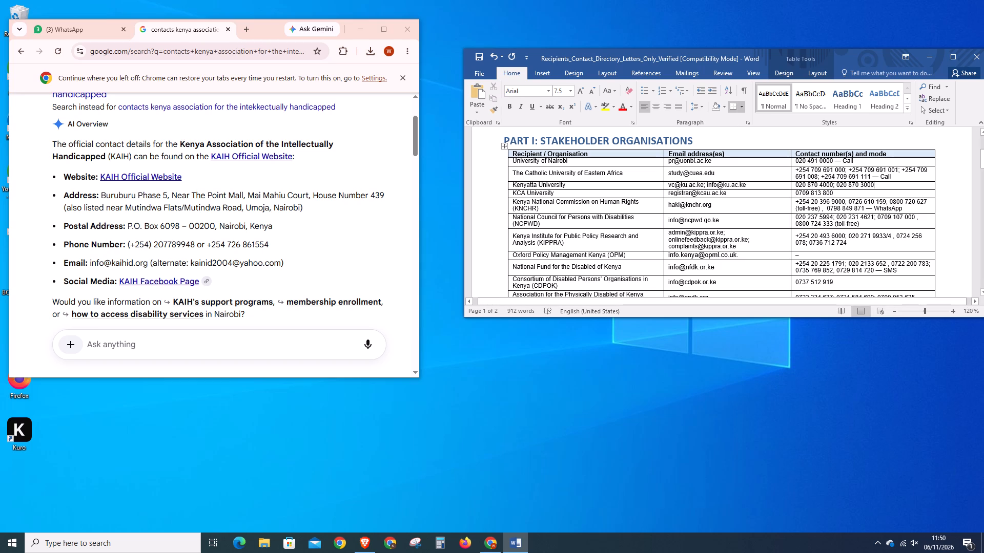
Delete the "— Call" label after the last contact number of The Catholic University of Eastern Africa.
{"action": "left_click", "coordinate": [891, 181]}
{"action": "key", "text": "BackSpace"}
{"action": "key", "text": "BackSpace"}
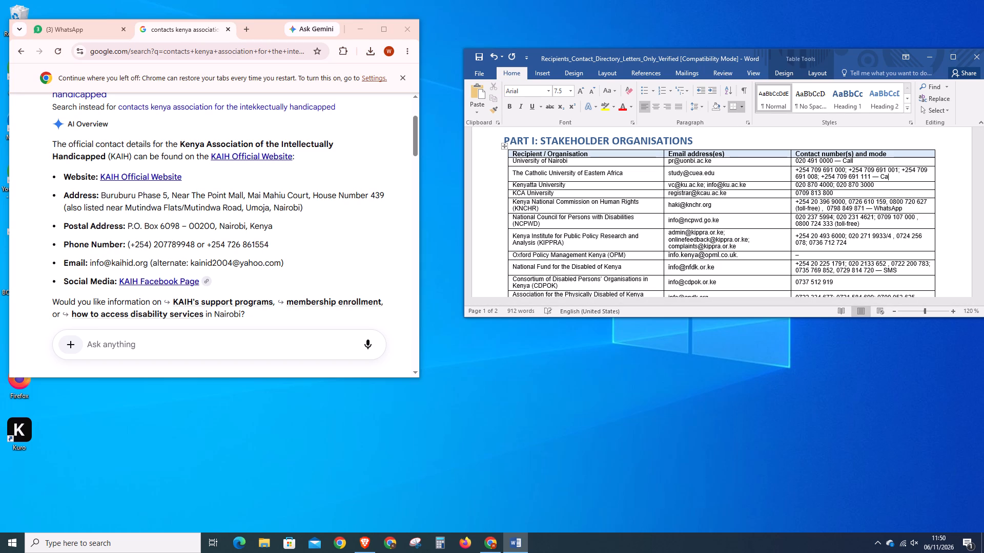
{"action": "key", "text": "BackSpace"}
{"action": "key", "text": "BackSpace"}
{"action": "key", "text": "BackSpace"}
{"action": "key", "text": "BackSpace"}
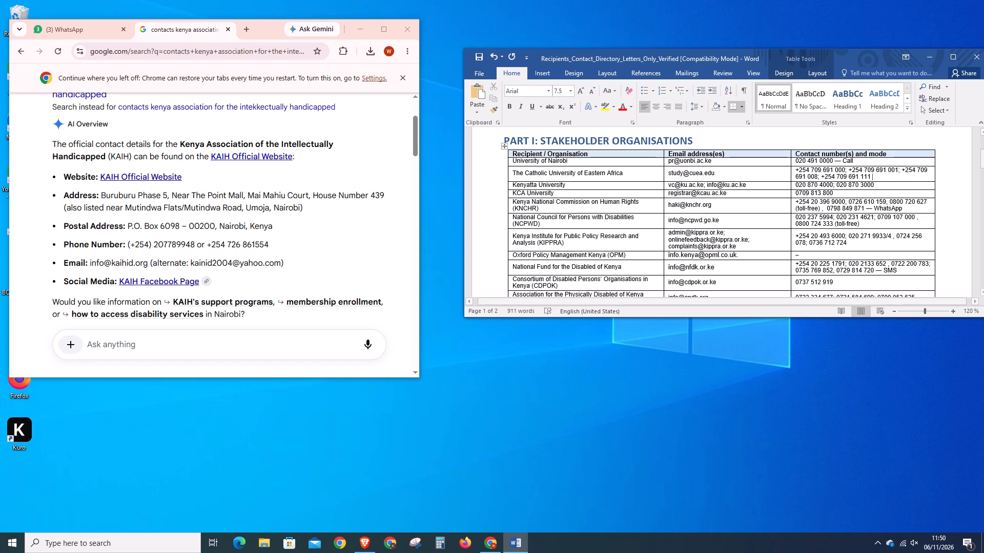
Delete the "— Call" label after the University of Nairobi's contact number.
{"action": "left_click", "coordinate": [858, 162]}
{"action": "key", "text": "BackSpace"}
{"action": "key", "text": "BackSpace"}
{"action": "key", "text": "BackSpace"}
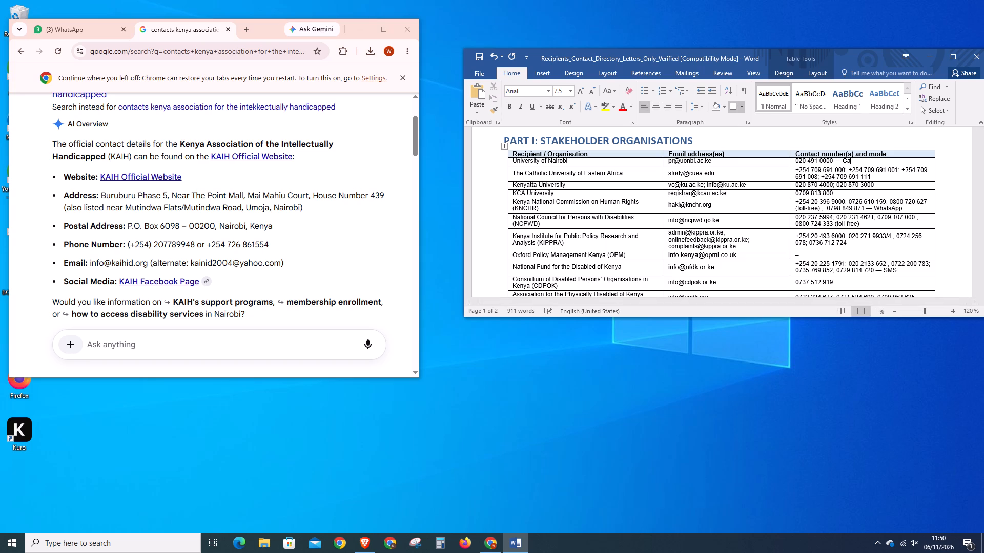
{"action": "key", "text": "BackSpace"}
{"action": "key", "text": "BackSpace"}
{"action": "key", "text": "BackSpace"}
Save the contact directory document.
{"action": "left_click", "coordinate": [480, 55]}
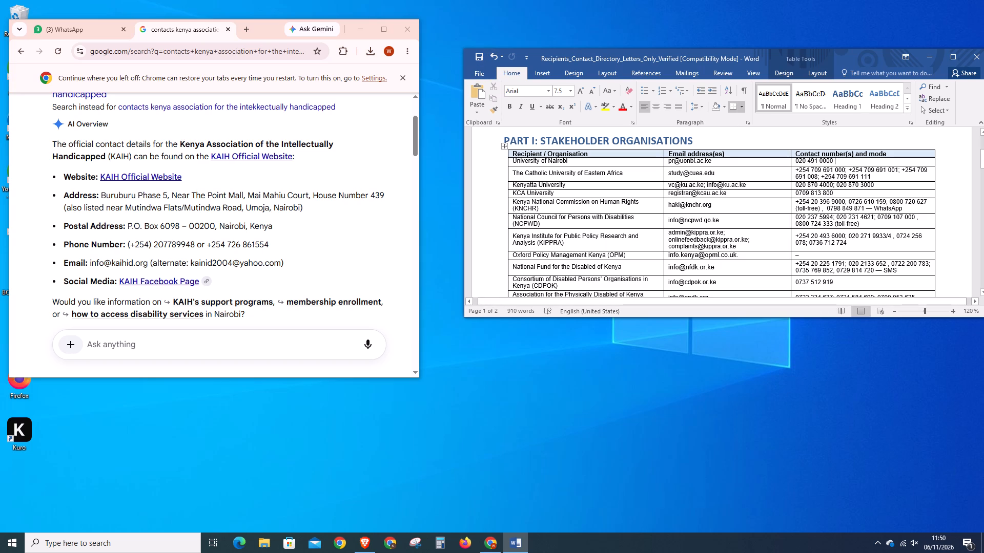
In Chrome, replace the previous Google query with "contacts opm" and look through the results for Oxford Policy Management's Kenya contacts.
{"action": "scroll", "coordinate": [232, 132], "scroll_direction": "up", "scroll_amount": 3}
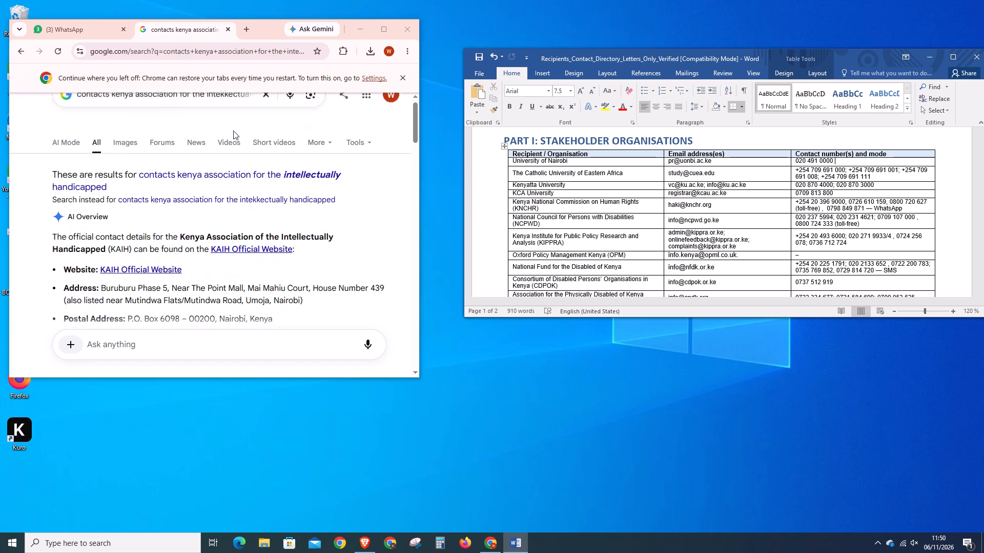
{"action": "scroll", "coordinate": [233, 131], "scroll_direction": "up", "scroll_amount": 2}
{"action": "left_click", "coordinate": [251, 121]}
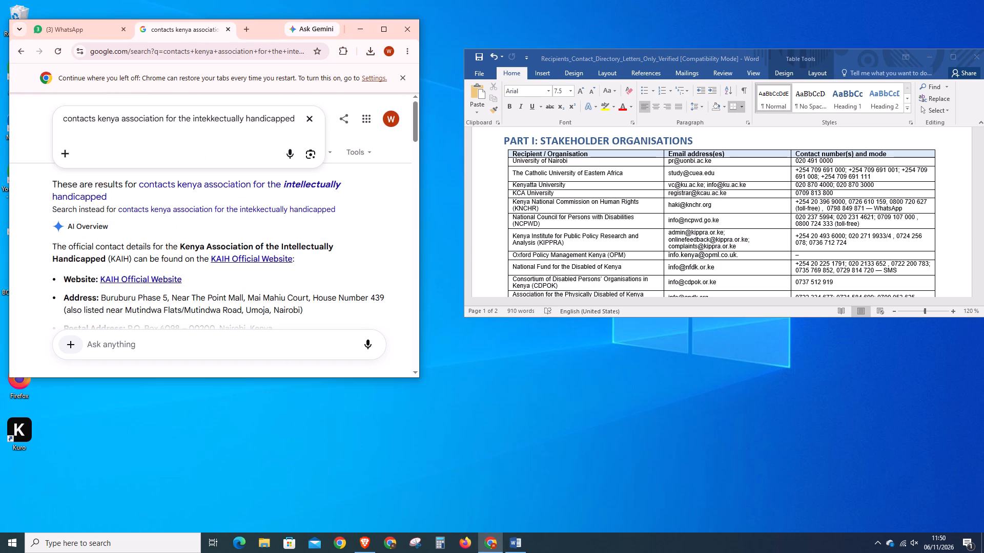
{"action": "left_click", "coordinate": [296, 117]}
{"action": "key", "text": "BackSpace"}
{"action": "key", "text": "BackSpace"}
{"action": "key", "text": "BackSpace"}
{"action": "key", "text": "BackSpace"}
{"action": "key", "text": "BackSpace"}
{"action": "key", "text": "BackSpace"}
{"action": "key", "text": "BackSpace"}
{"action": "key", "text": "BackSpace"}
{"action": "key", "text": "BackSpace"}
{"action": "key", "text": "BackSpace"}
{"action": "key", "text": "BackSpace"}
{"action": "key", "text": "BackSpace"}
{"action": "key", "text": "BackSpace"}
{"action": "key", "text": "BackSpace"}
{"action": "key", "text": "BackSpace"}
{"action": "key", "text": "BackSpace"}
{"action": "key", "text": "BackSpace"}
{"action": "key", "text": "BackSpace"}
{"action": "key", "text": "BackSpace"}
{"action": "key", "text": "BackSpace"}
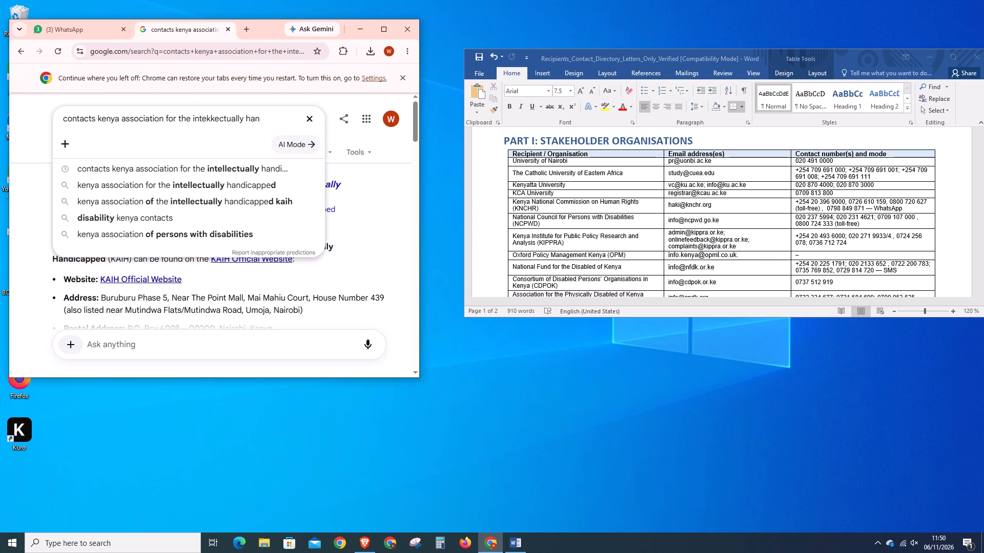
{"action": "key", "text": "BackSpace"}
{"action": "key", "text": "BackSpace"}
{"action": "key", "text": "BackSpace"}
{"action": "key", "text": "BackSpace"}
{"action": "key", "text": "BackSpace"}
{"action": "key", "text": "BackSpace"}
{"action": "key", "text": "BackSpace"}
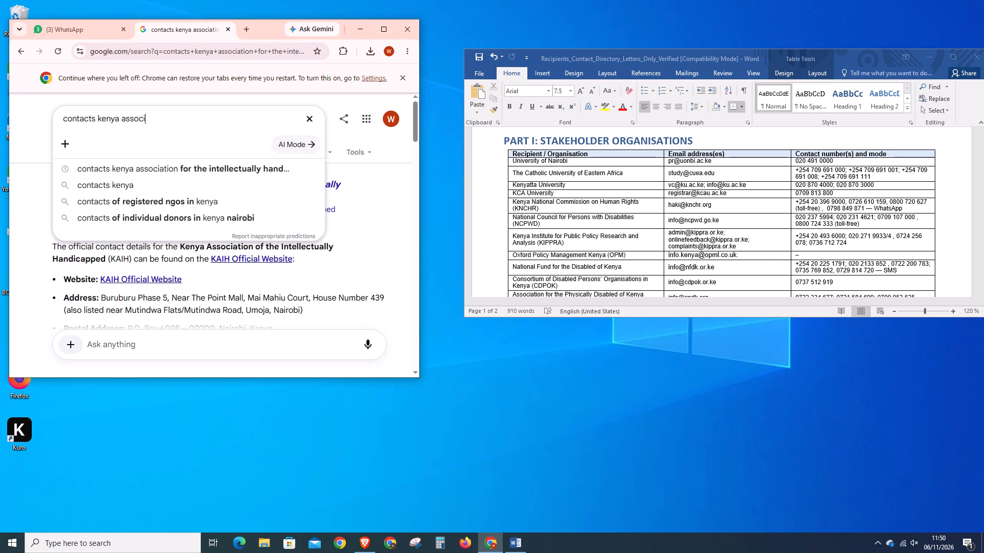
{"action": "key", "text": "BackSpace"}
{"action": "key", "text": "BackSpace"}
{"action": "key", "text": "BackSpace"}
{"action": "key", "text": "BackSpace"}
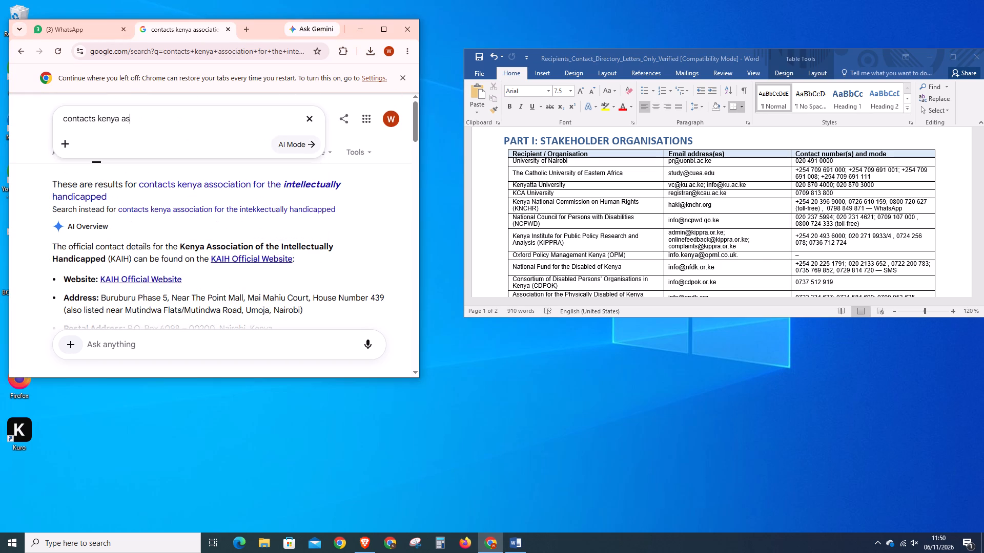
{"action": "key", "text": "BackSpace"}
{"action": "key", "text": "BackSpace"}
{"action": "key", "text": "BackSpace"}
{"action": "key", "text": "BackSpace"}
{"action": "key", "text": "BackSpace"}
{"action": "key", "text": "BackSpace"}
{"action": "key", "text": "BackSpace"}
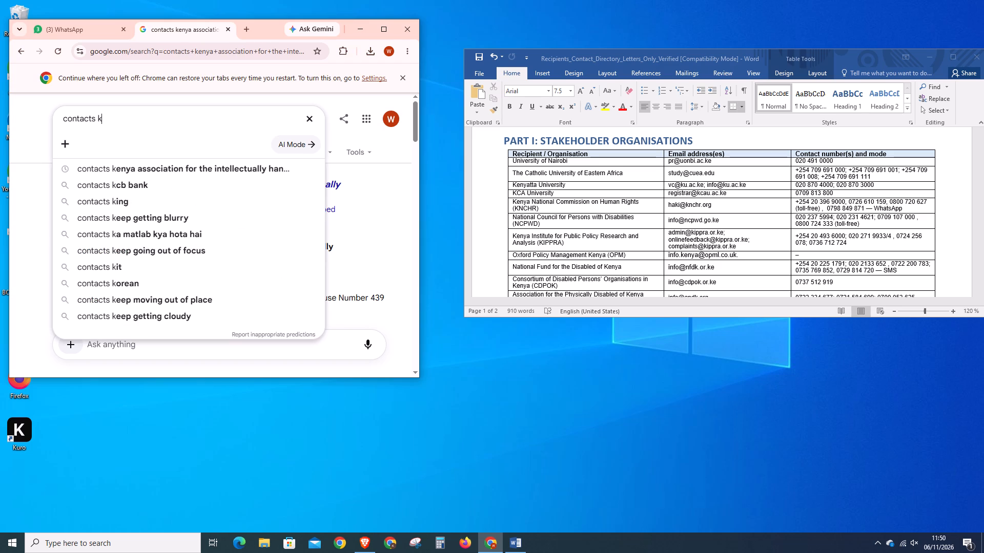
{"action": "key", "text": "BackSpace"}
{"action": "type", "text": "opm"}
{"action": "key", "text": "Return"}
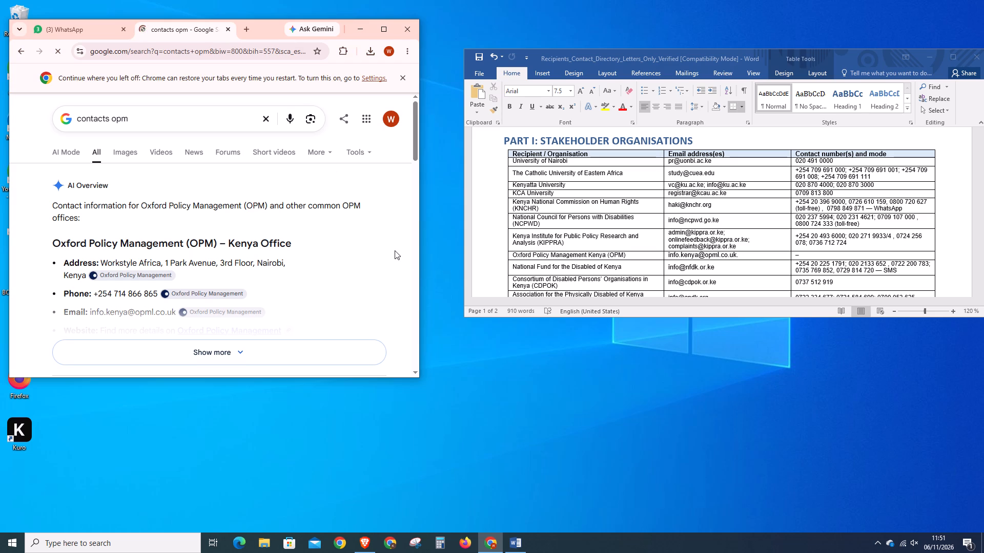
{"action": "scroll", "coordinate": [395, 251], "scroll_direction": "down", "scroll_amount": 1}
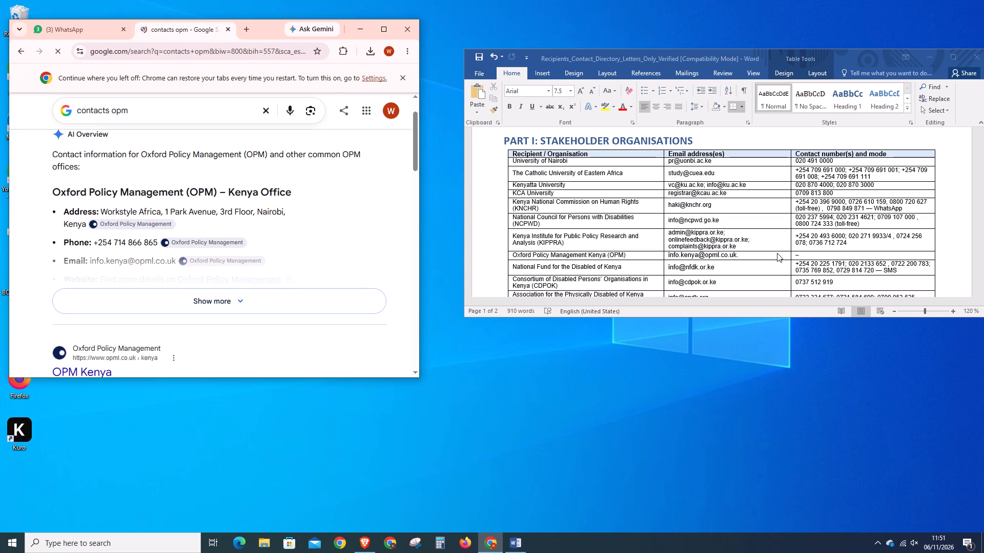
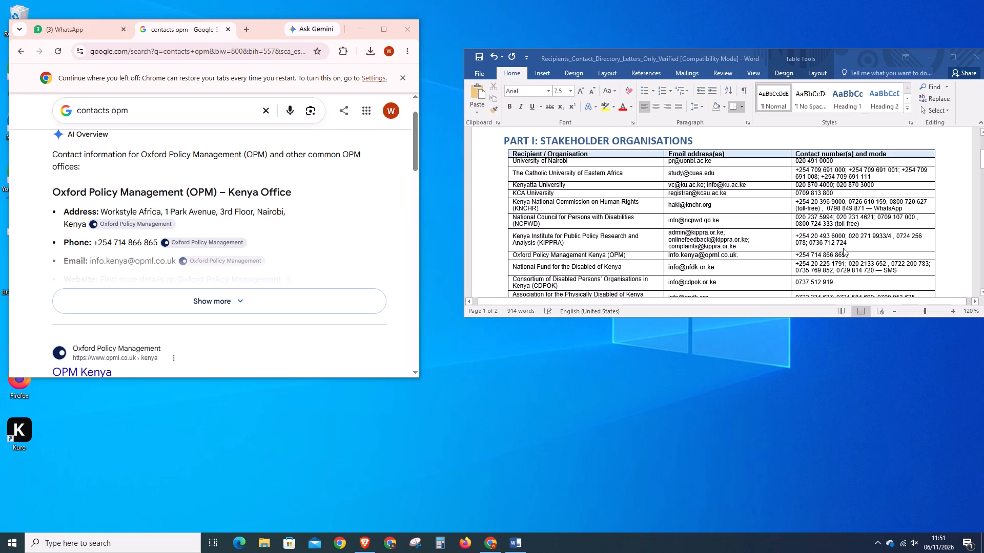
In Part II, replace "— Call;" between the State Department for Foreign Affairs' phone and fax numbers with a comma and space.
{"action": "scroll", "coordinate": [843, 248], "scroll_direction": "down", "scroll_amount": 9}
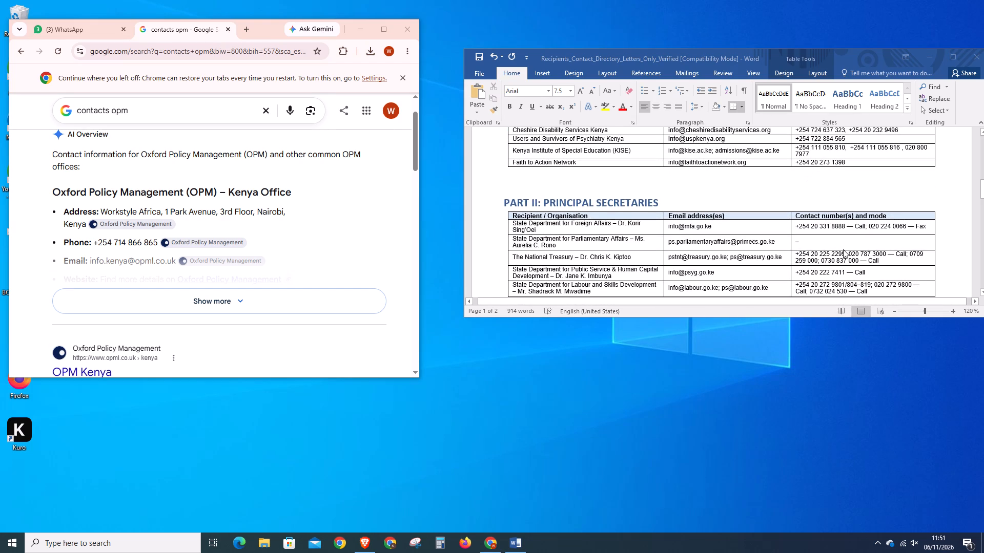
{"action": "scroll", "coordinate": [843, 249], "scroll_direction": "down", "scroll_amount": 1}
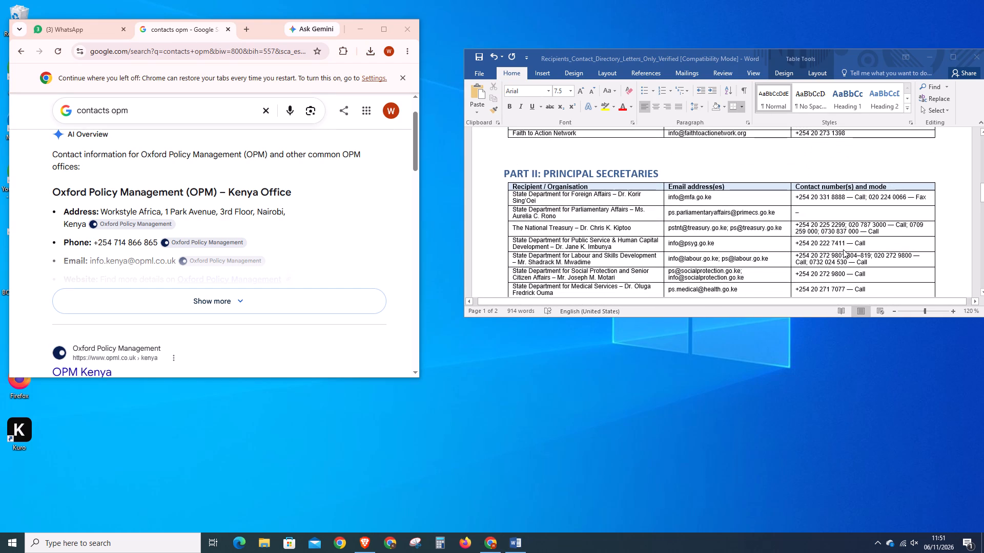
{"action": "left_click", "coordinate": [868, 196]}
{"action": "double_click", "coordinate": [868, 196]}
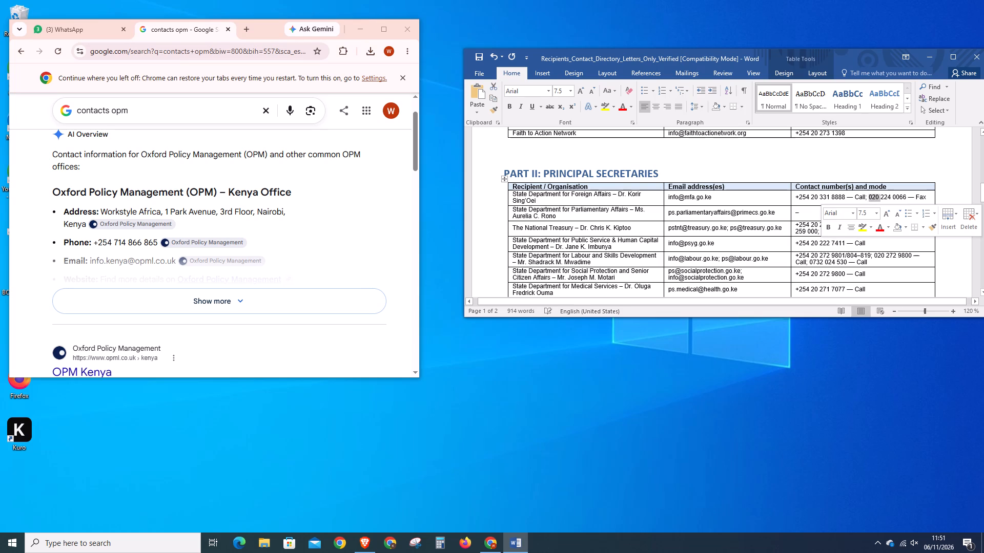
{"action": "left_click", "coordinate": [868, 196]}
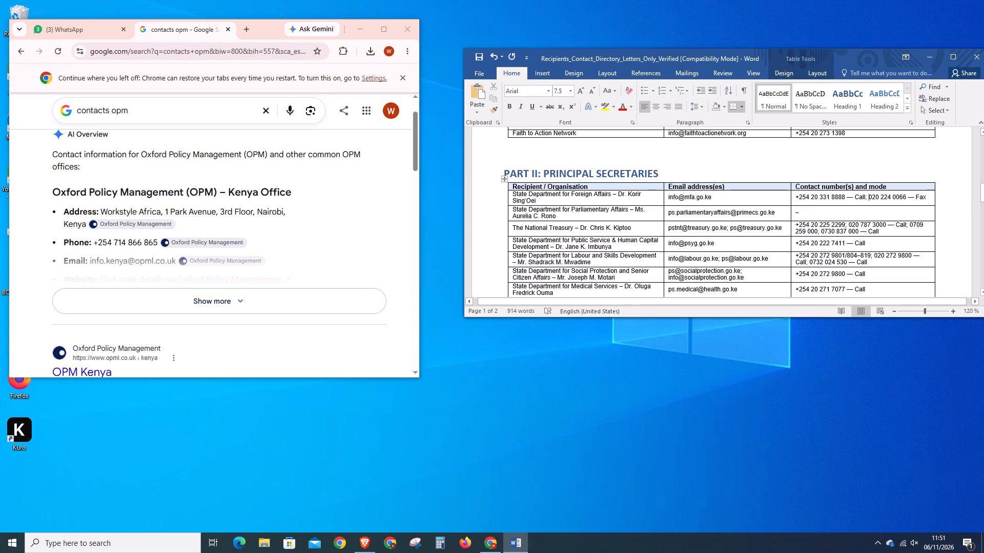
{"action": "key", "text": "BackSpace"}
{"action": "key", "text": "BackSpace"}
{"action": "key", "text": "BackSpace"}
{"action": "key", "text": "BackSpace"}
{"action": "key", "text": "BackSpace"}
{"action": "key", "text": "BackSpace"}
{"action": "key", "text": "BackSpace"}
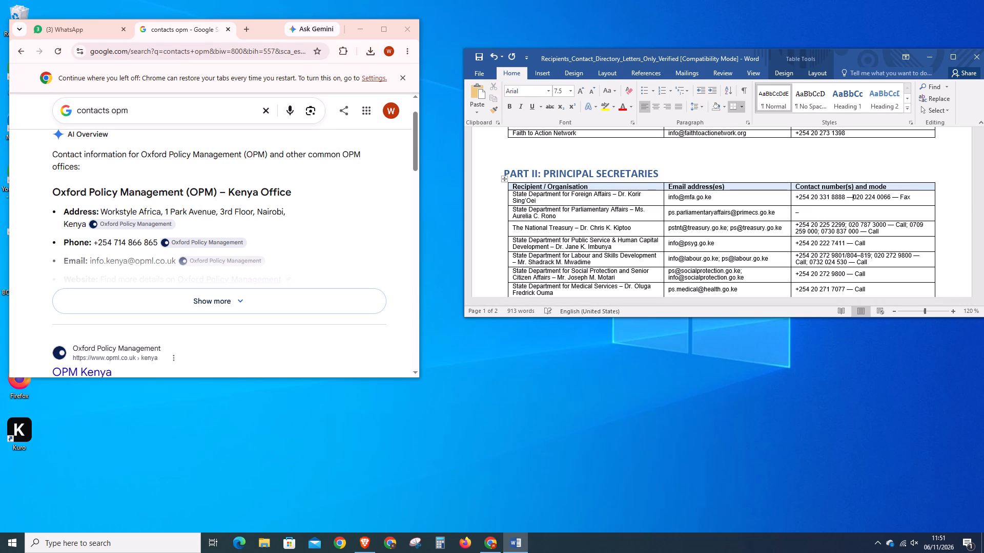
{"action": "key", "text": "BackSpace"}
{"action": "key", "text": "BackSpace"}
{"action": "type", "text": ","}
{"action": "key", "text": "space"}
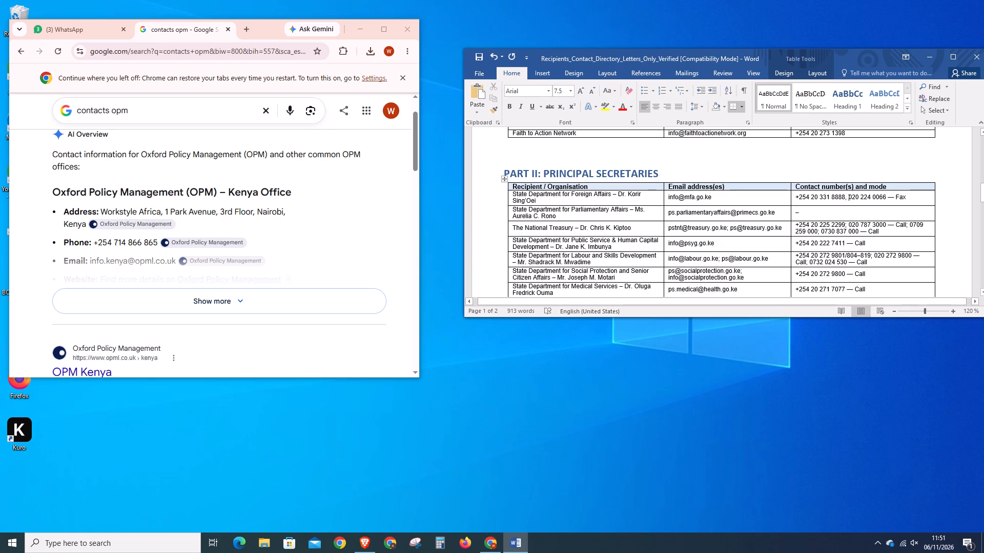
Delete the "— Call" label at the end of the National Treasury's contact numbers.
{"action": "left_click", "coordinate": [882, 231]}
{"action": "key", "text": "BackSpace"}
{"action": "key", "text": "BackSpace"}
{"action": "key", "text": "BackSpace"}
{"action": "key", "text": "BackSpace"}
{"action": "key", "text": "BackSpace"}
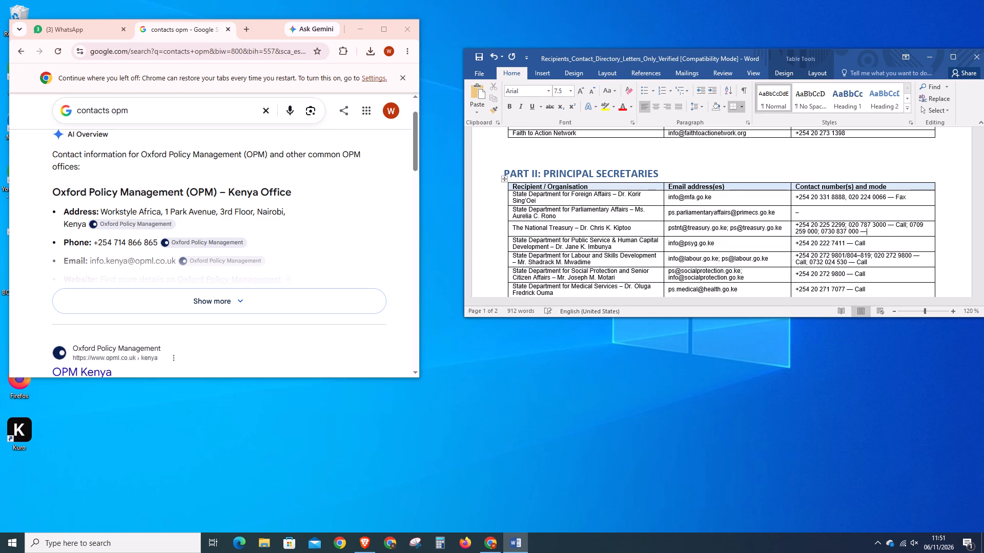
{"action": "key", "text": "BackSpace"}
{"action": "key", "text": "BackSpace"}
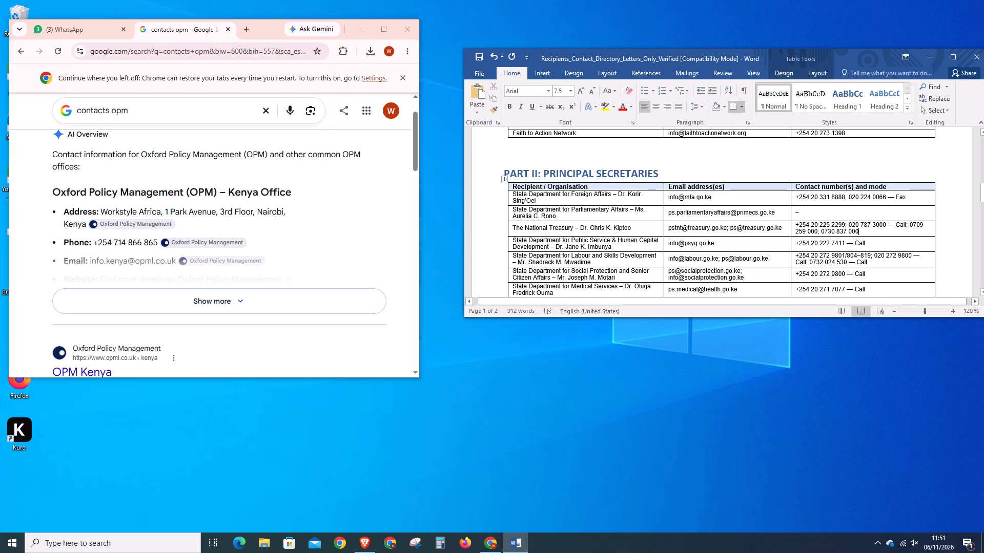
Replace "— Call;" after the National Treasury's second contact number with a comma and space.
{"action": "left_click", "coordinate": [907, 224]}
{"action": "key", "text": "BackSpace"}
{"action": "key", "text": "BackSpace"}
{"action": "key", "text": "BackSpace"}
{"action": "key", "text": "BackSpace"}
{"action": "key", "text": "BackSpace"}
{"action": "key", "text": "BackSpace"}
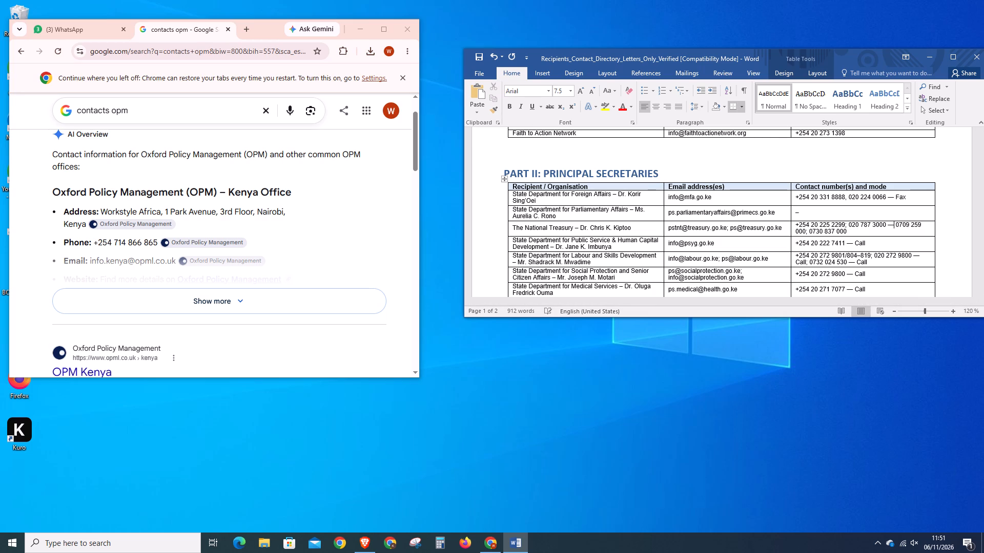
{"action": "key", "text": "BackSpace"}
{"action": "key", "text": "BackSpace"}
{"action": "key", "text": "comma"}
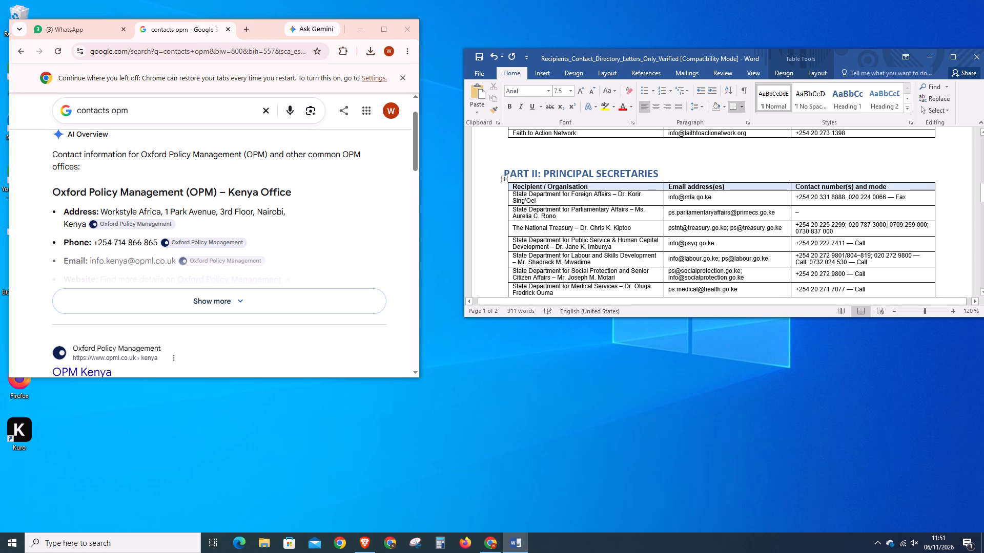
{"action": "key", "text": "space"}
Delete the "— Call" label after the contact number of the State Department for Public Service & Human Capital Development.
{"action": "left_click", "coordinate": [866, 244]}
{"action": "key", "text": "BackSpace"}
{"action": "key", "text": "BackSpace"}
{"action": "key", "text": "BackSpace"}
{"action": "key", "text": "BackSpace"}
{"action": "key", "text": "BackSpace"}
{"action": "key", "text": "BackSpace"}
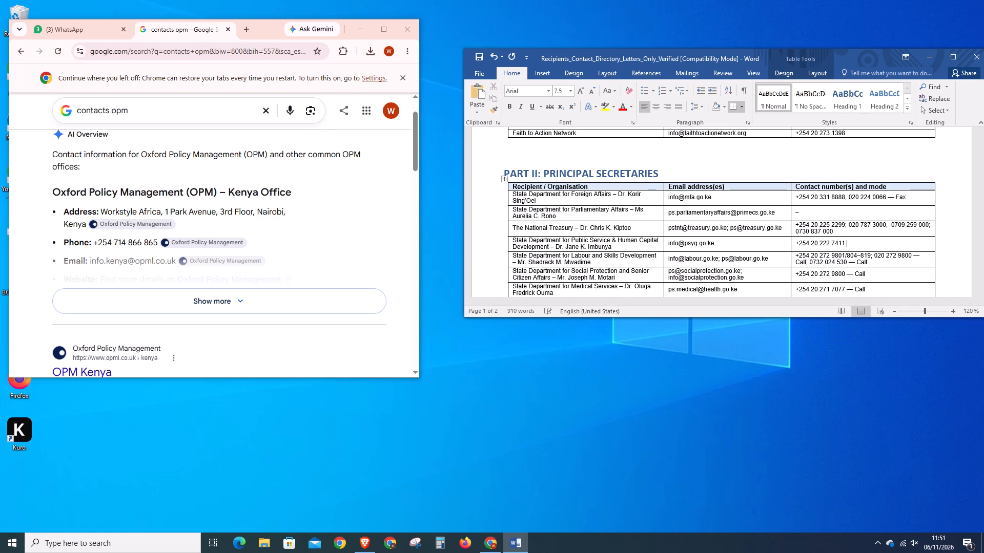
Delete the "— Call" label after the last contact number of the State Department for Labour and Skills Development.
{"action": "left_click", "coordinate": [873, 263]}
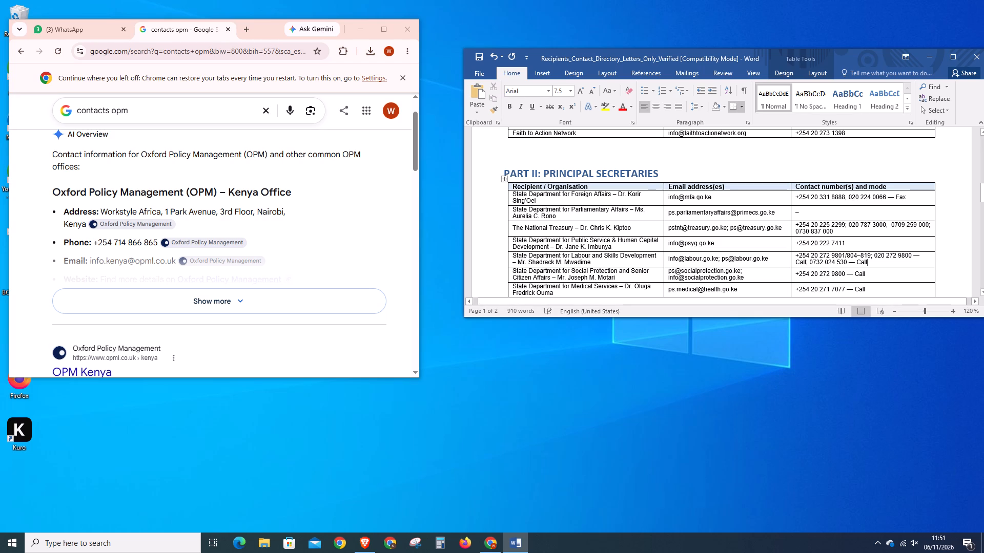
{"action": "key", "text": "BackSpace"}
{"action": "key", "text": "BackSpace"}
{"action": "key", "text": "BackSpace"}
{"action": "key", "text": "BackSpace"}
{"action": "key", "text": "BackSpace"}
{"action": "key", "text": "BackSpace"}
{"action": "key", "text": "BackSpace"}
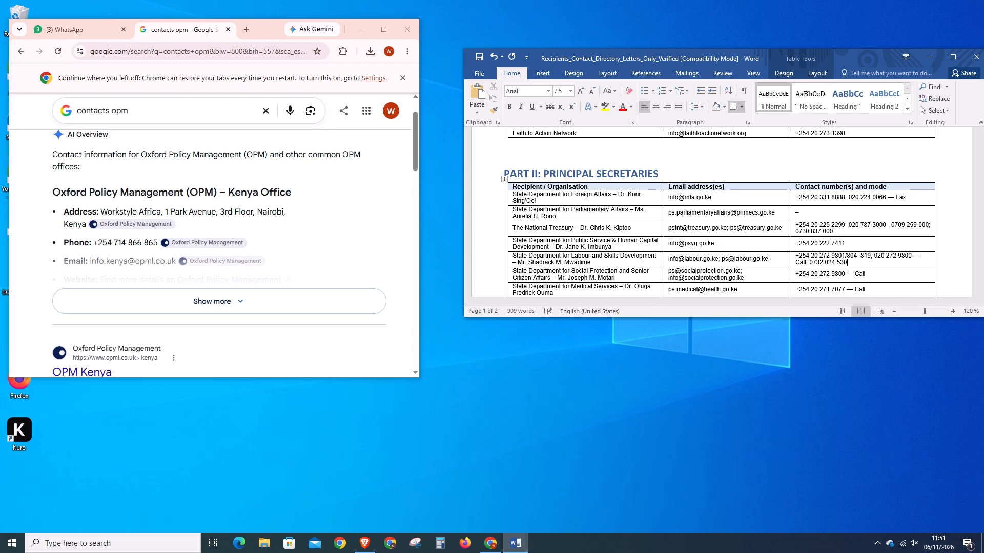
Replace "— Call;" before the last contact number of the State Department for Labour and Skills Development with a comma and space.
{"action": "left_click", "coordinate": [809, 260]}
{"action": "key", "text": "BackSpace"}
{"action": "key", "text": "BackSpace"}
{"action": "key", "text": "BackSpace"}
{"action": "key", "text": "BackSpace"}
{"action": "key", "text": "BackSpace"}
{"action": "key", "text": "BackSpace"}
{"action": "key", "text": "BackSpace"}
{"action": "key", "text": "BackSpace"}
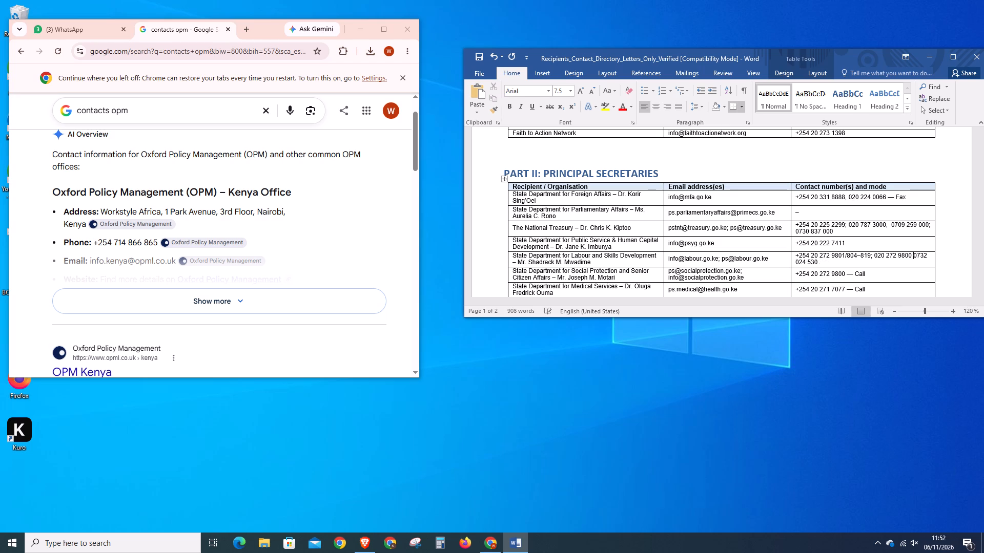
{"action": "type", "text": ","}
{"action": "key", "text": "space"}
Delete the "— Call" label after the contact number of the State Department for Social Protection and Senior Citizen Affairs.
{"action": "scroll", "coordinate": [806, 258], "scroll_direction": "down", "scroll_amount": 2}
{"action": "left_click", "coordinate": [866, 219]}
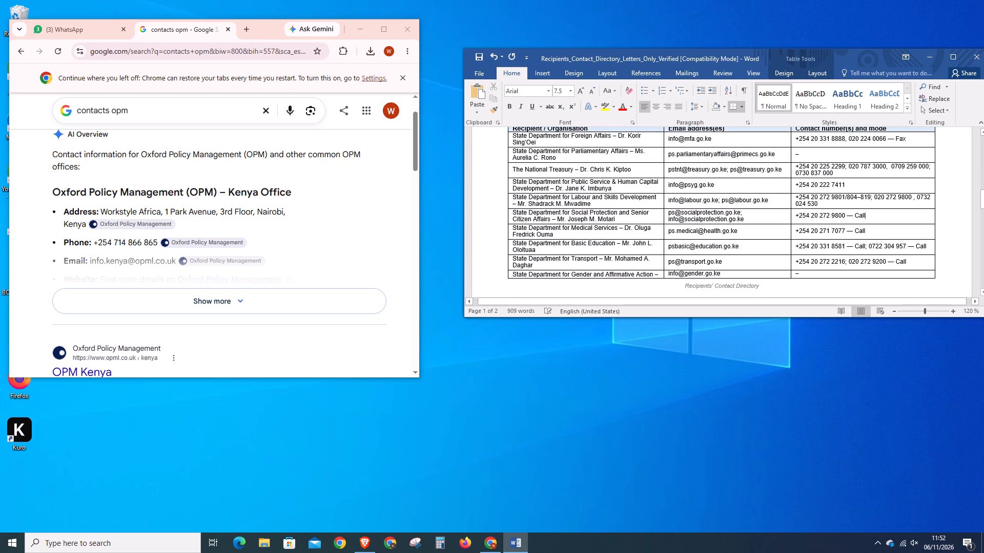
{"action": "key", "text": "BackSpace"}
{"action": "key", "text": "BackSpace"}
{"action": "key", "text": "BackSpace"}
{"action": "key", "text": "BackSpace"}
{"action": "key", "text": "BackSpace"}
{"action": "key", "text": "BackSpace"}
{"action": "key", "text": "BackSpace"}
Delete the "— Call" label after the contact number of the State Department for Medical Services.
{"action": "left_click", "coordinate": [867, 233]}
{"action": "key", "text": "BackSpace"}
{"action": "key", "text": "BackSpace"}
{"action": "key", "text": "BackSpace"}
{"action": "key", "text": "BackSpace"}
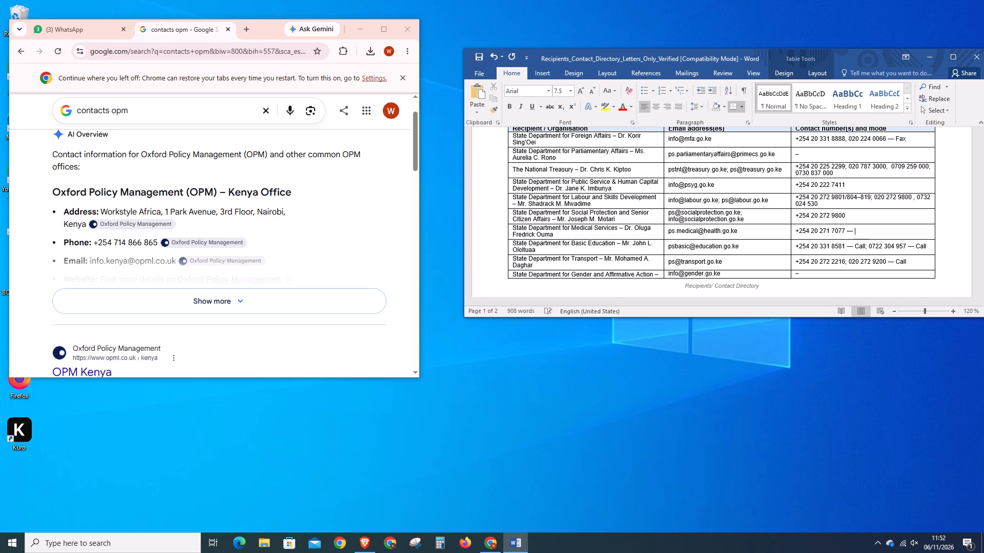
{"action": "key", "text": "BackSpace"}
{"action": "key", "text": "BackSpace"}
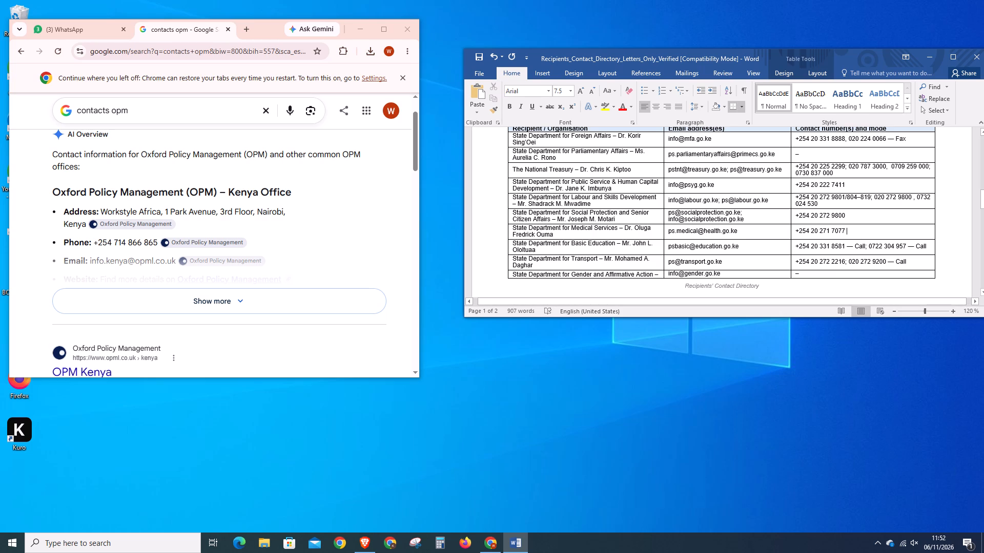
Replace "— Call;" after the first contact number of the State Department for Basic Education with a comma.
{"action": "left_click", "coordinate": [868, 246]}
{"action": "key", "text": "BackSpace"}
{"action": "key", "text": "BackSpace"}
{"action": "key", "text": "BackSpace"}
{"action": "key", "text": "BackSpace"}
{"action": "key", "text": "BackSpace"}
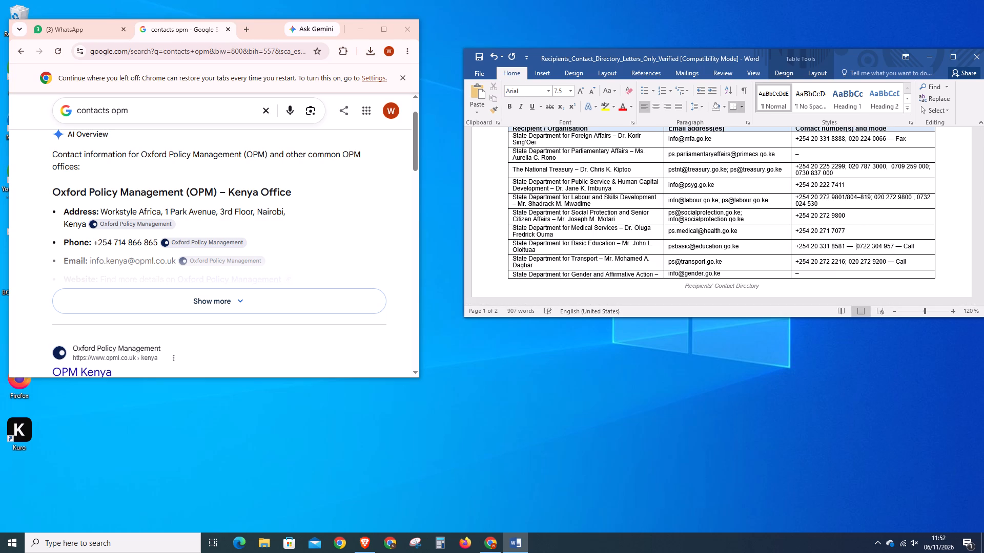
{"action": "key", "text": "BackSpace"}
{"action": "key", "text": "BackSpace"}
{"action": "key", "text": "comma"}
Delete the "— Call" label after the second contact number of the State Department for Basic Education.
{"action": "left_click", "coordinate": [911, 247]}
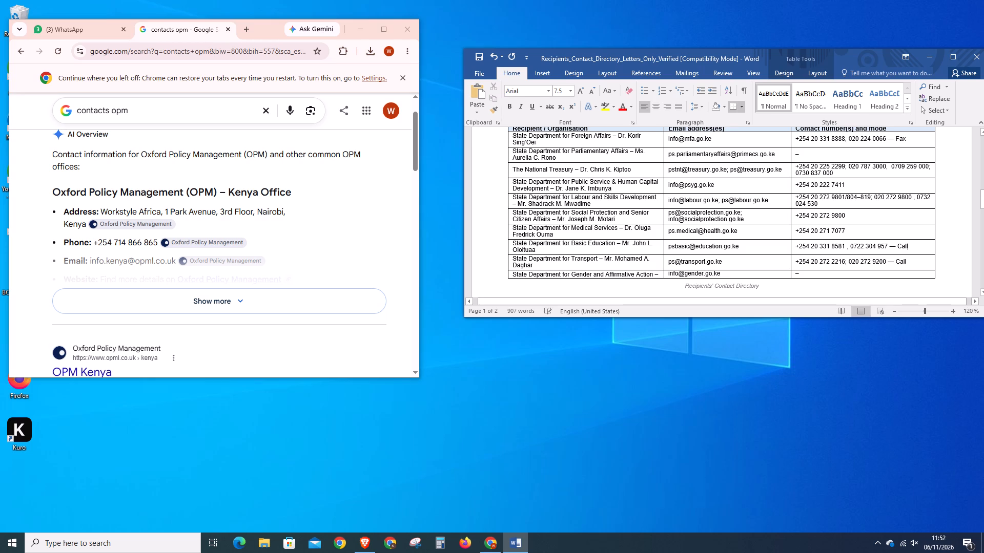
{"action": "key", "text": "BackSpace"}
{"action": "key", "text": "BackSpace"}
{"action": "key", "text": "BackSpace"}
{"action": "key", "text": "BackSpace"}
{"action": "key", "text": "BackSpace"}
{"action": "key", "text": "BackSpace"}
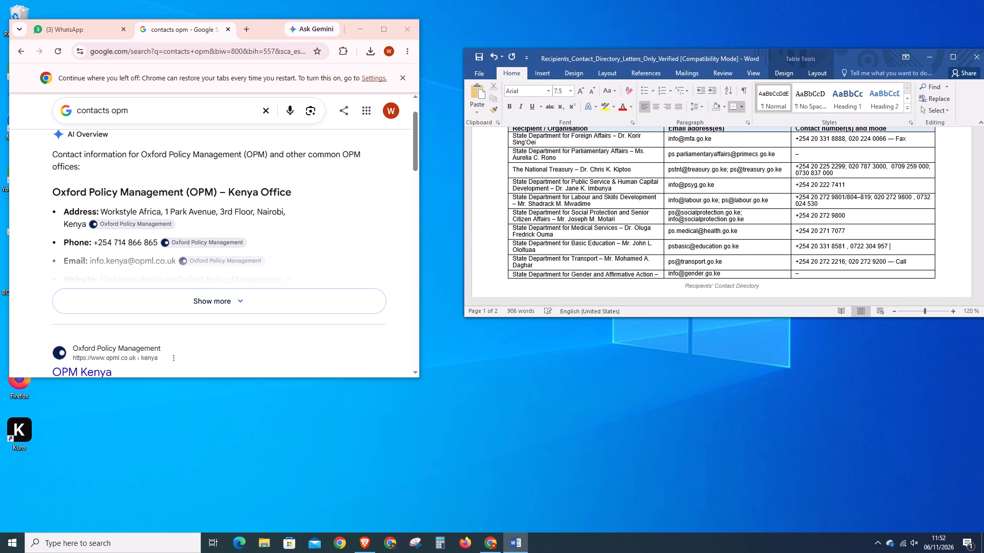
Delete the "— Call" label at the end of the State Department for Transport's contact numbers.
{"action": "left_click", "coordinate": [910, 262]}
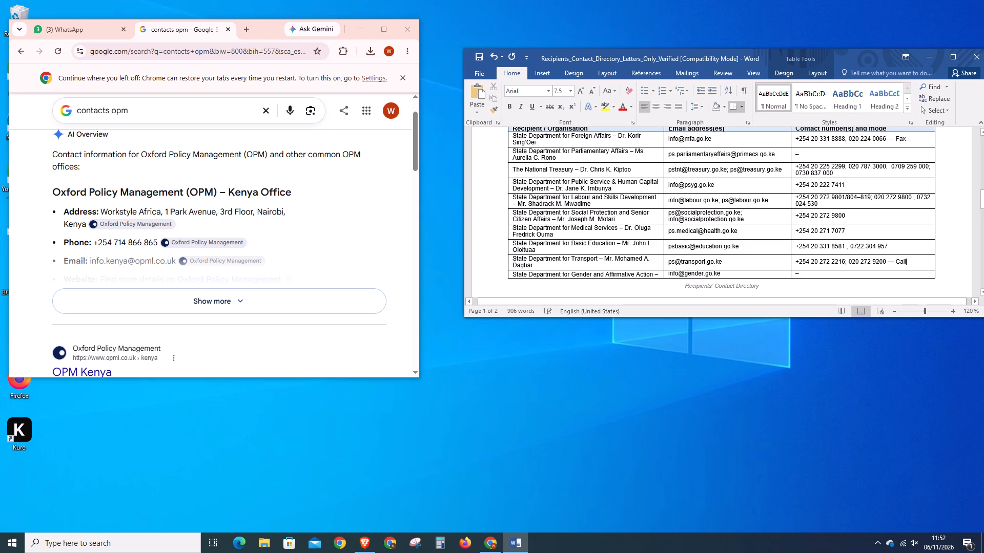
{"action": "key", "text": "BackSpace"}
{"action": "key", "text": "BackSpace"}
{"action": "key", "text": "BackSpace"}
{"action": "key", "text": "BackSpace"}
{"action": "key", "text": "BackSpace"}
{"action": "key", "text": "BackSpace"}
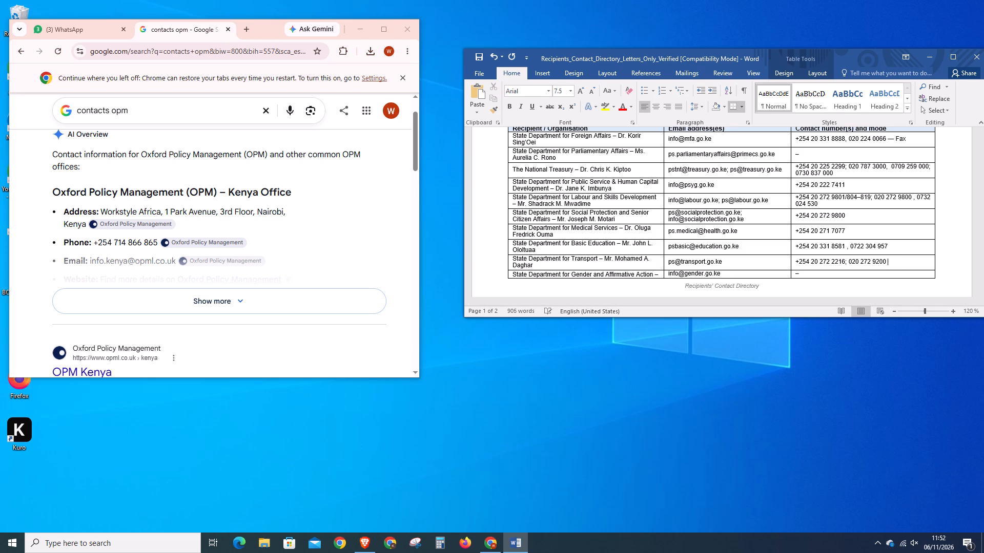
Delete the "— Call" label after the contact number of the State Department for ICT and Digital Economy.
{"action": "scroll", "coordinate": [898, 261], "scroll_direction": "down", "scroll_amount": 4}
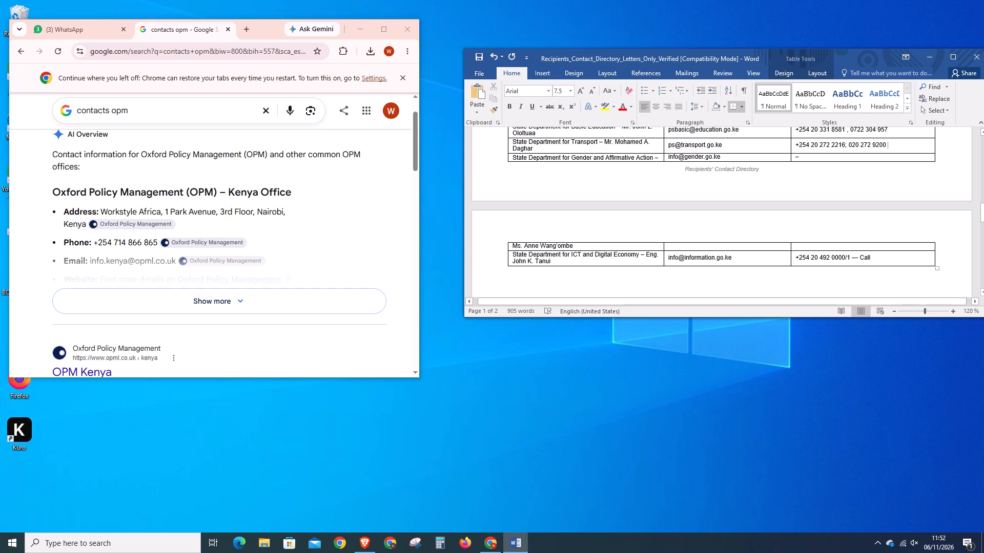
{"action": "left_click", "coordinate": [872, 256]}
{"action": "key", "text": "BackSpace"}
{"action": "key", "text": "BackSpace"}
{"action": "key", "text": "BackSpace"}
{"action": "key", "text": "BackSpace"}
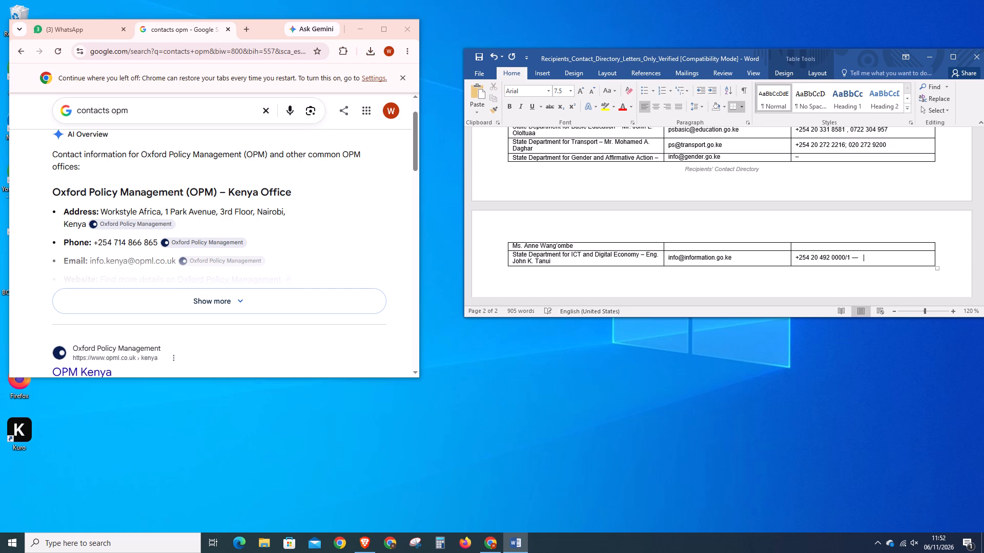
{"action": "key", "text": "BackSpace"}
{"action": "key", "text": "BackSpace"}
Delete the "— Call" label at the end of the Solicitor General's contact numbers in Part III.
{"action": "scroll", "coordinate": [740, 231], "scroll_direction": "down", "scroll_amount": 3}
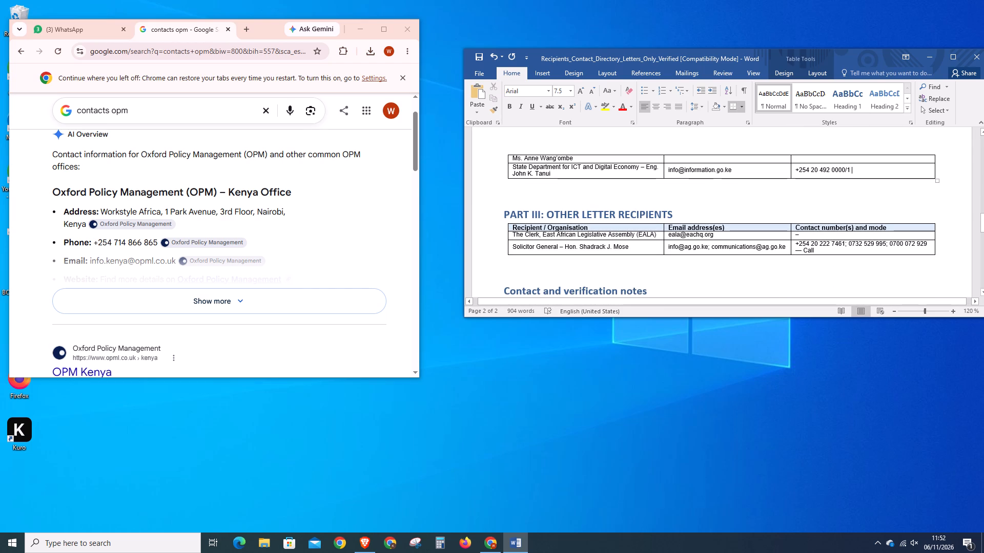
{"action": "left_click", "coordinate": [818, 251]}
{"action": "key", "text": "BackSpace"}
{"action": "key", "text": "BackSpace"}
{"action": "key", "text": "BackSpace"}
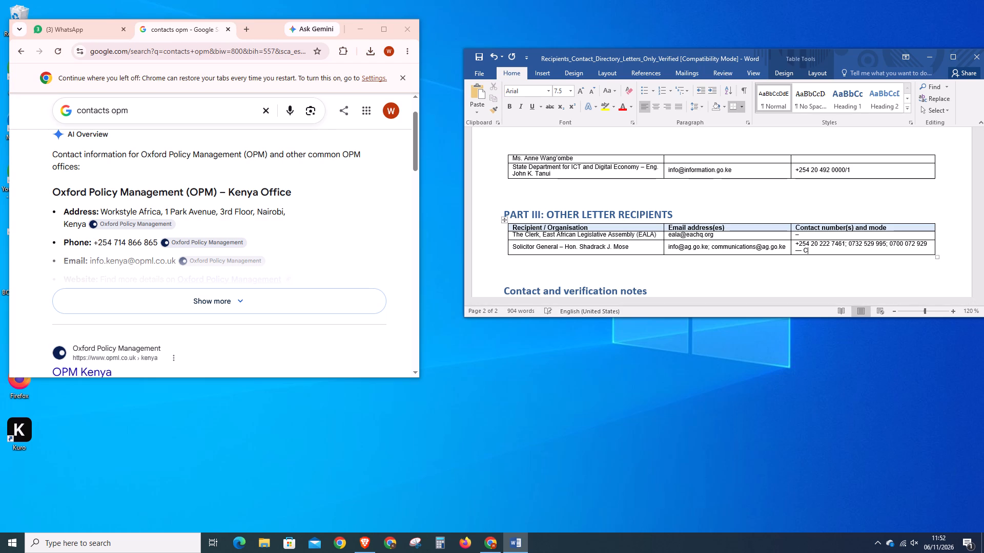
{"action": "key", "text": "BackSpace"}
{"action": "key", "text": "BackSpace"}
{"action": "key", "text": "BackSpace"}
{"action": "key", "text": "BackSpace"}
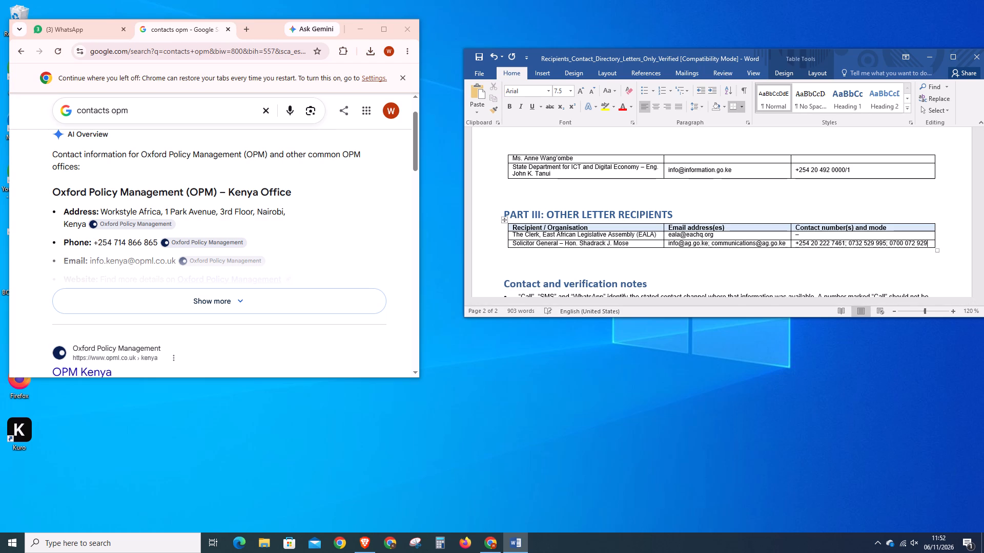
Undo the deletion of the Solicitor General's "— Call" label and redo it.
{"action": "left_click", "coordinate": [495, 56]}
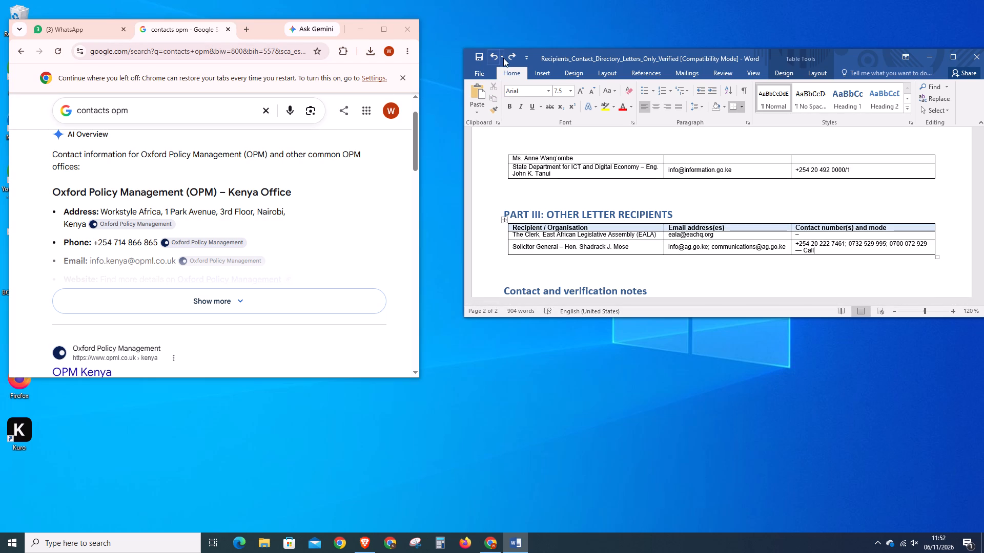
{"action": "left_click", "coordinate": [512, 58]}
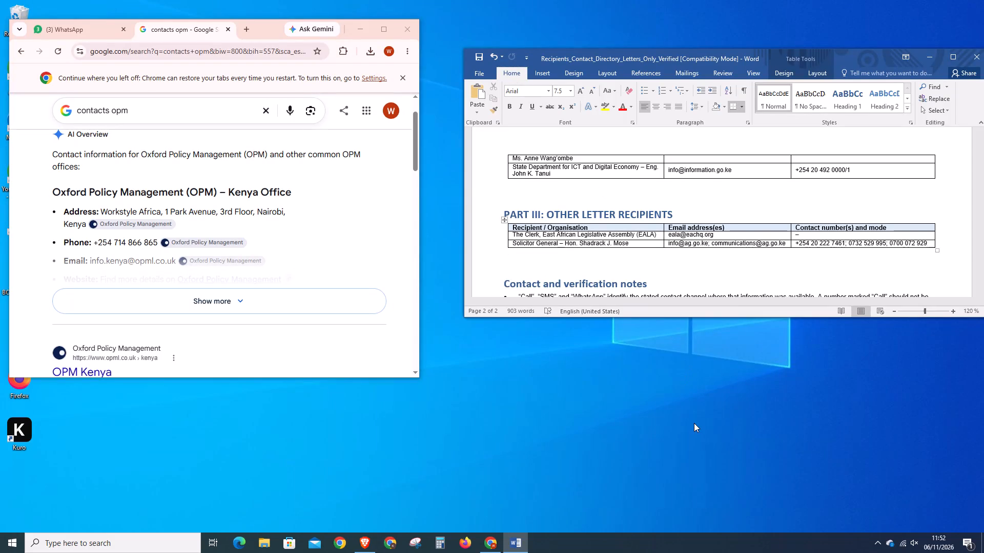
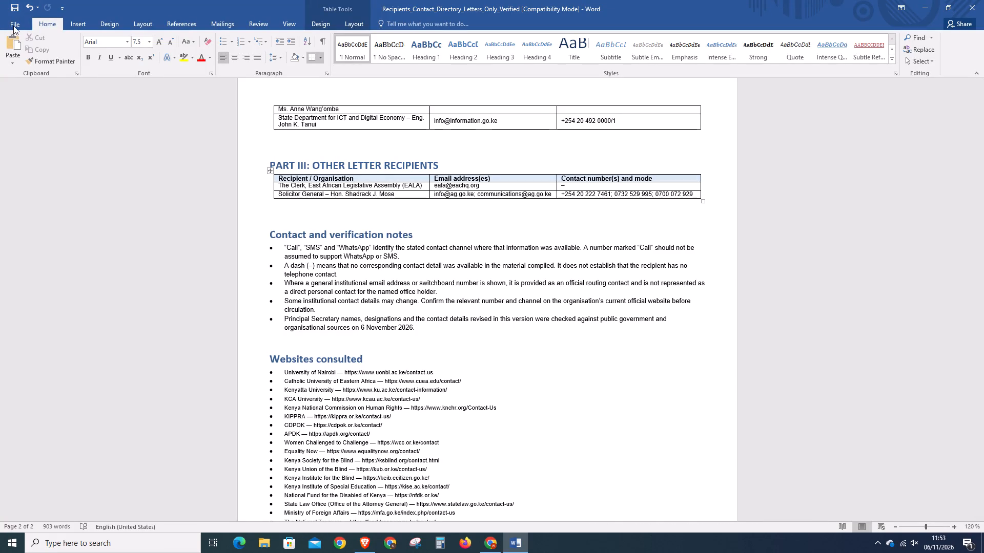
Create a new blank document.
{"action": "left_click", "coordinate": [20, 70]}
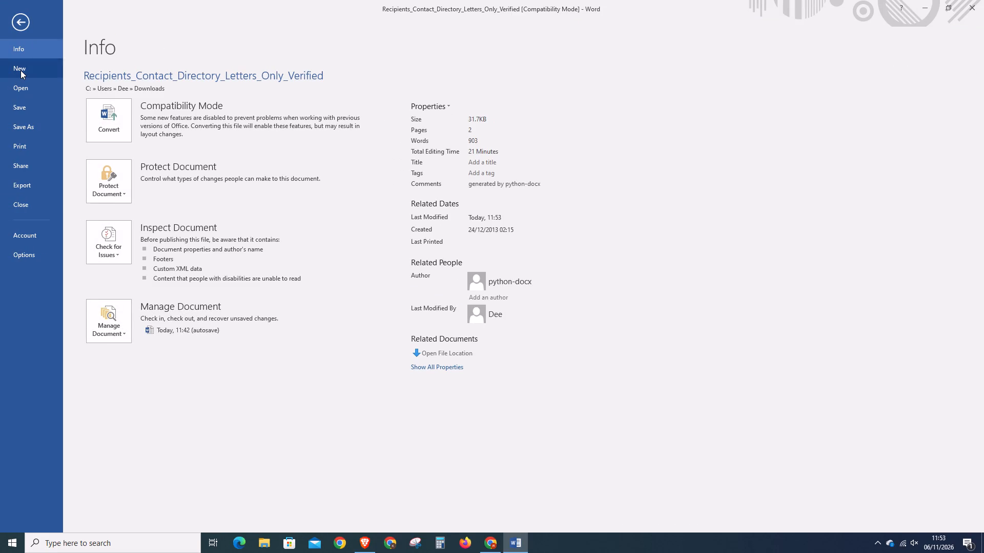
{"action": "left_click", "coordinate": [135, 151]}
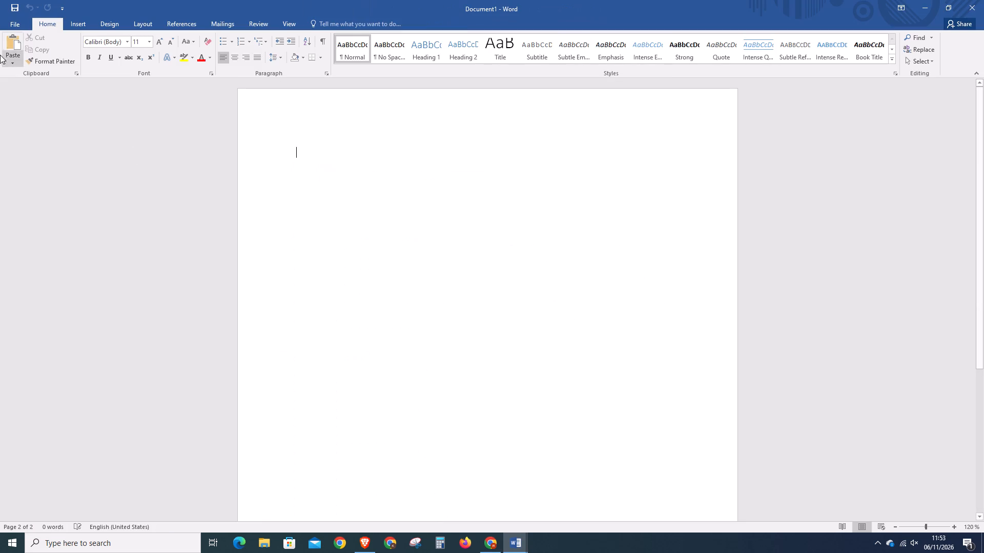
Copy the title "RECIPIENTS' CONTACT DIRECTORY" and its Public Hearings subtitle line from the Recipients_Contact_Directory document.
{"action": "left_click", "coordinate": [520, 545]}
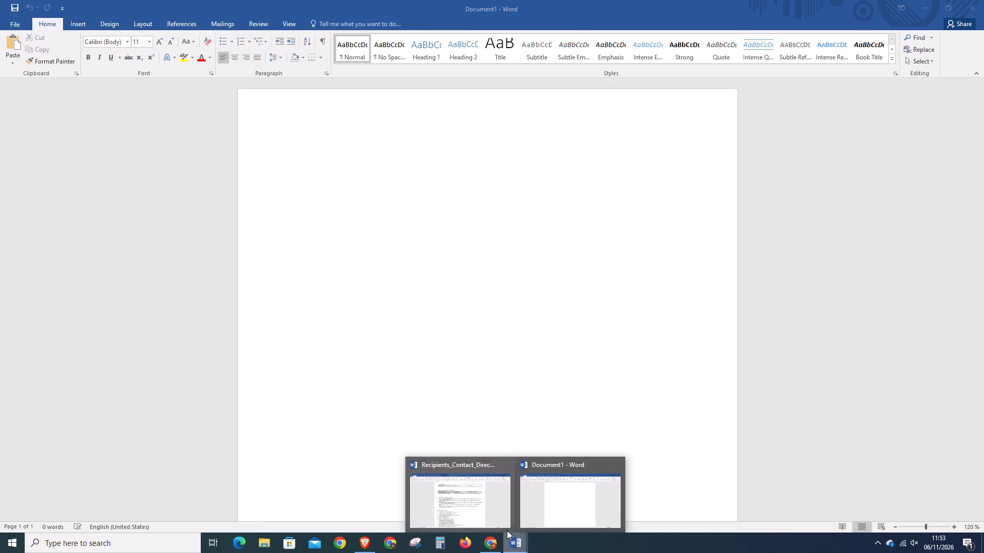
{"action": "left_click", "coordinate": [486, 512]}
{"action": "scroll", "coordinate": [408, 332], "scroll_direction": "up", "scroll_amount": 15}
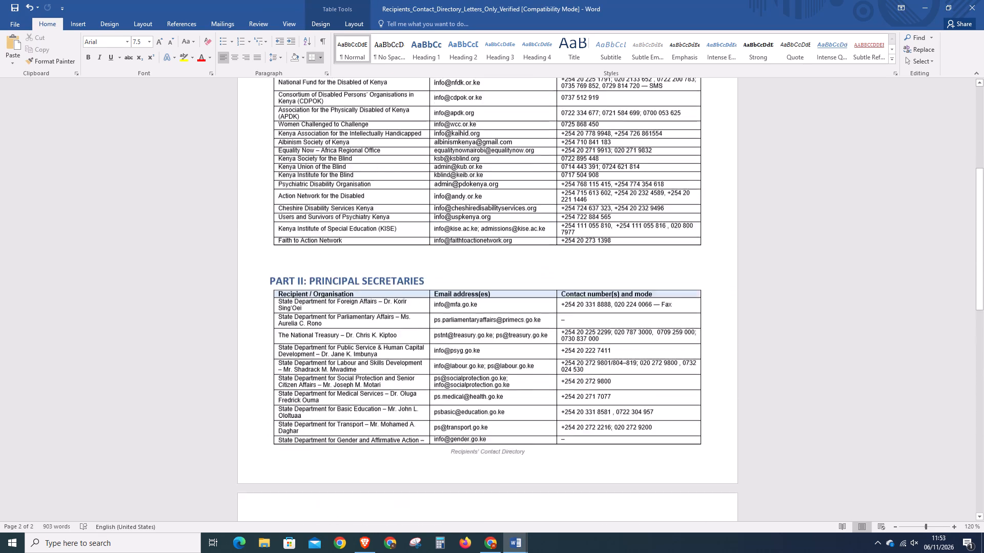
{"action": "scroll", "coordinate": [374, 190], "scroll_direction": "up", "scroll_amount": 8}
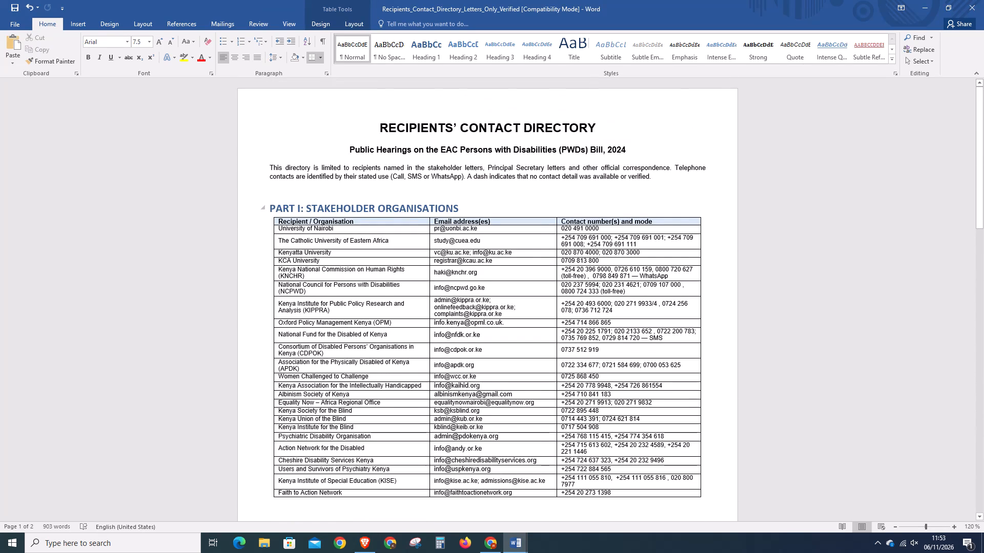
{"action": "left_click_drag", "start_coordinate": [373, 127], "coordinate": [592, 114]}
{"action": "right_click", "coordinate": [587, 125]}
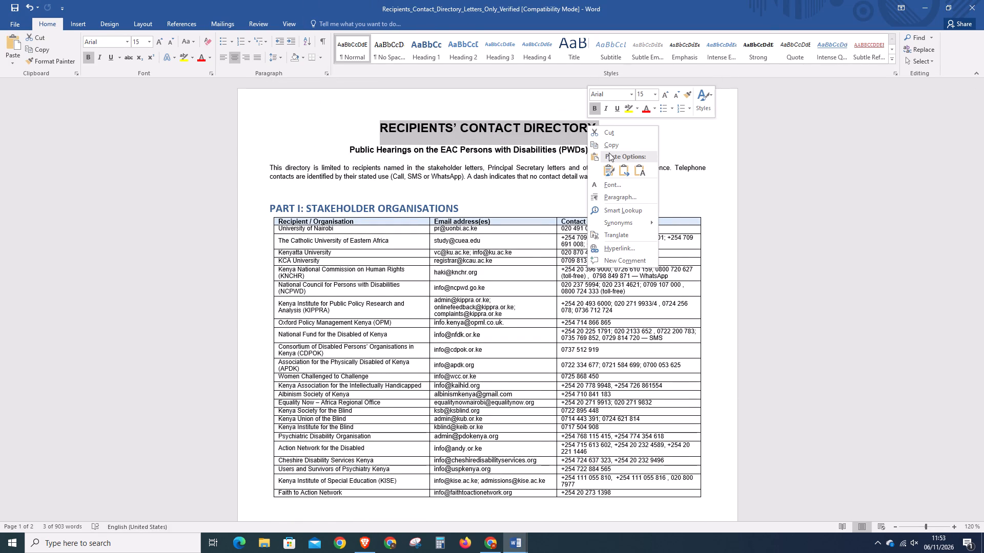
{"action": "left_click", "coordinate": [695, 140]}
{"action": "left_click", "coordinate": [292, 120]}
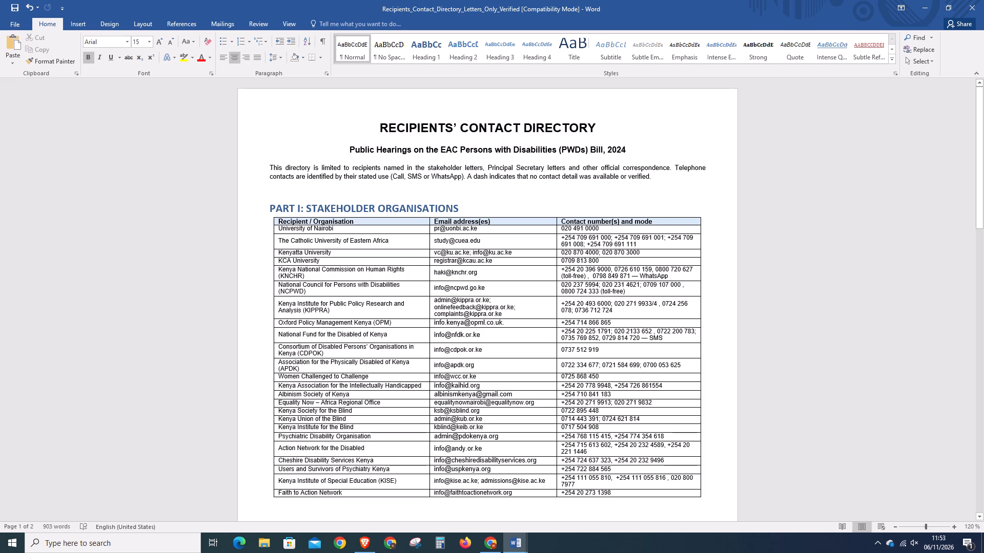
{"action": "left_click_drag", "start_coordinate": [376, 124], "coordinate": [630, 148]}
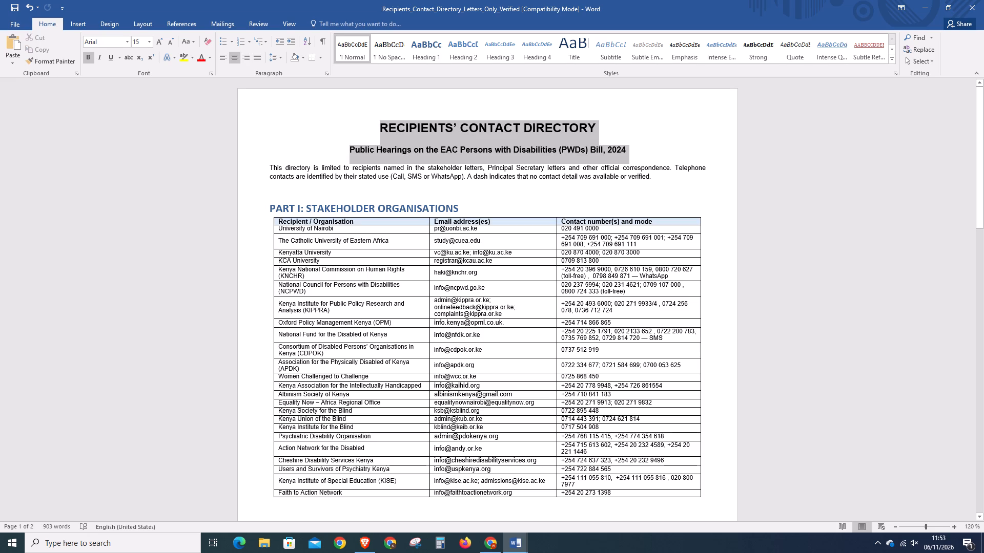
{"action": "left_click_drag", "start_coordinate": [630, 148], "coordinate": [630, 149]}
{"action": "right_click", "coordinate": [598, 146]}
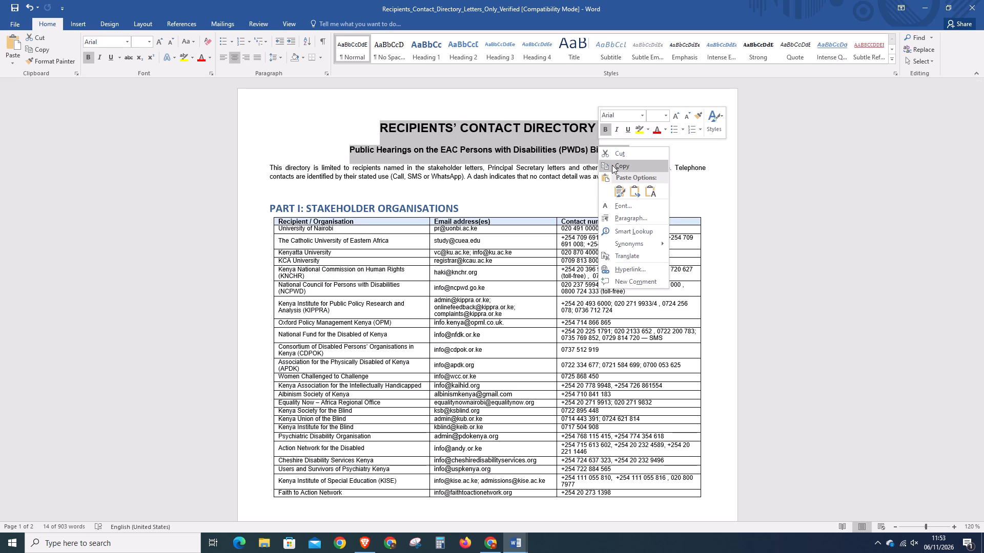
{"action": "left_click", "coordinate": [618, 166]}
Paste the copied title and subtitle at the start of blank Document1 using the destination theme.
{"action": "left_click", "coordinate": [505, 545]}
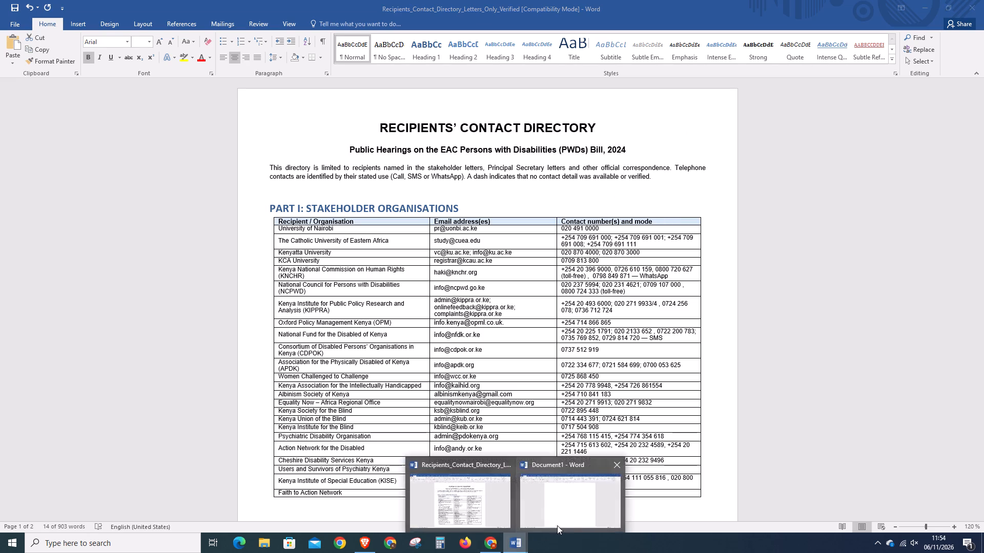
{"action": "left_click", "coordinate": [571, 519]}
{"action": "right_click", "coordinate": [302, 153]}
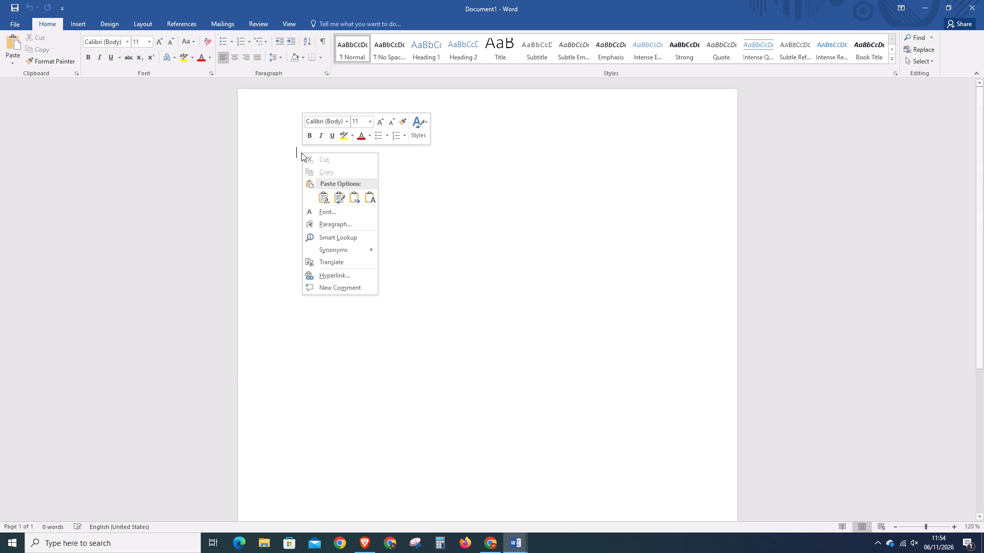
{"action": "left_click", "coordinate": [324, 198]}
{"action": "left_click", "coordinate": [359, 254]}
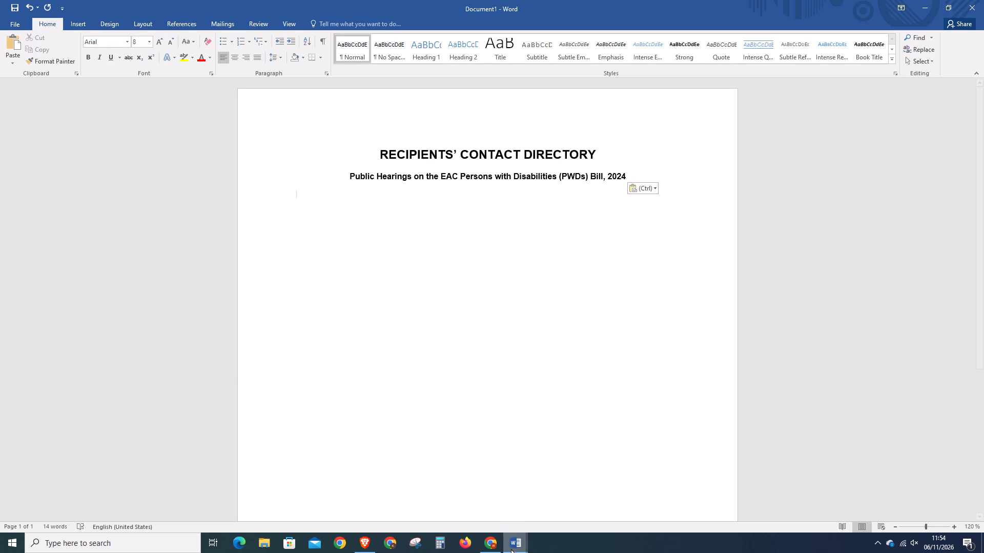
Copy the "STAKEHOLDER ORGANISATIONS" heading text without "PART I:", with the whole Part I table, from the Recipients_Contact_Directory document.
{"action": "left_click", "coordinate": [510, 541]}
{"action": "left_click", "coordinate": [493, 508]}
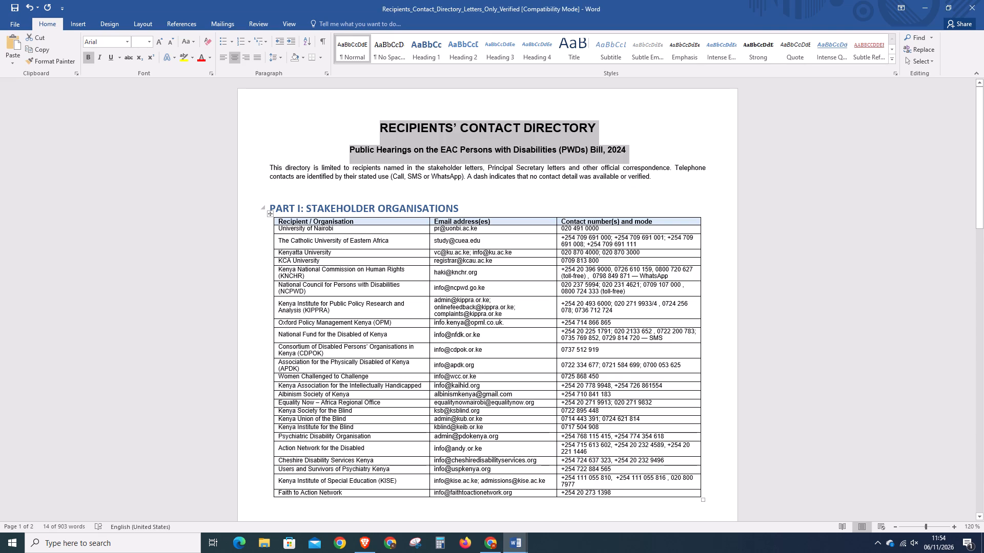
{"action": "left_click_drag", "start_coordinate": [306, 208], "coordinate": [630, 513]}
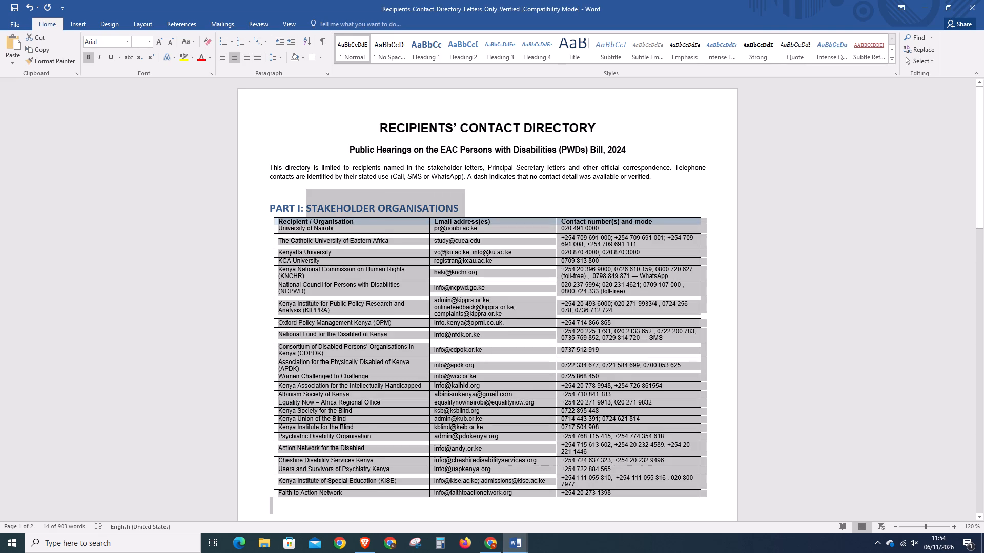
{"action": "left_click_drag", "start_coordinate": [630, 513], "coordinate": [594, 350]}
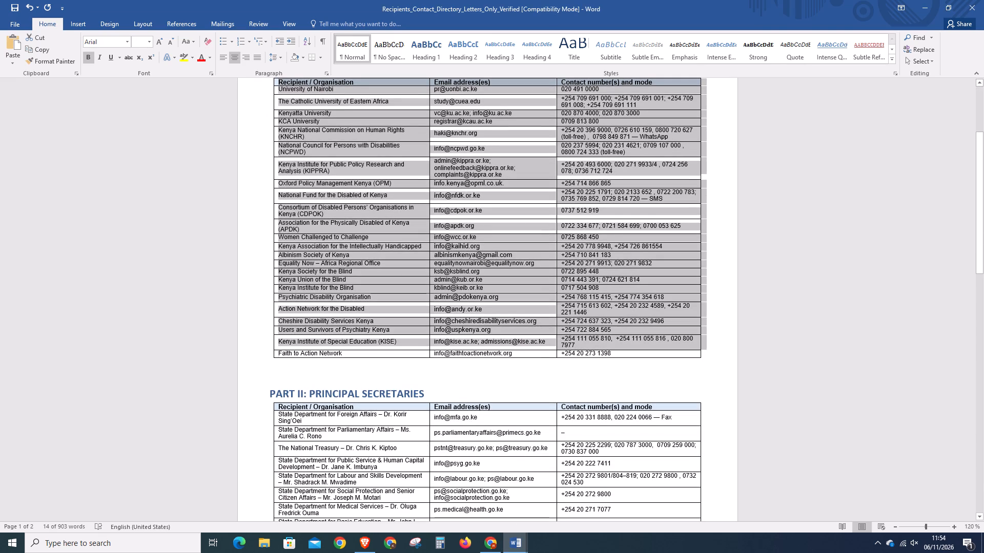
{"action": "left_click_drag", "start_coordinate": [594, 350], "coordinate": [598, 361]}
{"action": "right_click", "coordinate": [573, 311]}
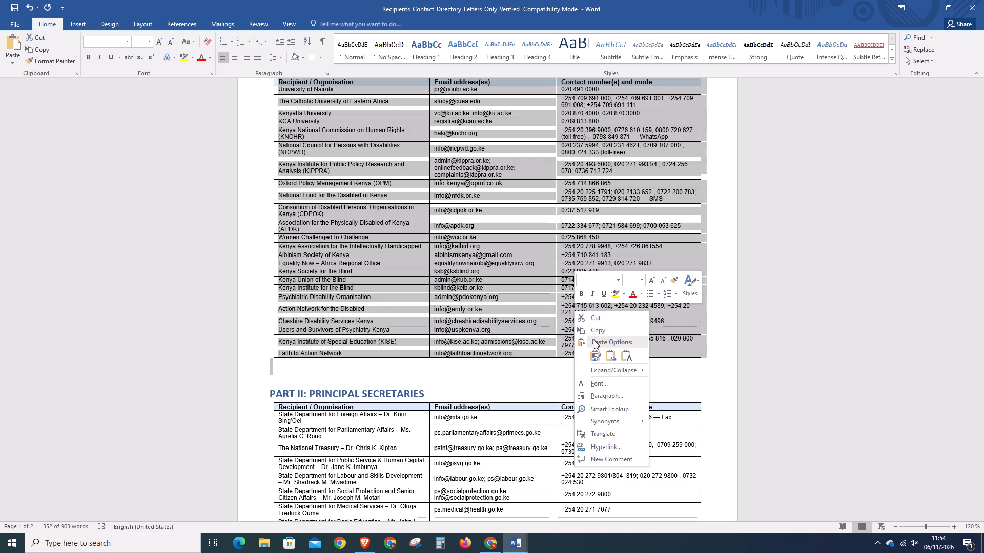
{"action": "left_click", "coordinate": [596, 332]}
Paste the stakeholder heading and table below the subtitle in Document1 with merged formatting.
{"action": "left_click", "coordinate": [514, 550]}
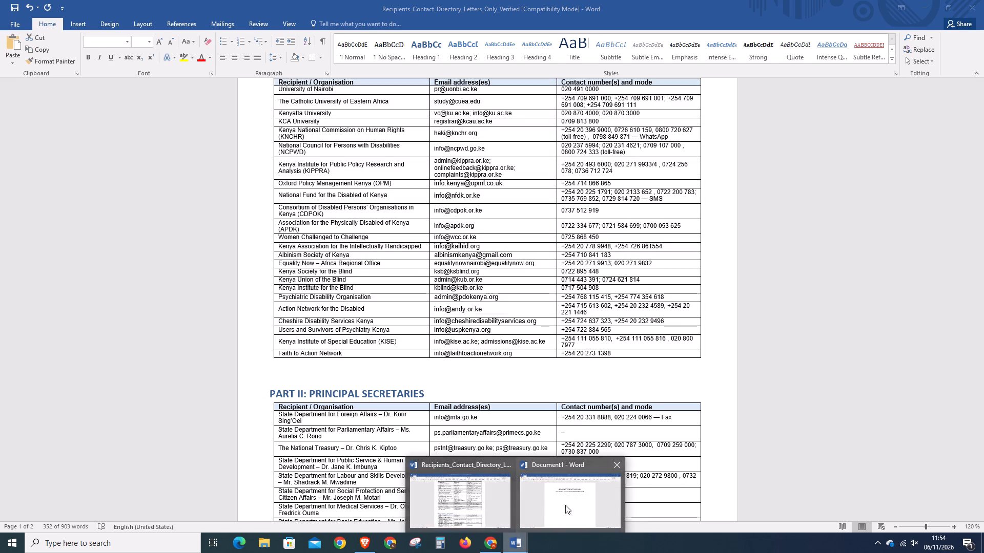
{"action": "left_click", "coordinate": [573, 500]}
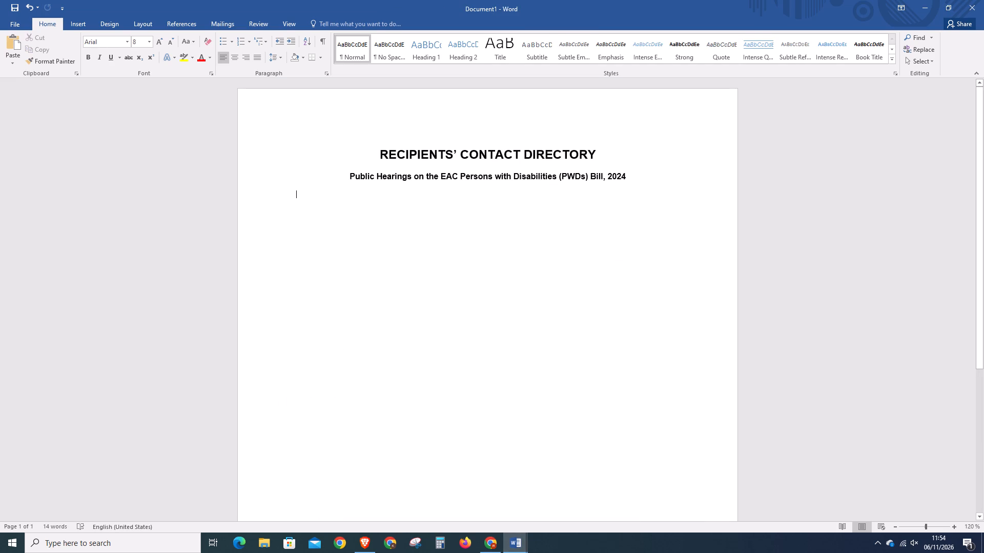
{"action": "left_click", "coordinate": [311, 237]}
{"action": "right_click", "coordinate": [296, 197]}
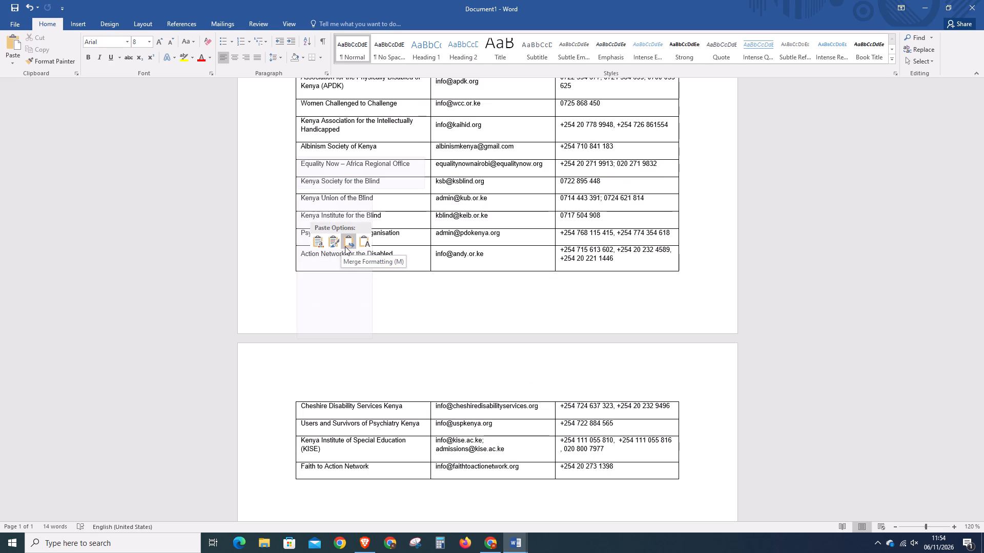
{"action": "left_click", "coordinate": [345, 246]}
{"action": "left_click", "coordinate": [427, 324]}
{"action": "scroll", "coordinate": [478, 332], "scroll_direction": "up", "scroll_amount": 5}
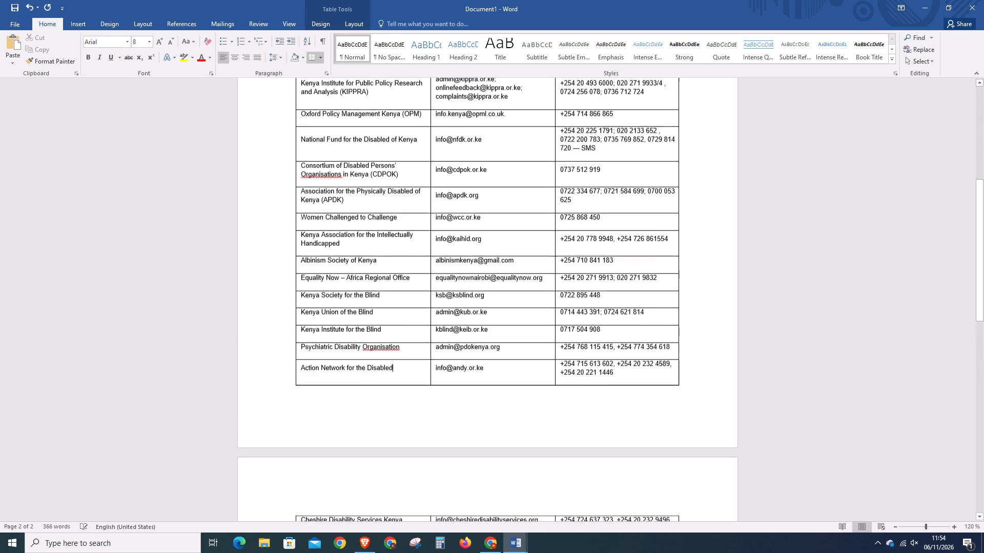
{"action": "scroll", "coordinate": [478, 332], "scroll_direction": "up", "scroll_amount": 10}
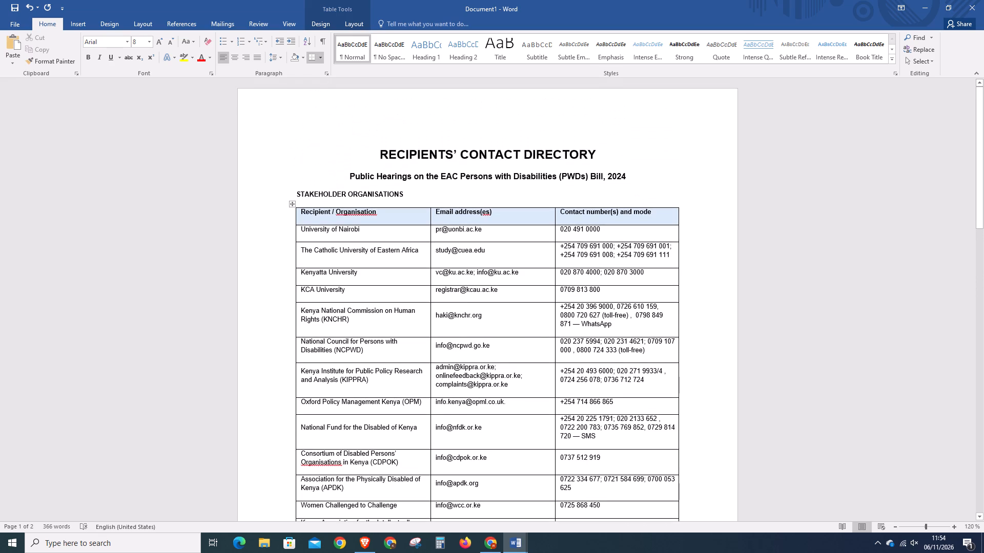
{"action": "left_click", "coordinate": [726, 310]}
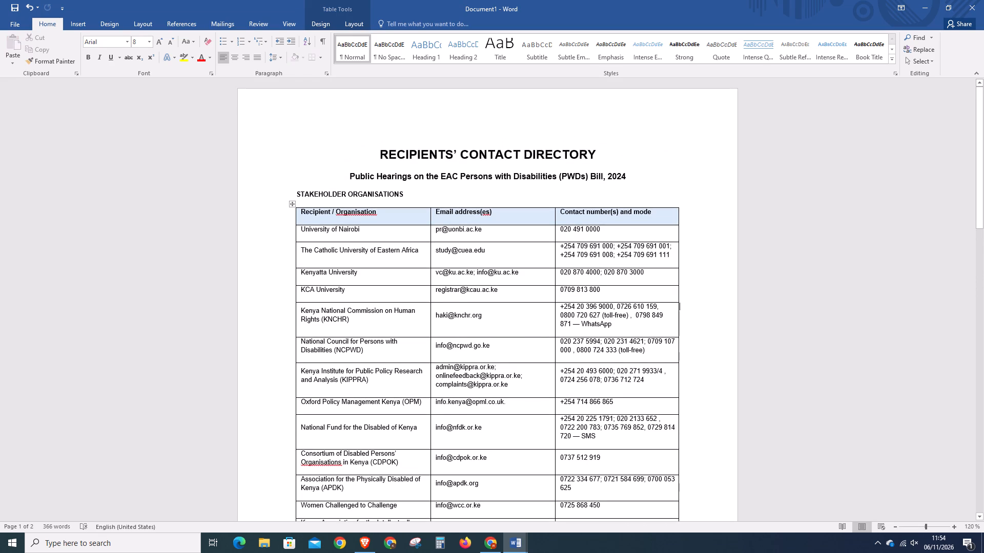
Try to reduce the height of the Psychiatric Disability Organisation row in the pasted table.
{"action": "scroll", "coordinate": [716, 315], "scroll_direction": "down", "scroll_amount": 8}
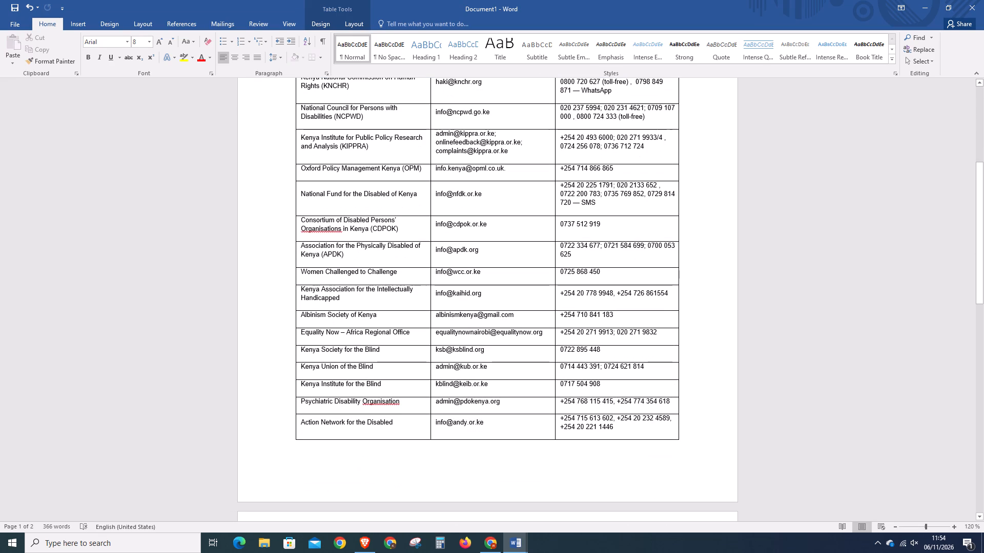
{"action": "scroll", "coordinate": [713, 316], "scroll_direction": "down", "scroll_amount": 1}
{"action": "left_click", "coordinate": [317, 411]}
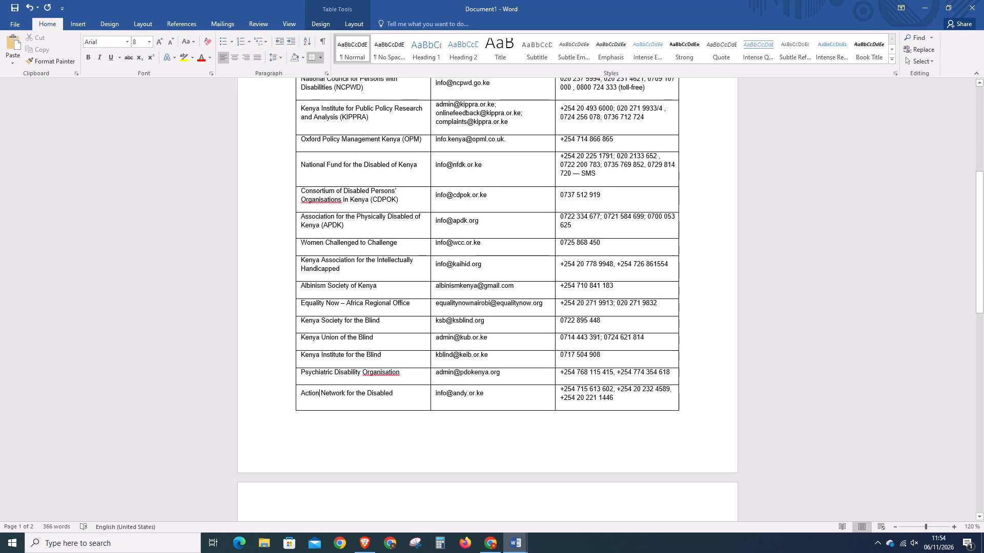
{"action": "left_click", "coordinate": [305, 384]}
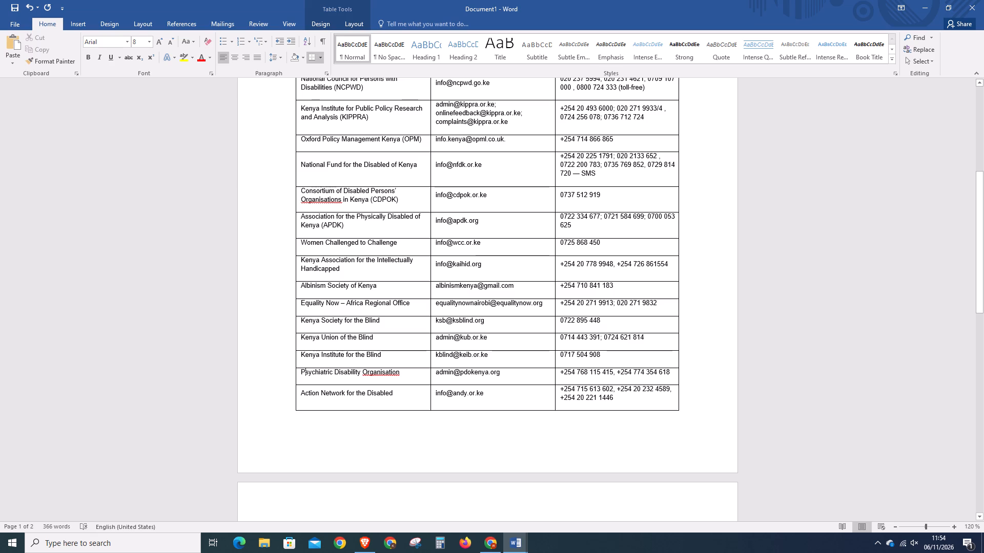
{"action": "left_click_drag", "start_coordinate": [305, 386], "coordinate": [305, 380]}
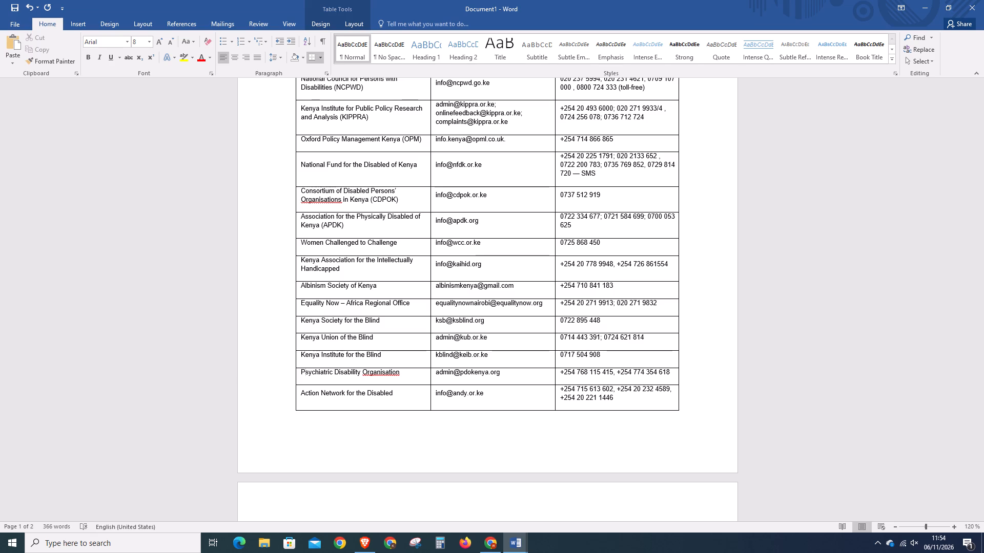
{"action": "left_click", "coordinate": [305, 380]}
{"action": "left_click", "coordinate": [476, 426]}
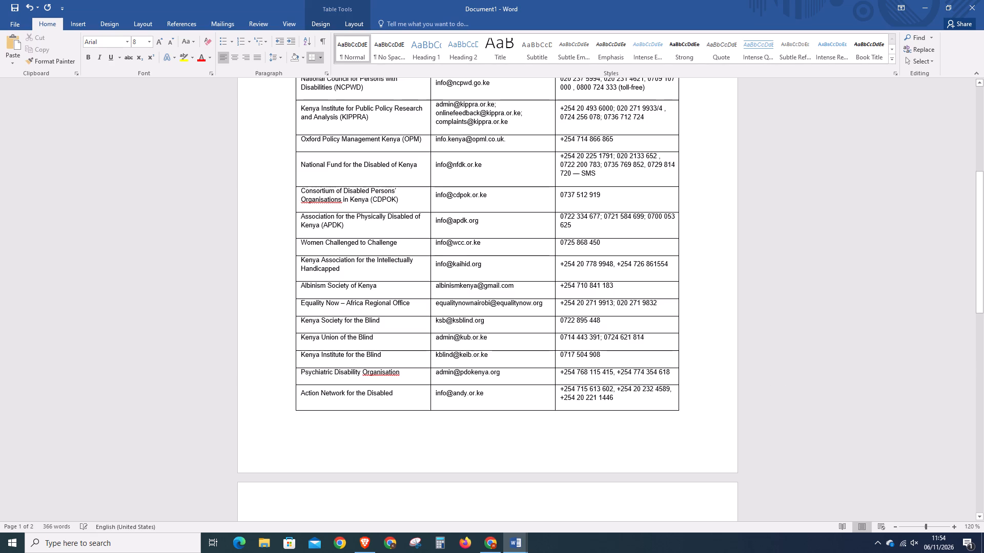
Widen the Recipient / Organisation column slightly by shifting its border with the Email address(es) column.
{"action": "scroll", "coordinate": [565, 436], "scroll_direction": "up", "scroll_amount": 4}
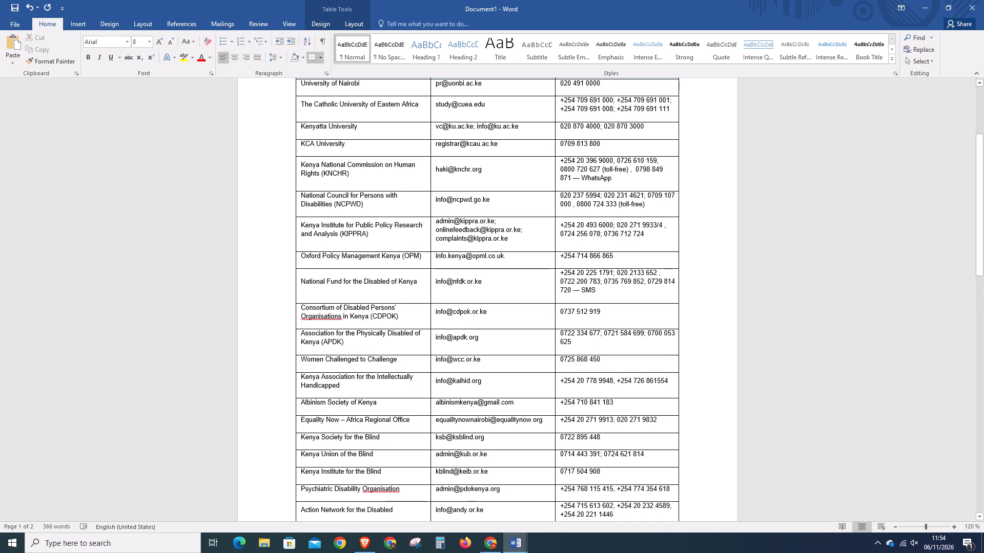
{"action": "scroll", "coordinate": [564, 437], "scroll_direction": "up", "scroll_amount": 4}
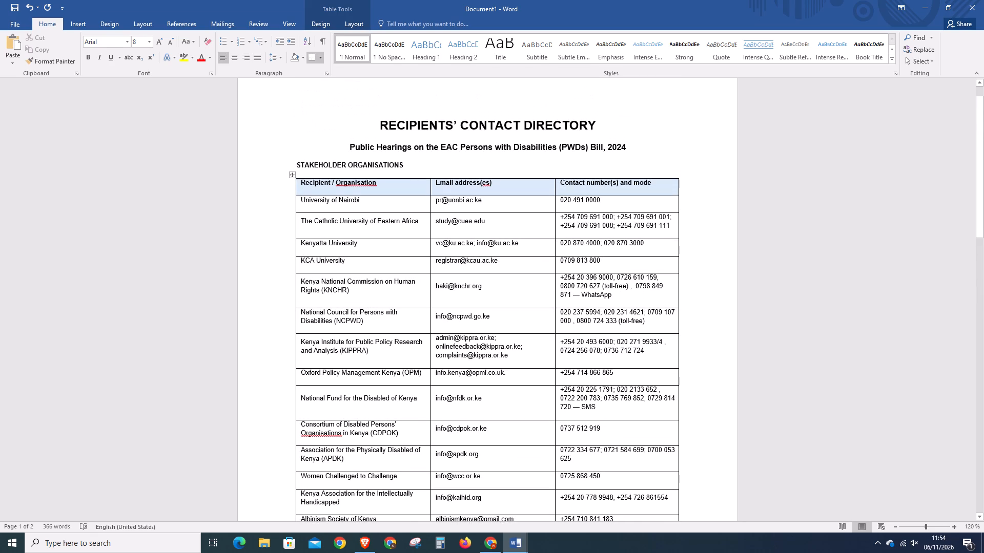
{"action": "scroll", "coordinate": [564, 437], "scroll_direction": "down", "scroll_amount": 2}
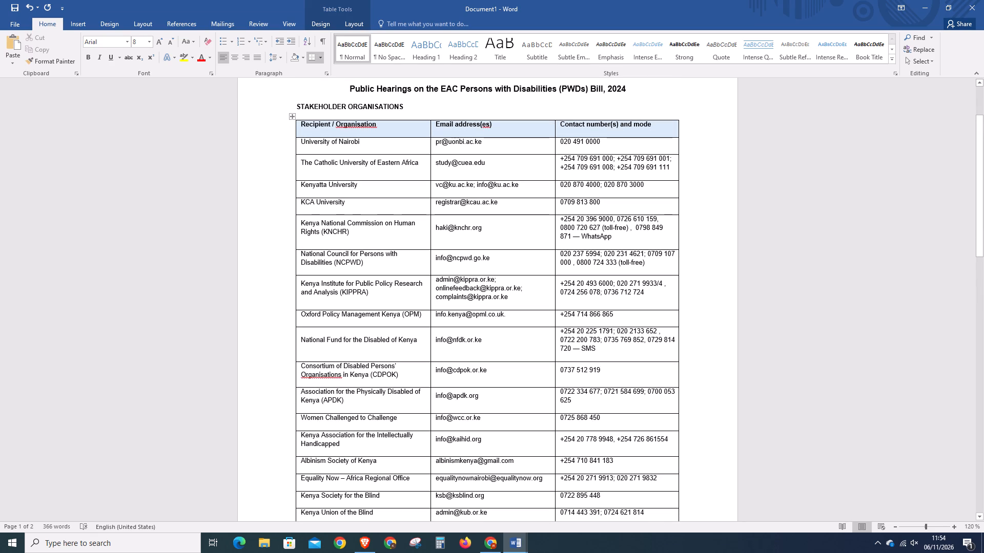
{"action": "left_click_drag", "start_coordinate": [430, 129], "coordinate": [462, 131]}
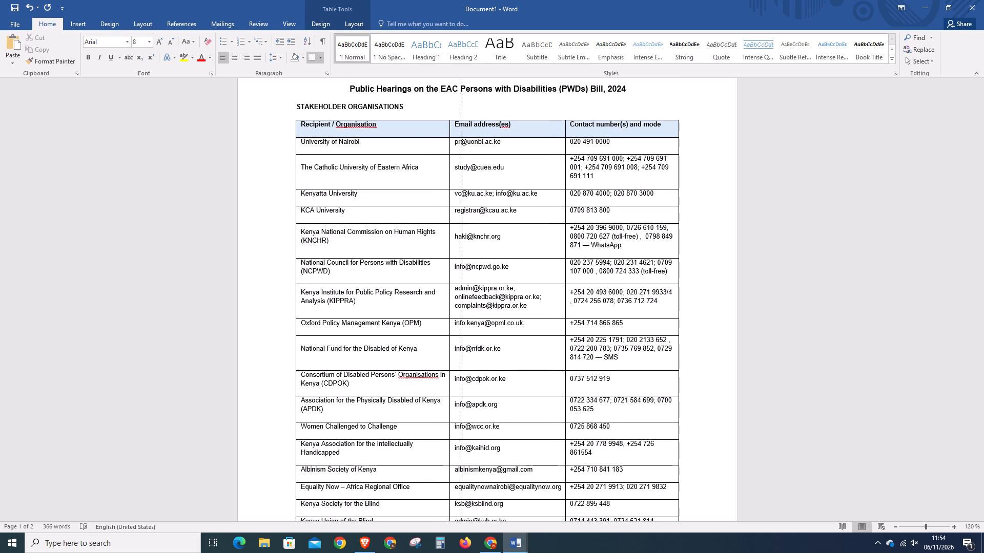
{"action": "left_click_drag", "start_coordinate": [462, 131], "coordinate": [463, 132]}
{"action": "left_click_drag", "start_coordinate": [463, 132], "coordinate": [457, 136]}
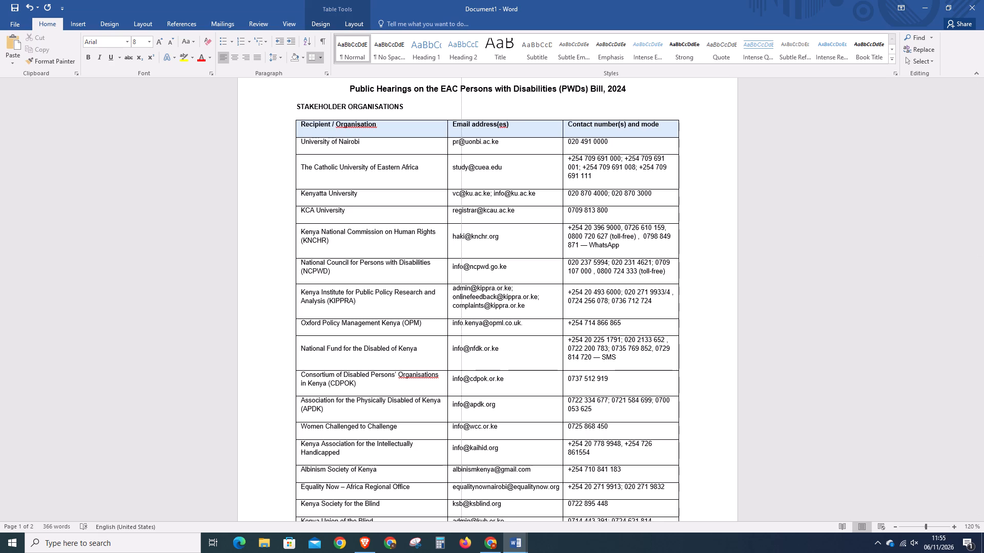
{"action": "left_click_drag", "start_coordinate": [457, 136], "coordinate": [448, 137]}
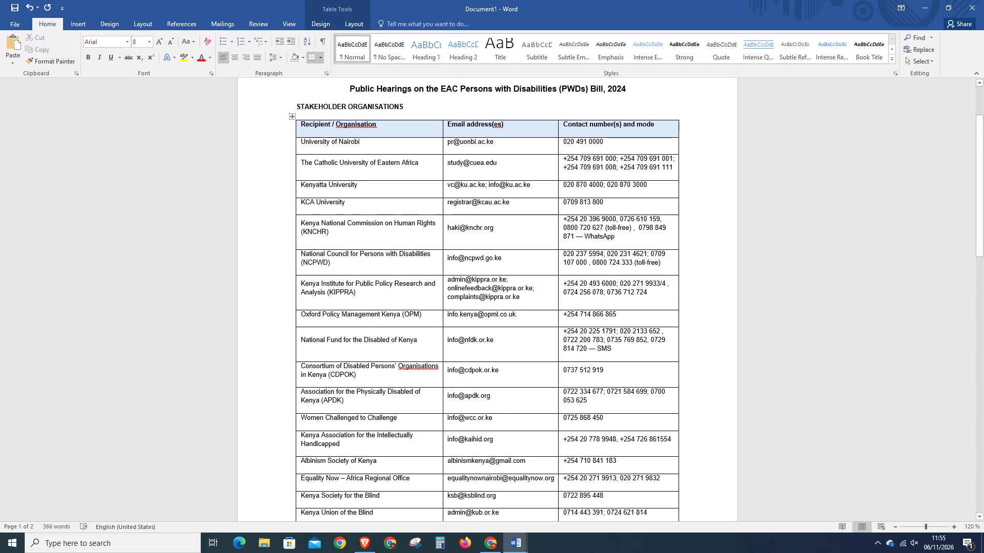
Review the resized stakeholder table across both pages, from its last rows back to the document title.
{"action": "scroll", "coordinate": [475, 337], "scroll_direction": "down", "scroll_amount": 15}
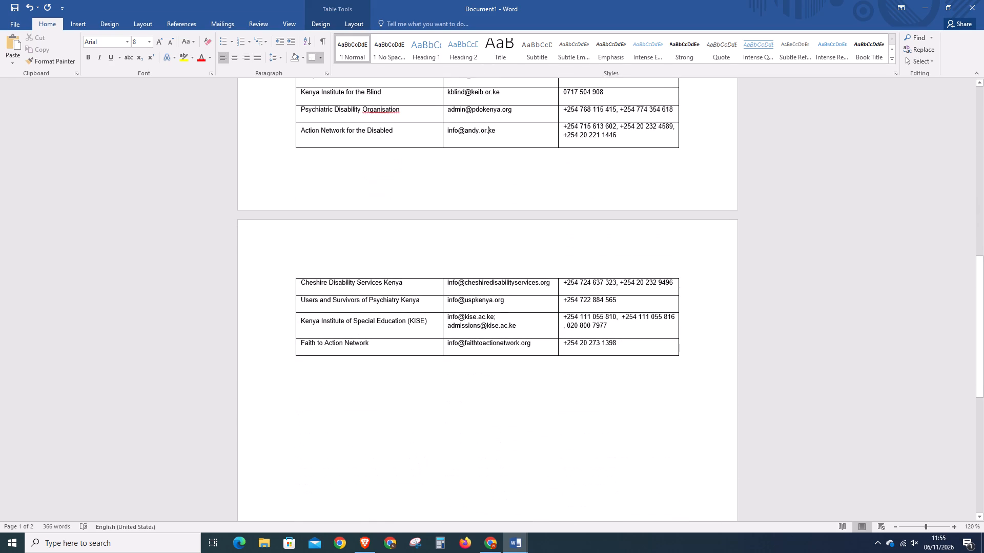
{"action": "scroll", "coordinate": [477, 337], "scroll_direction": "up", "scroll_amount": 16}
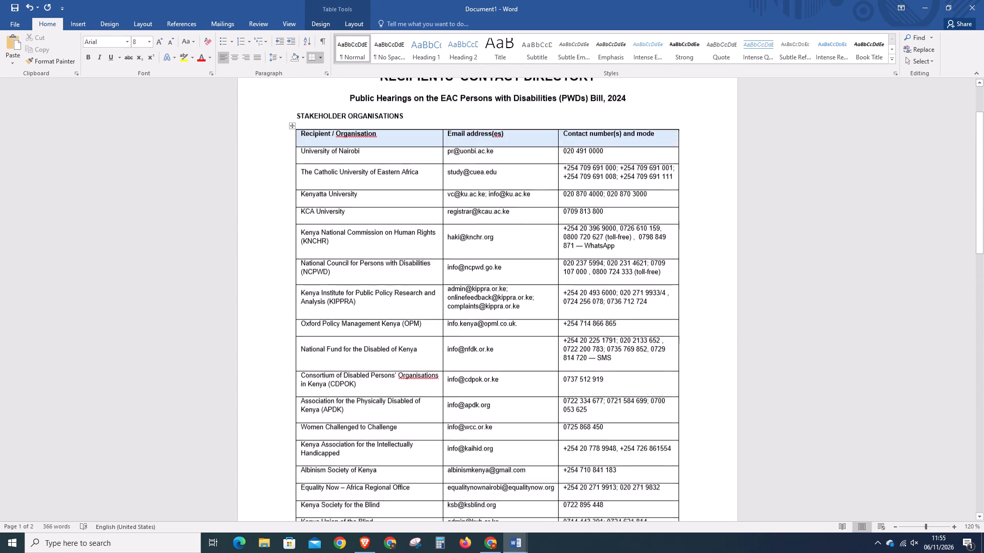
{"action": "scroll", "coordinate": [477, 337], "scroll_direction": "up", "scroll_amount": 4}
{"action": "left_click", "coordinate": [735, 145]}
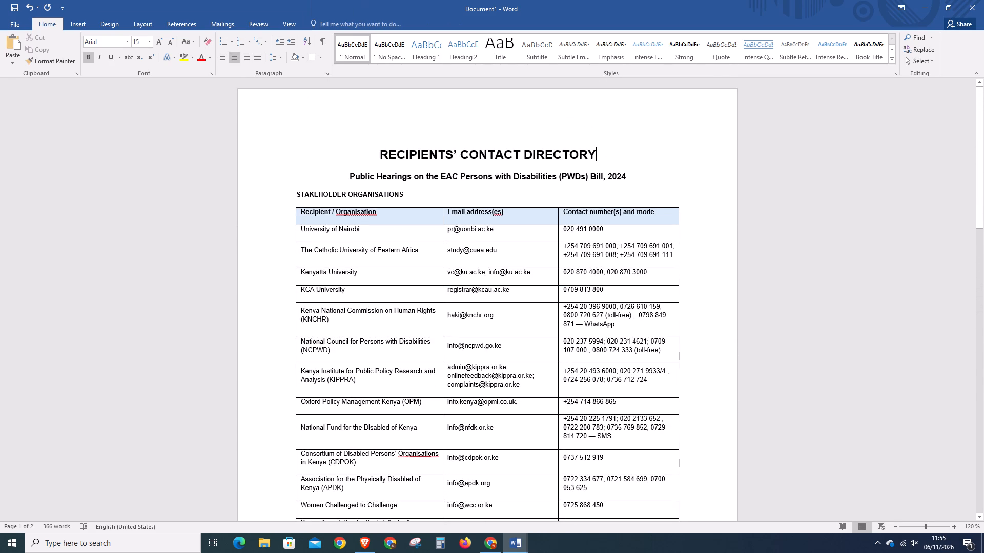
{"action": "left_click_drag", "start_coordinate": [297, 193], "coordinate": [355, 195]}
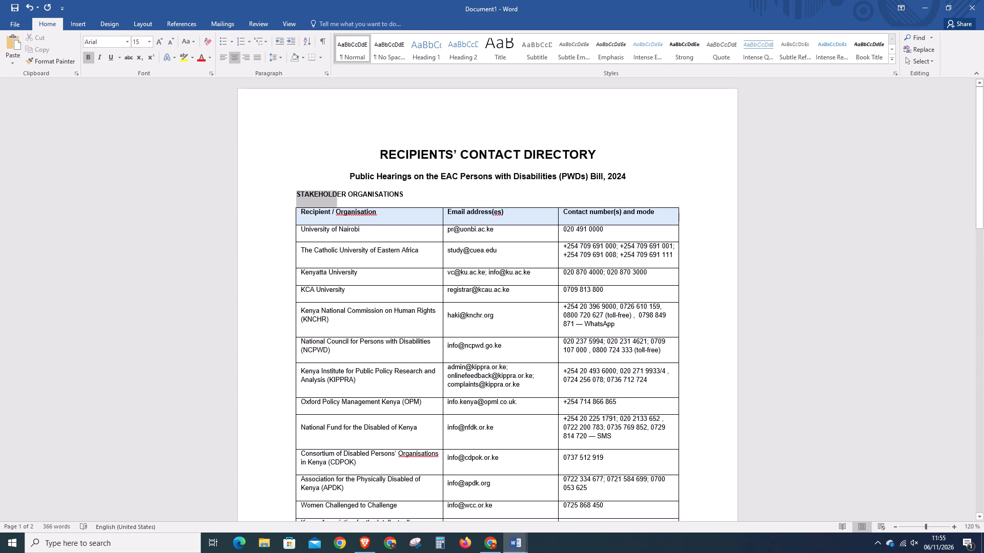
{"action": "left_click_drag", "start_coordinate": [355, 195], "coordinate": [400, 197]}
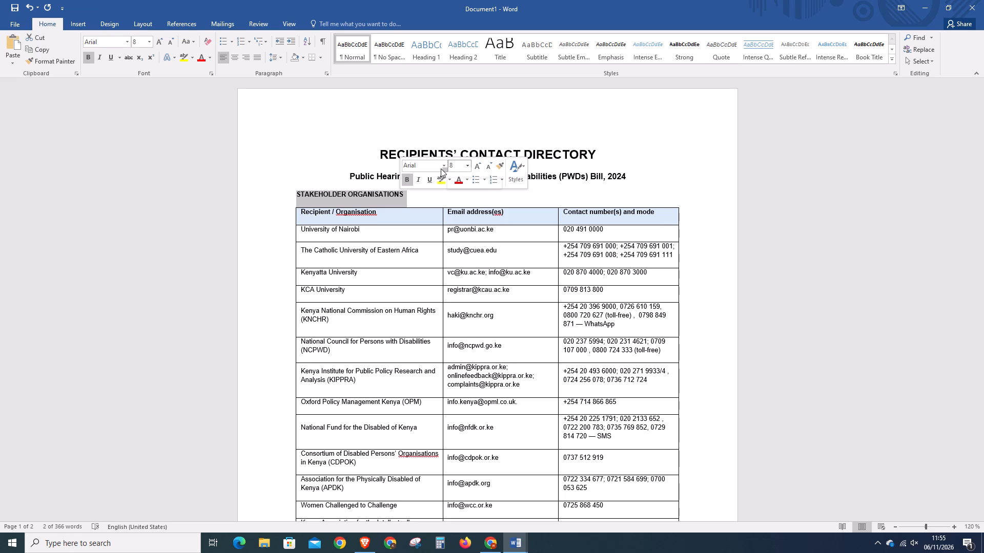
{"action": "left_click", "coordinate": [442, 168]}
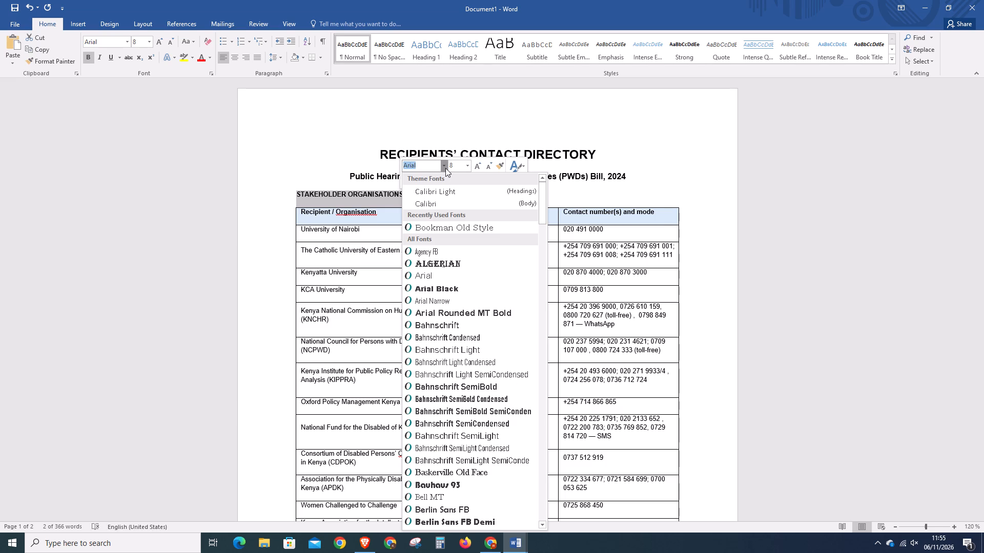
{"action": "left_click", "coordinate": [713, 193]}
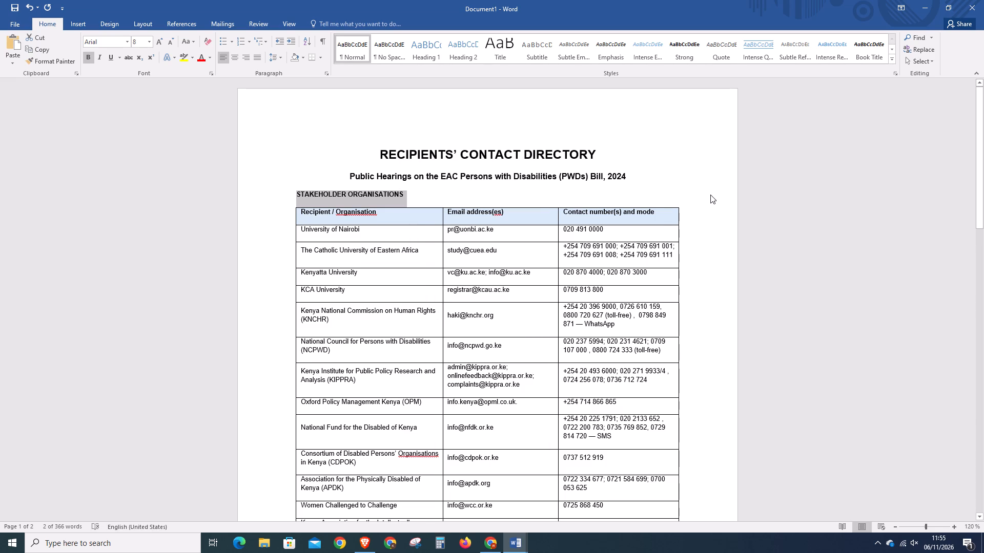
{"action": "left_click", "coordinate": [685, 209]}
Set the subtitle, the STAKEHOLDER ORGANISATIONS heading and the whole stakeholder table in Times New Roman.
{"action": "left_click_drag", "start_coordinate": [296, 188], "coordinate": [475, 212]}
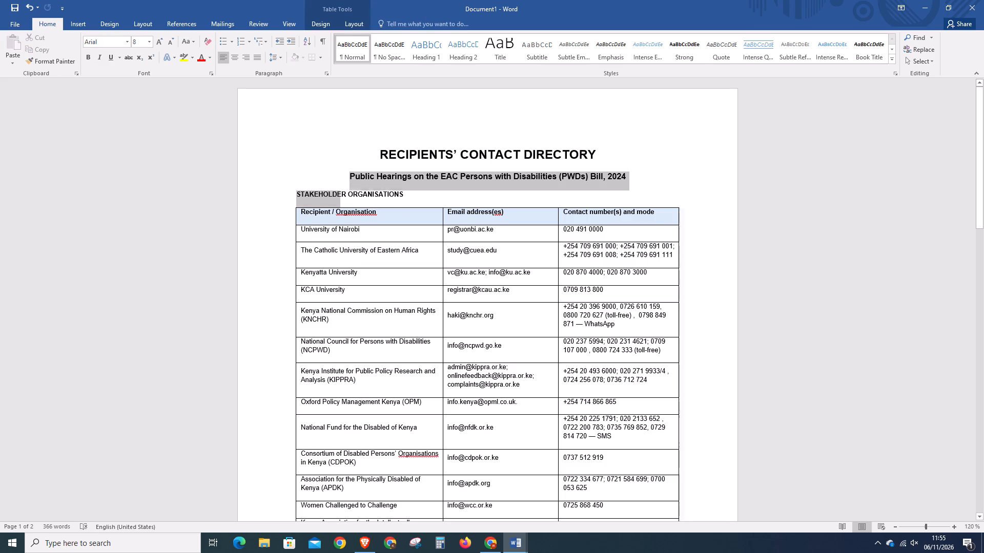
{"action": "left_click_drag", "start_coordinate": [475, 212], "coordinate": [625, 249]}
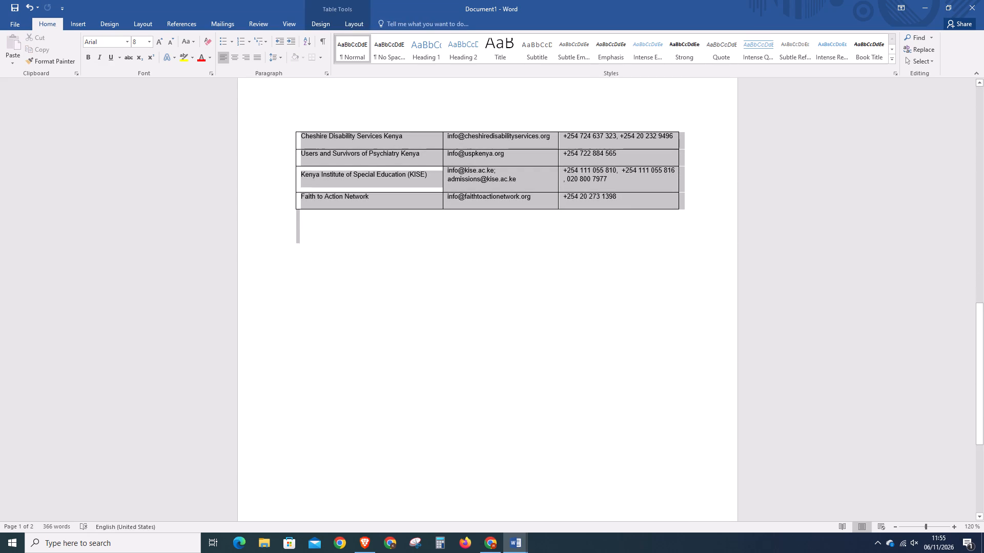
{"action": "left_click_drag", "start_coordinate": [625, 249], "coordinate": [631, 224]}
{"action": "right_click", "coordinate": [602, 202]}
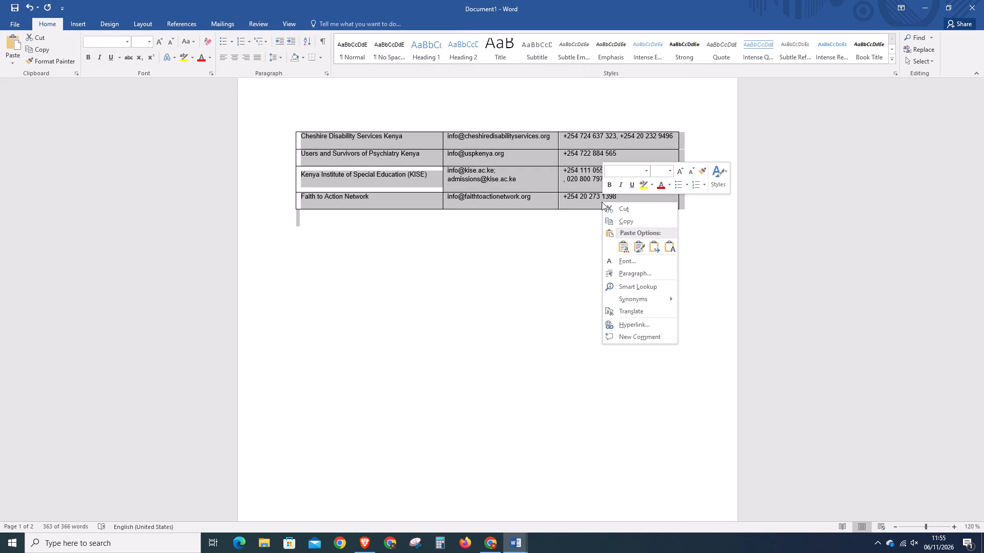
{"action": "left_click", "coordinate": [647, 171]}
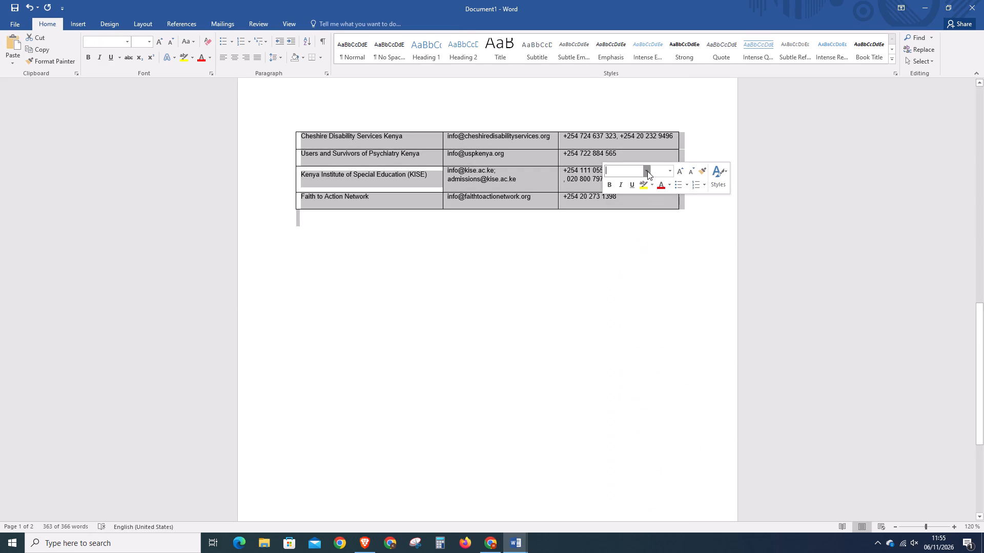
{"action": "scroll", "coordinate": [631, 359], "scroll_direction": "down", "scroll_amount": 4}
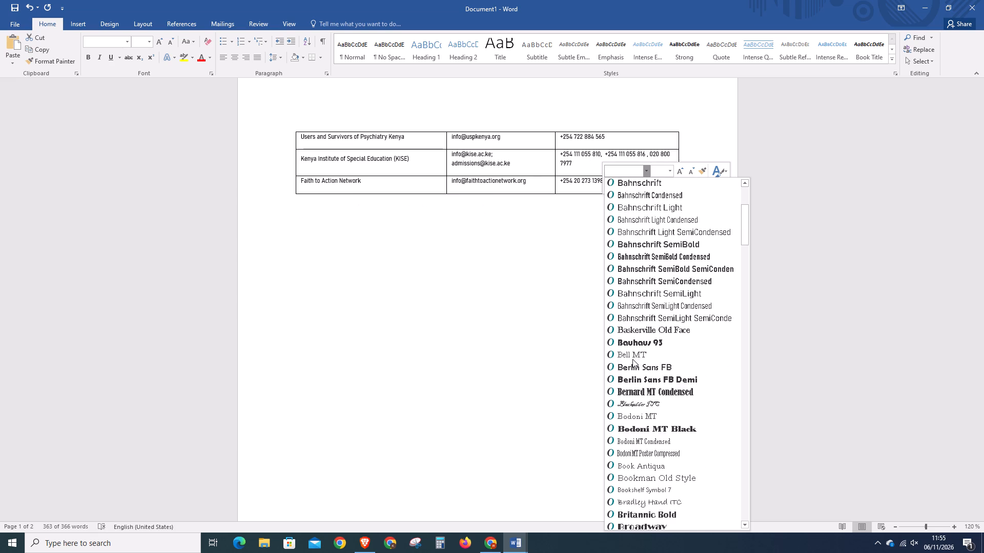
{"action": "scroll", "coordinate": [632, 359], "scroll_direction": "down", "scroll_amount": 15}
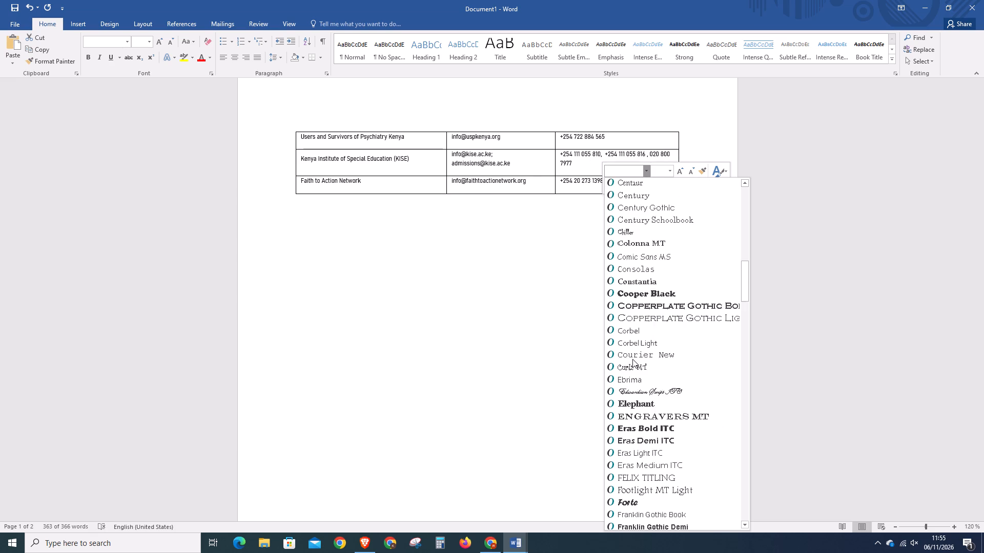
{"action": "scroll", "coordinate": [632, 359], "scroll_direction": "down", "scroll_amount": 8}
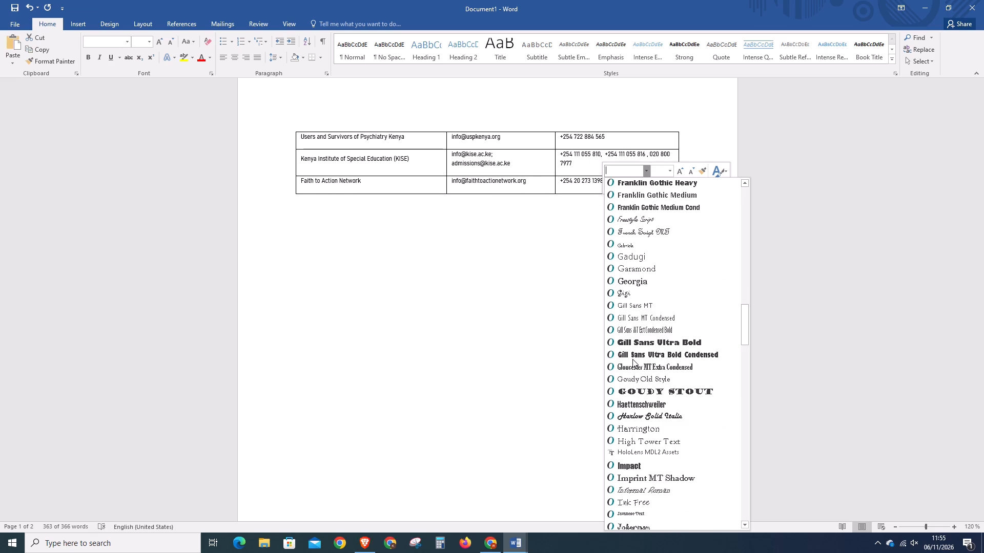
{"action": "scroll", "coordinate": [632, 359], "scroll_direction": "down", "scroll_amount": 18}
{"action": "scroll", "coordinate": [632, 359], "scroll_direction": "down", "scroll_amount": 3}
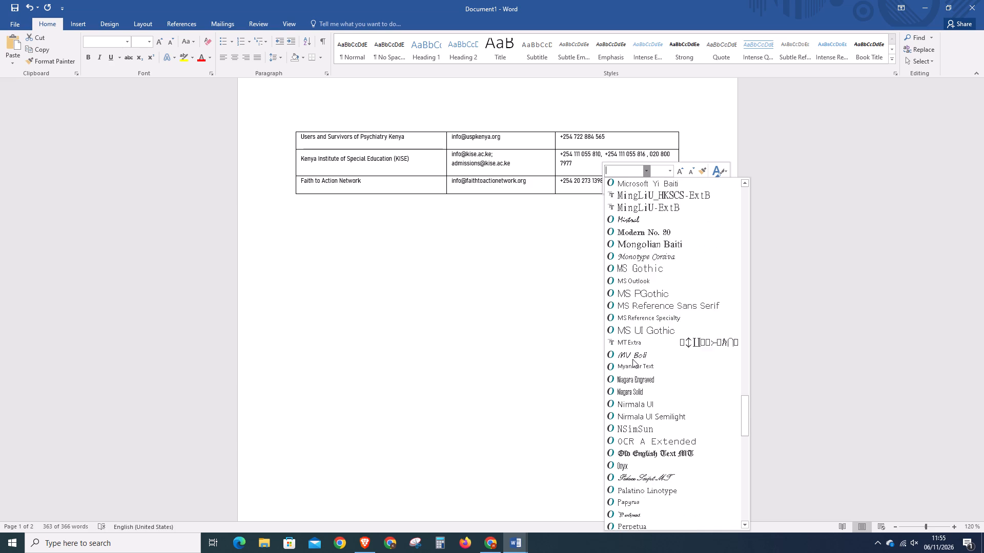
{"action": "scroll", "coordinate": [632, 359], "scroll_direction": "down", "scroll_amount": 11}
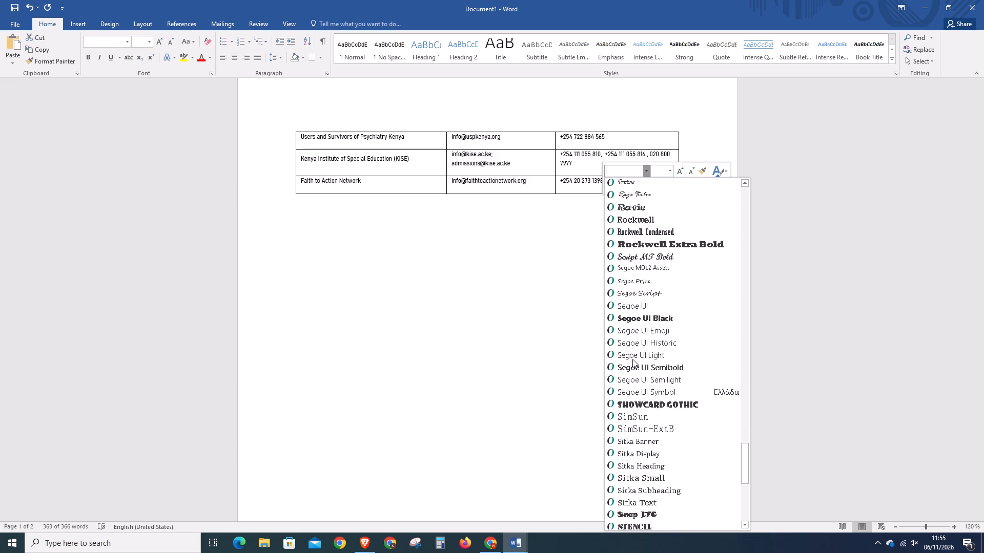
{"action": "scroll", "coordinate": [632, 359], "scroll_direction": "down", "scroll_amount": 4}
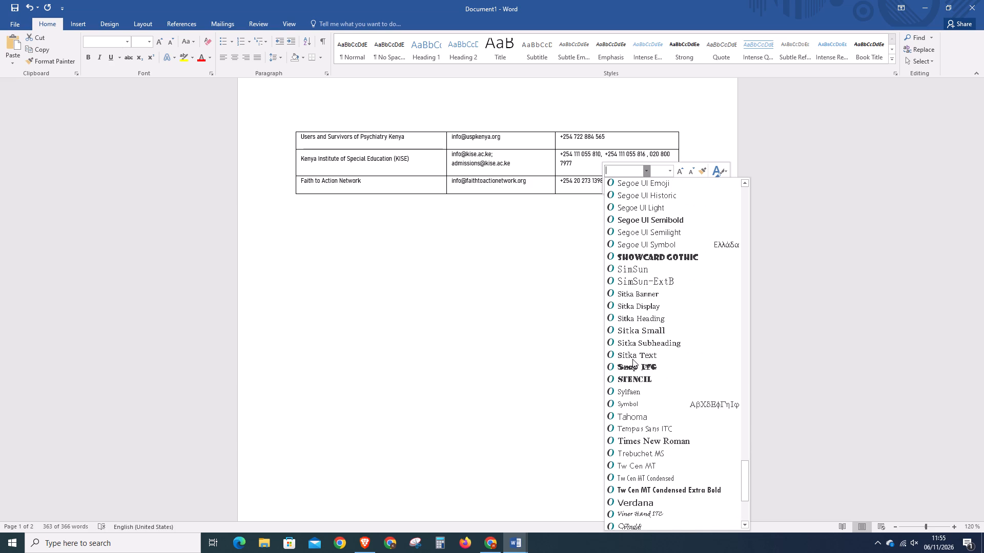
{"action": "left_click", "coordinate": [641, 440]}
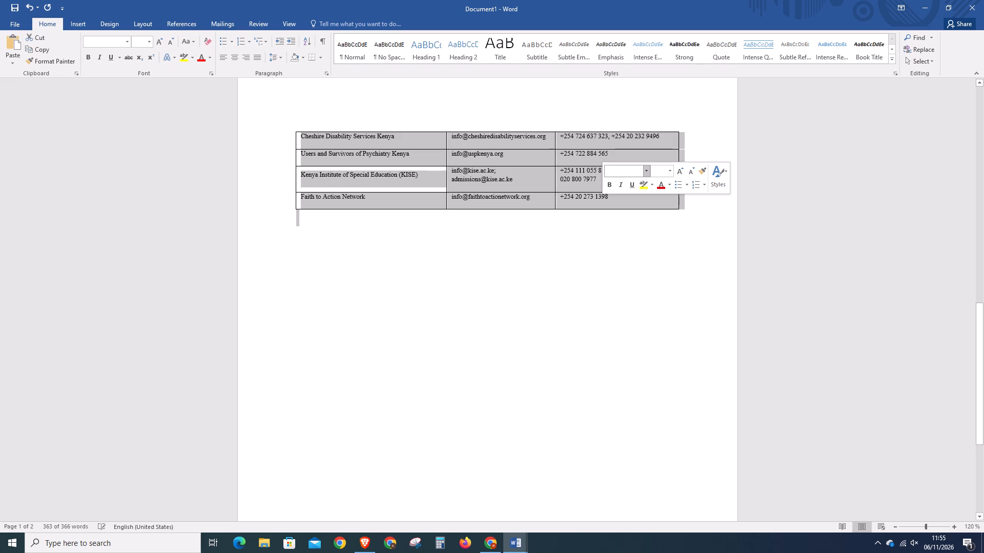
{"action": "left_click", "coordinate": [641, 440]}
Set the font size of the STAKEHOLDER ORGANISATIONS heading and the whole table below it to 10.
{"action": "scroll", "coordinate": [639, 437], "scroll_direction": "up", "scroll_amount": 4}
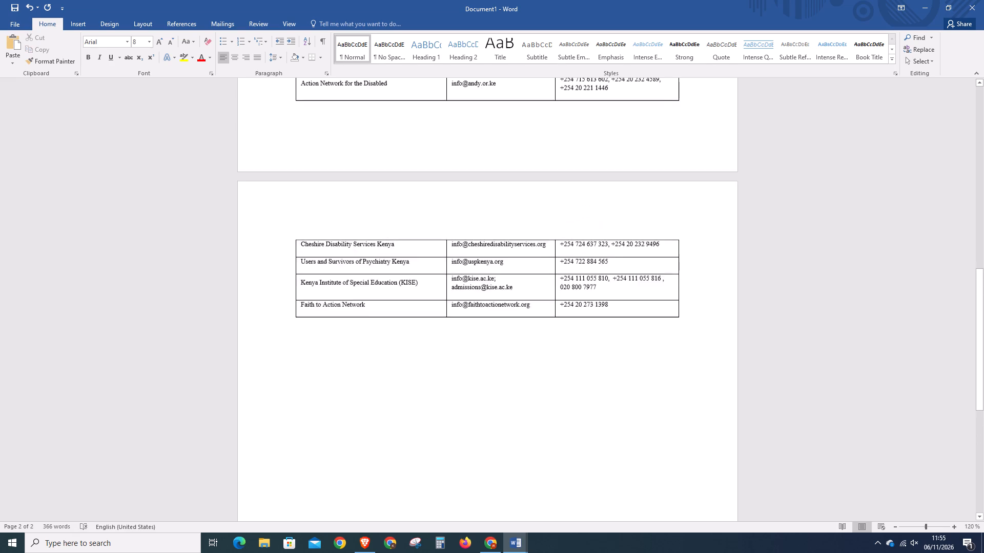
{"action": "scroll", "coordinate": [639, 437], "scroll_direction": "up", "scroll_amount": 8}
{"action": "scroll", "coordinate": [355, 161], "scroll_direction": "up", "scroll_amount": 8}
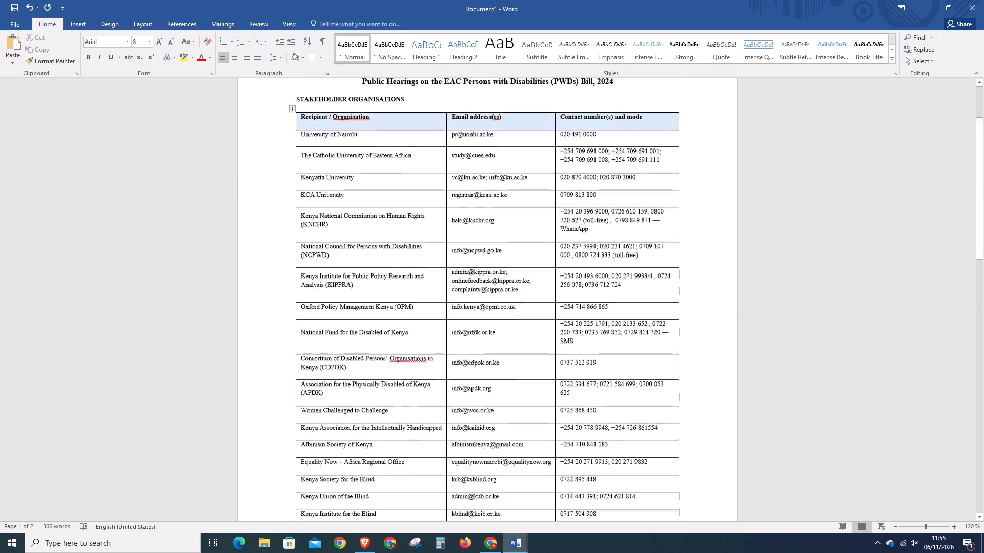
{"action": "scroll", "coordinate": [360, 163], "scroll_direction": "up", "scroll_amount": 1}
{"action": "left_click_drag", "start_coordinate": [296, 136], "coordinate": [321, 136]}
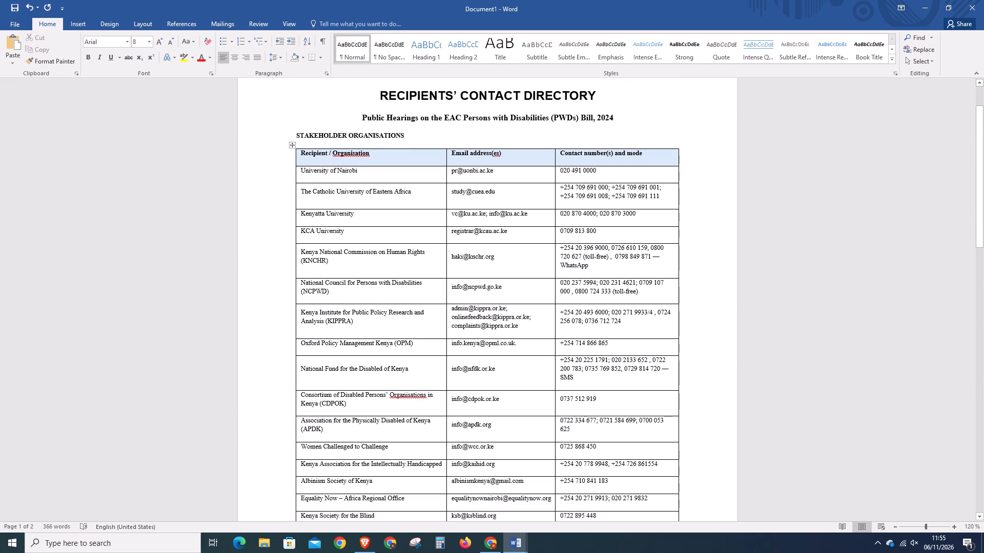
{"action": "left_click_drag", "start_coordinate": [321, 136], "coordinate": [585, 378]}
{"action": "left_click", "coordinate": [652, 345]}
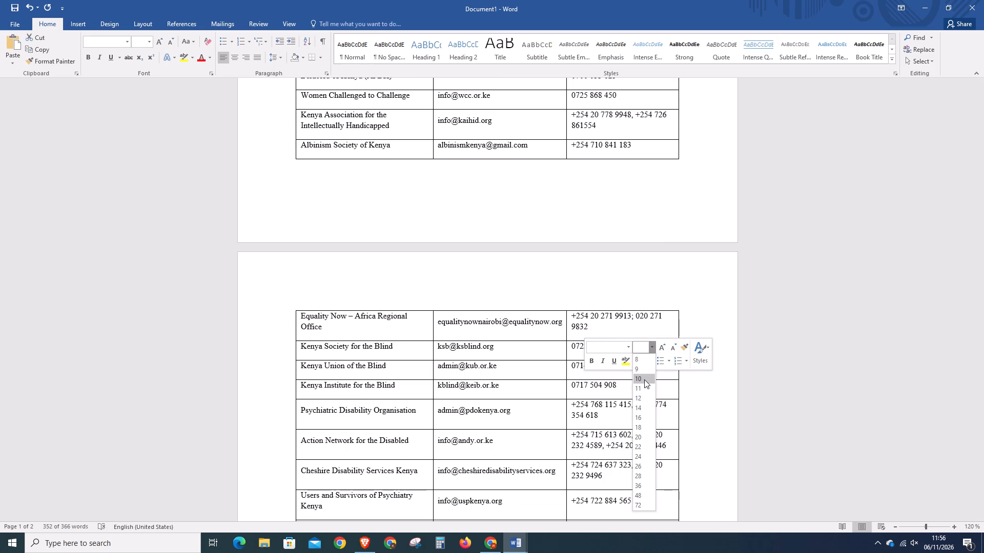
{"action": "left_click", "coordinate": [644, 379]}
{"action": "left_click", "coordinate": [775, 347]}
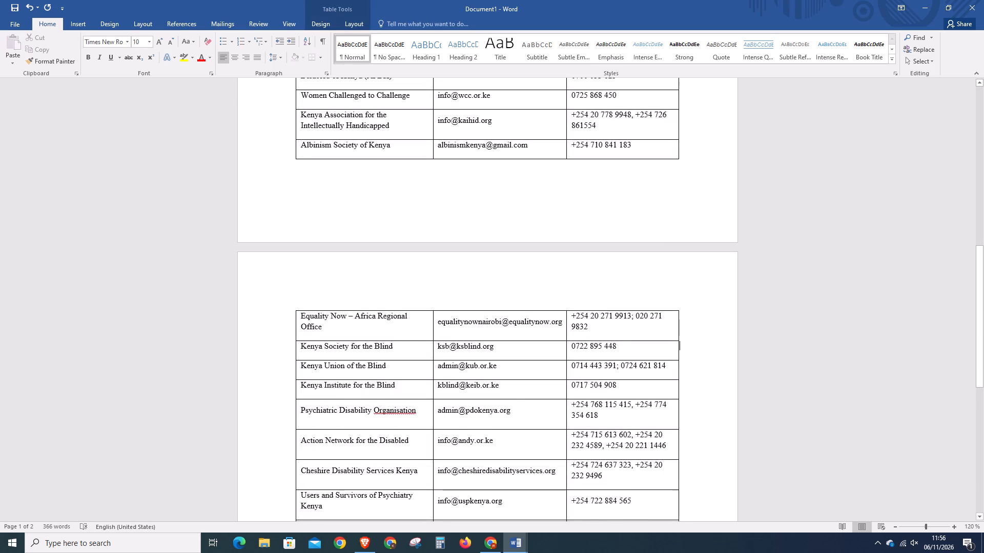
Review the reformatted stakeholder table across both pages, including the title area and the page break.
{"action": "scroll", "coordinate": [729, 248], "scroll_direction": "down", "scroll_amount": 7}
{"action": "scroll", "coordinate": [717, 272], "scroll_direction": "up", "scroll_amount": 5}
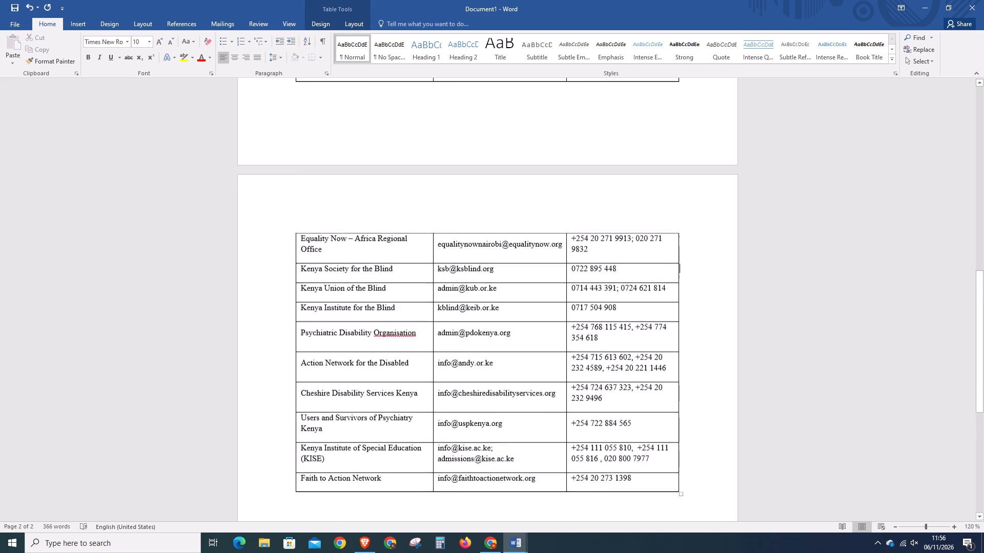
{"action": "scroll", "coordinate": [717, 273], "scroll_direction": "up", "scroll_amount": 17}
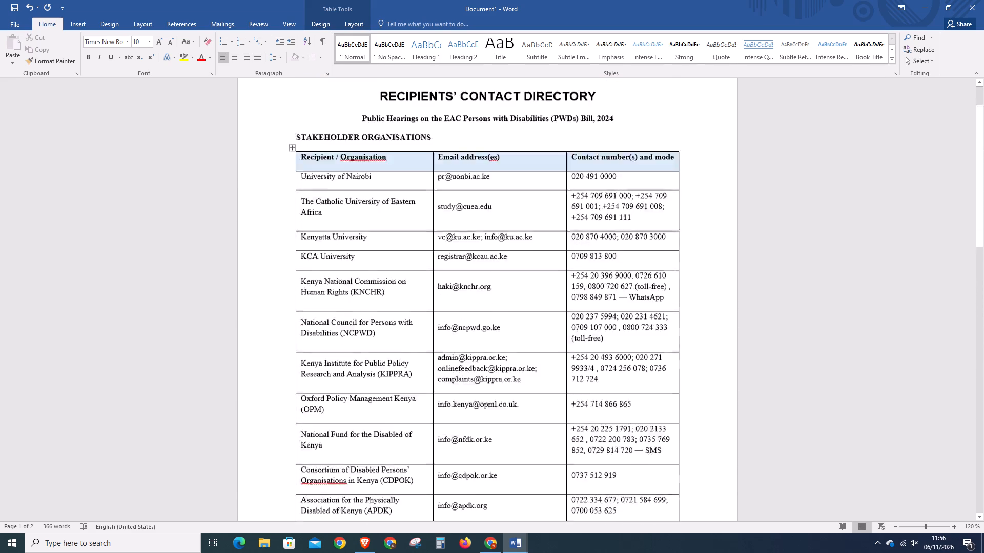
{"action": "scroll", "coordinate": [714, 280], "scroll_direction": "up", "scroll_amount": 4}
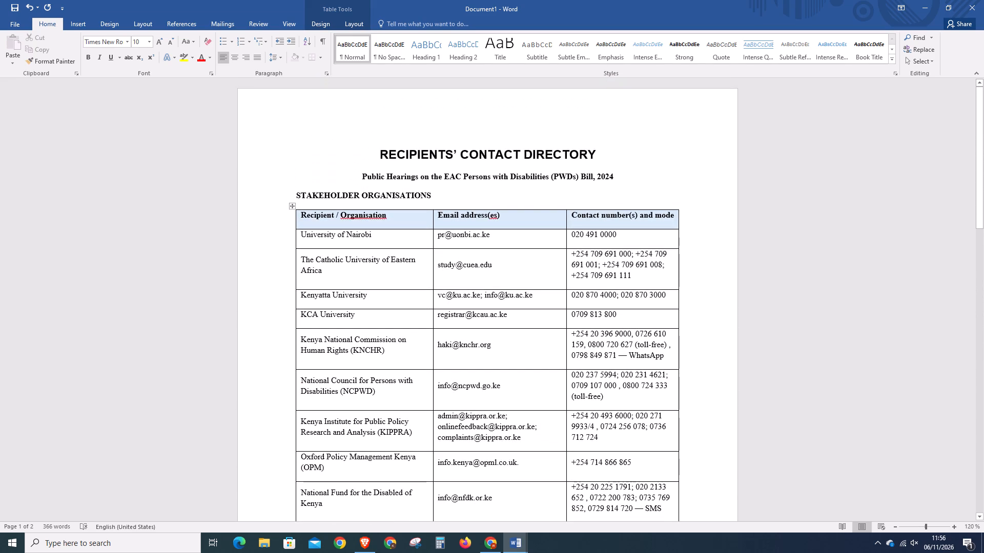
{"action": "scroll", "coordinate": [714, 282], "scroll_direction": "down", "scroll_amount": 14}
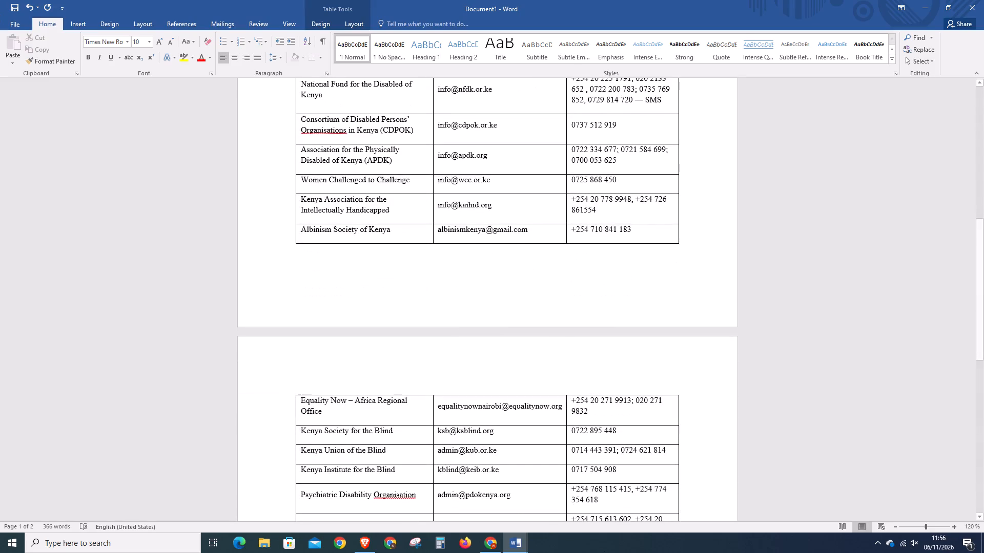
{"action": "scroll", "coordinate": [596, 547], "scroll_direction": "down", "scroll_amount": 4}
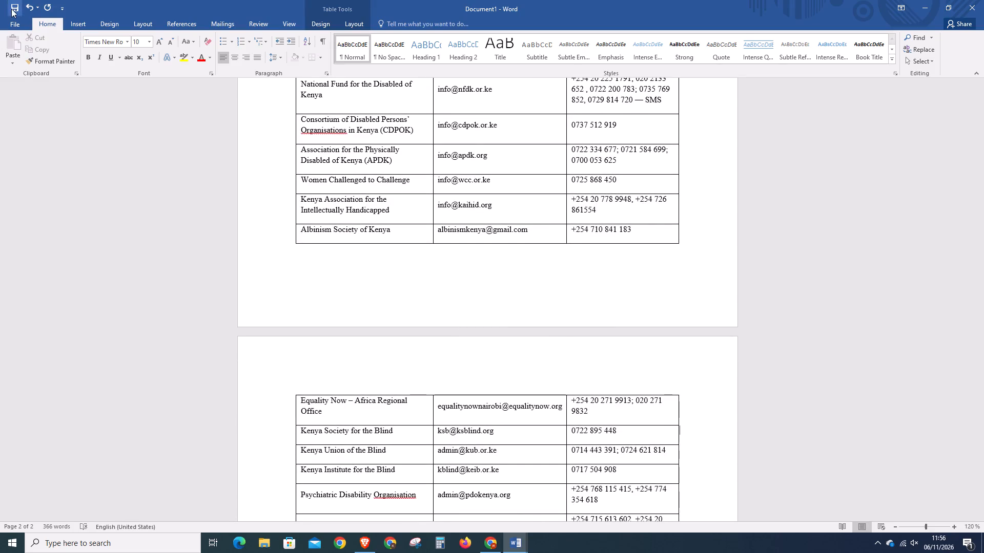
Start saving the new document on this PC, choosing the Desktop subfolder listed under Yesterday.
{"action": "left_click", "coordinate": [11, 9]}
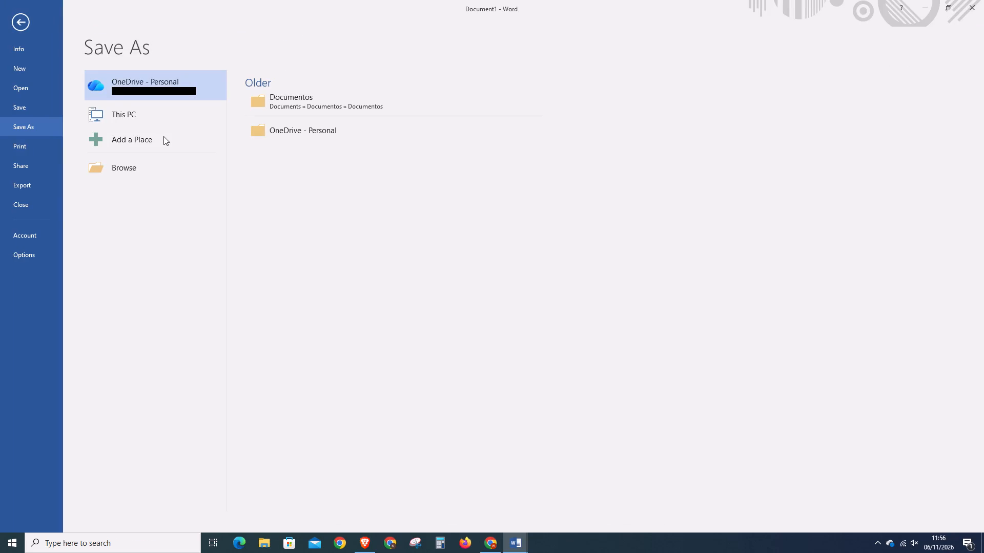
{"action": "left_click", "coordinate": [151, 115]}
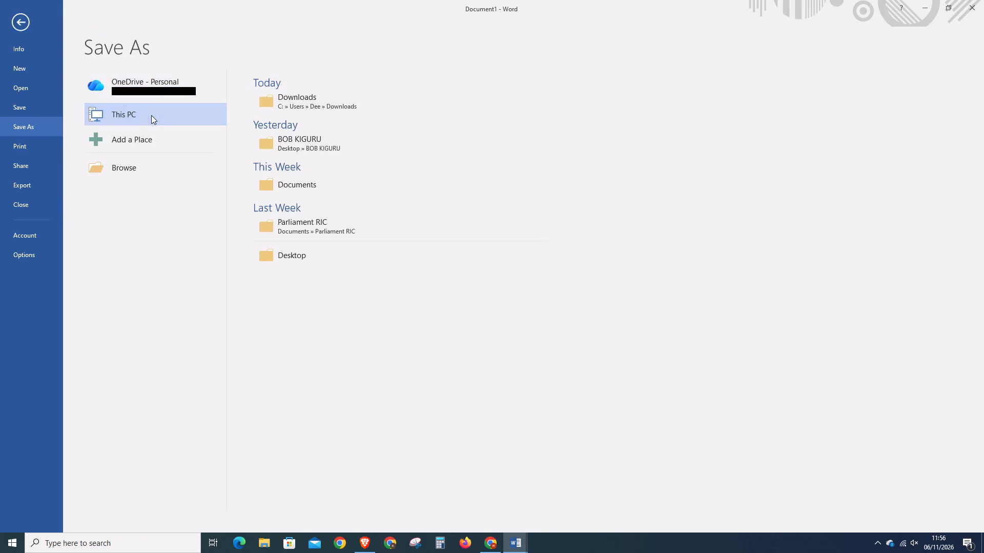
{"action": "left_click", "coordinate": [303, 150]}
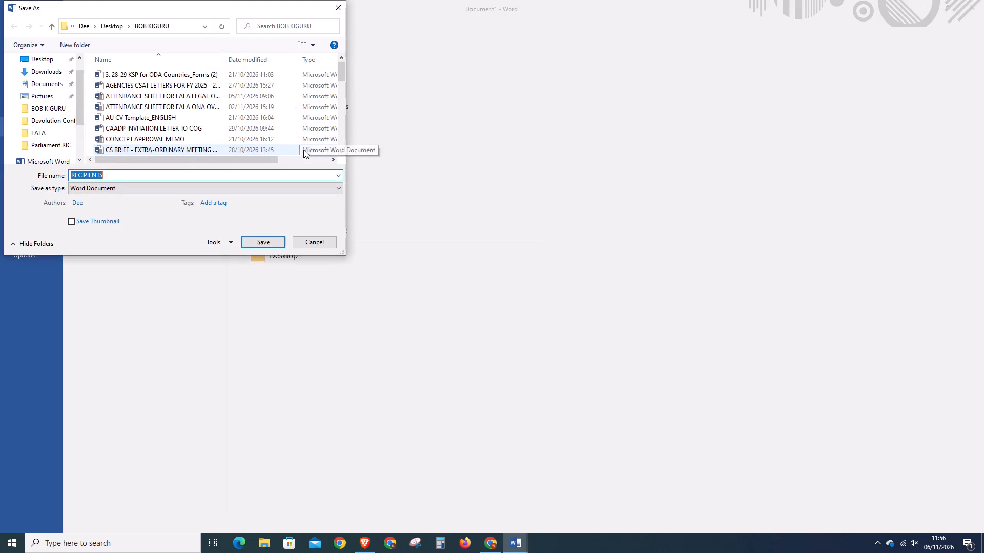
Save the new document under the file name RECIPIENTS CONTACT DIRECTORY (PWD) as a Word Document.
{"action": "left_click", "coordinate": [113, 178]}
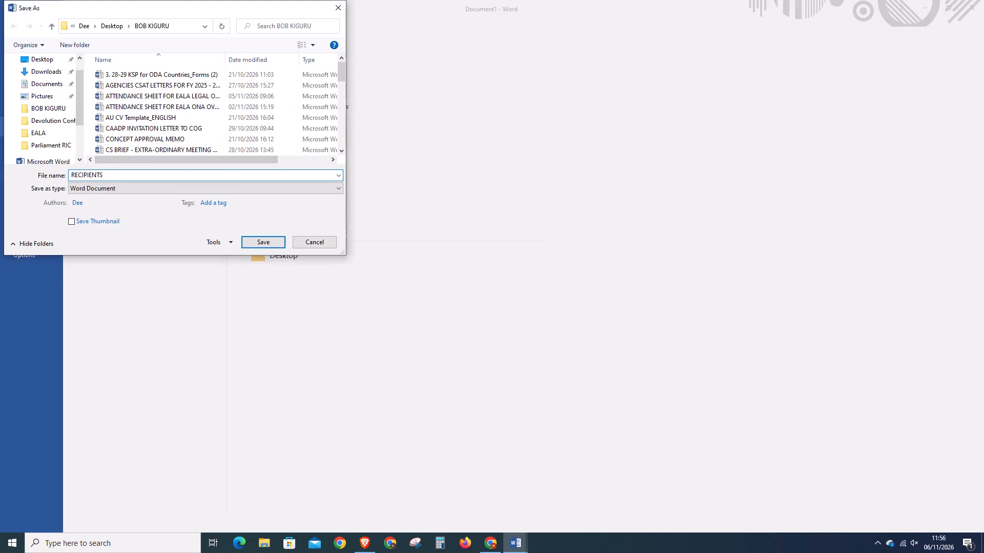
{"action": "key", "text": "space"}
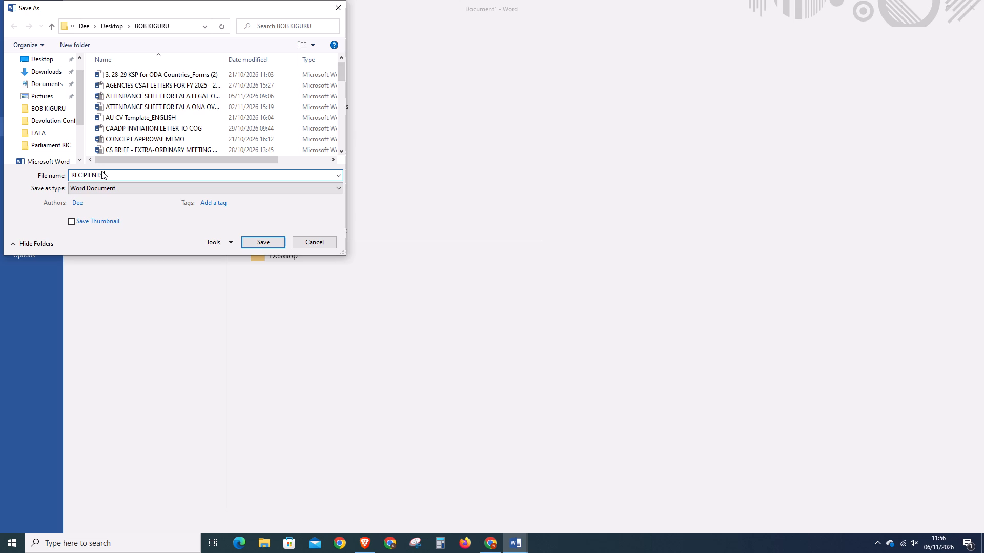
{"action": "type", "text": "contacts"}
{"action": "key", "text": "space"}
{"action": "key", "text": "BackSpace"}
{"action": "key", "text": "BackSpace"}
{"action": "key", "text": "BackSpace"}
{"action": "key", "text": "BackSpace"}
{"action": "key", "text": "BackSpace"}
{"action": "key", "text": "BackSpace"}
{"action": "key", "text": "BackSpace"}
{"action": "key", "text": "BackSpace"}
{"action": "key", "text": "BackSpace"}
{"action": "type", "text": "CONTACT"}
{"action": "key", "text": "space"}
{"action": "key", "text": "space"}
{"action": "type", "text": "DIRECTORY"}
{"action": "key", "text": "space"}
{"action": "type", "text": "(PWD)"}
{"action": "left_click", "coordinate": [260, 242]}
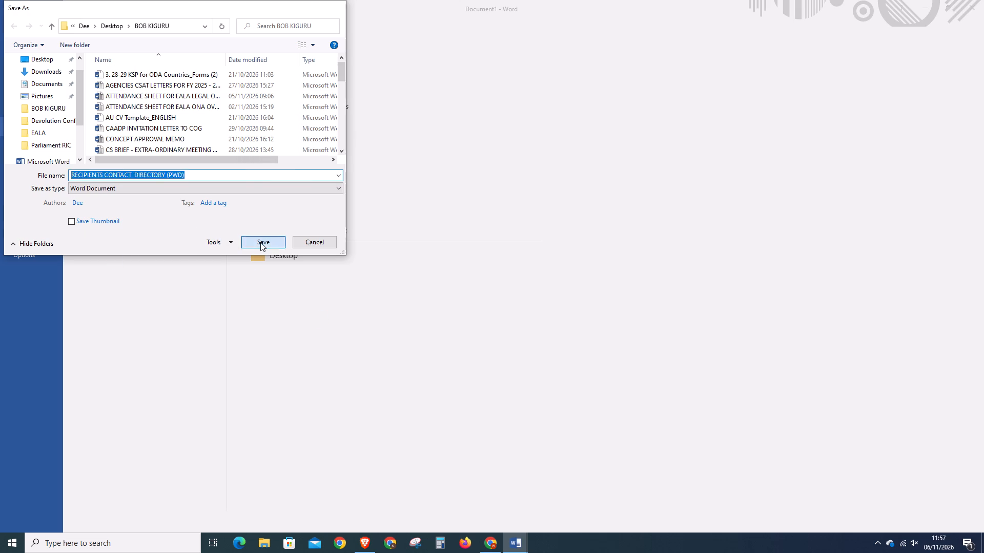
Switch to the Recipients_Contact_Directory_Letters_Only_Verified document and copy the PRINCIPAL SECRETARIES heading with its table below.
{"action": "left_click", "coordinate": [512, 544]}
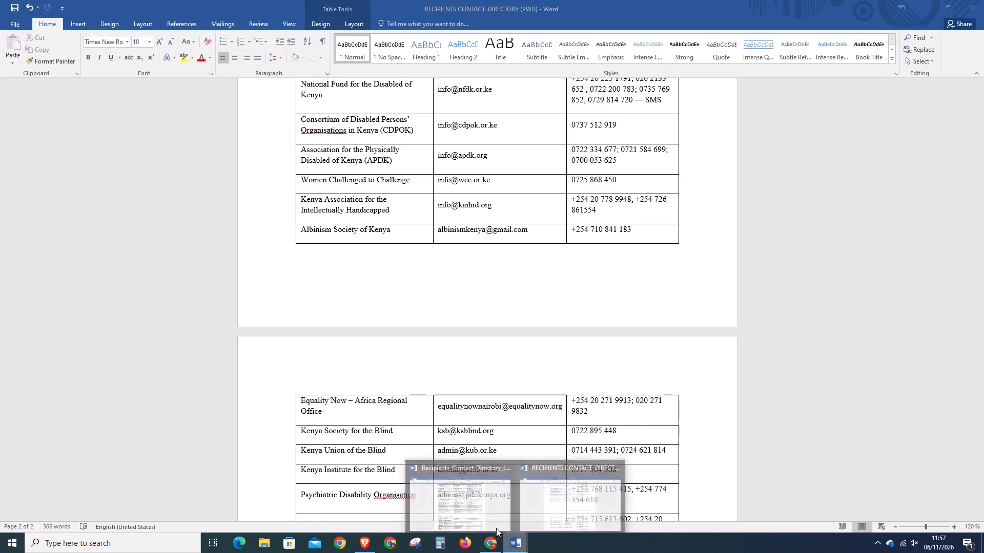
{"action": "left_click", "coordinate": [453, 502]}
{"action": "scroll", "coordinate": [530, 380], "scroll_direction": "down", "scroll_amount": 2}
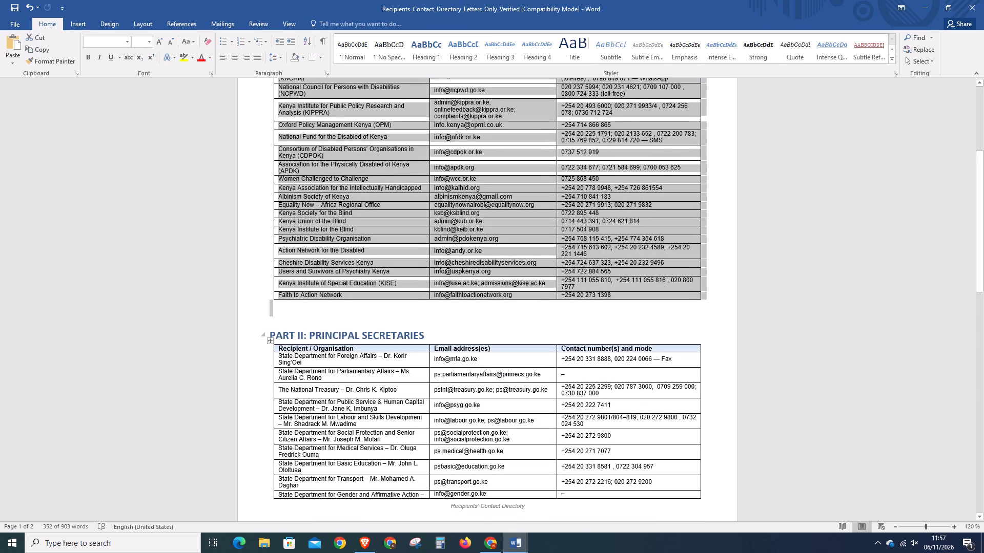
{"action": "left_click_drag", "start_coordinate": [307, 334], "coordinate": [638, 482]}
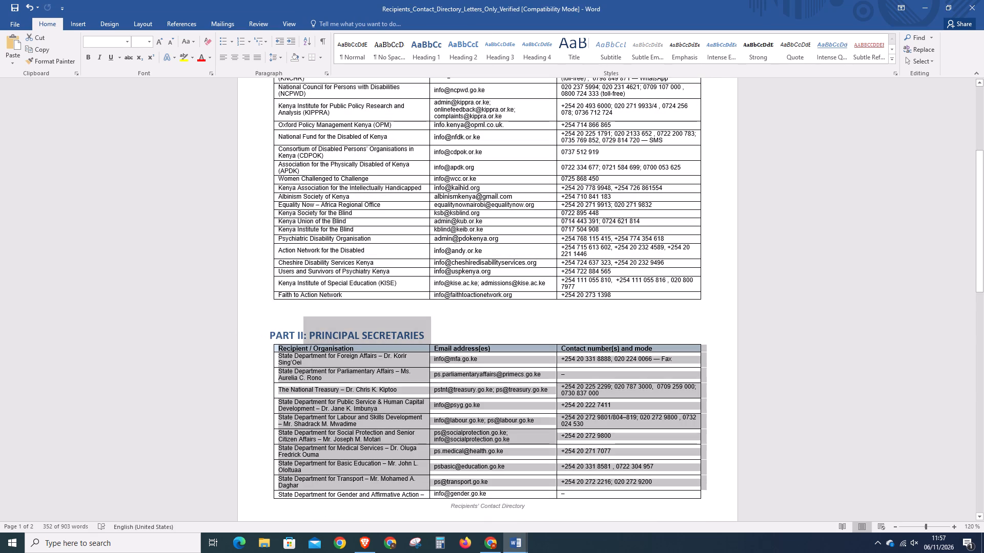
{"action": "left_click_drag", "start_coordinate": [638, 482], "coordinate": [642, 501]}
{"action": "right_click", "coordinate": [621, 459]}
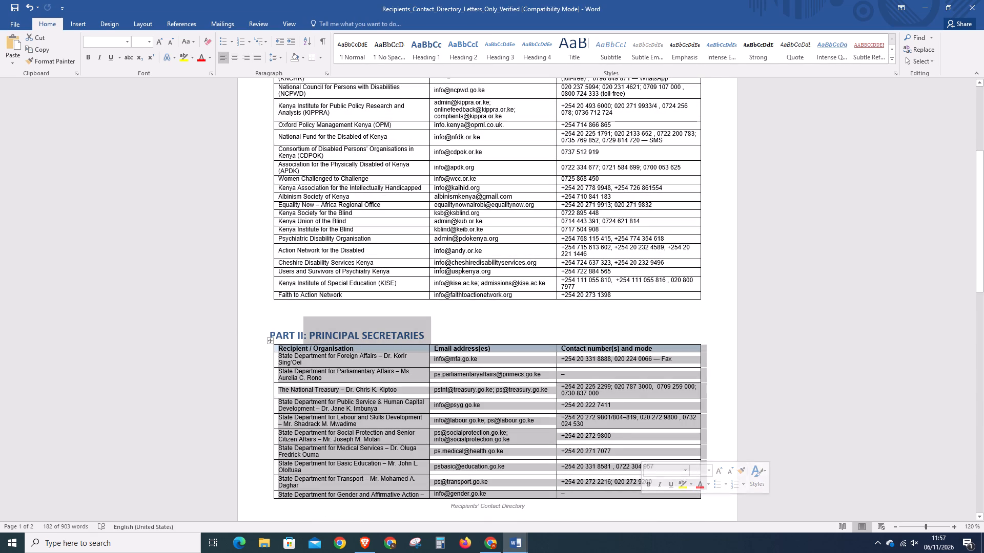
{"action": "left_click", "coordinate": [645, 325]}
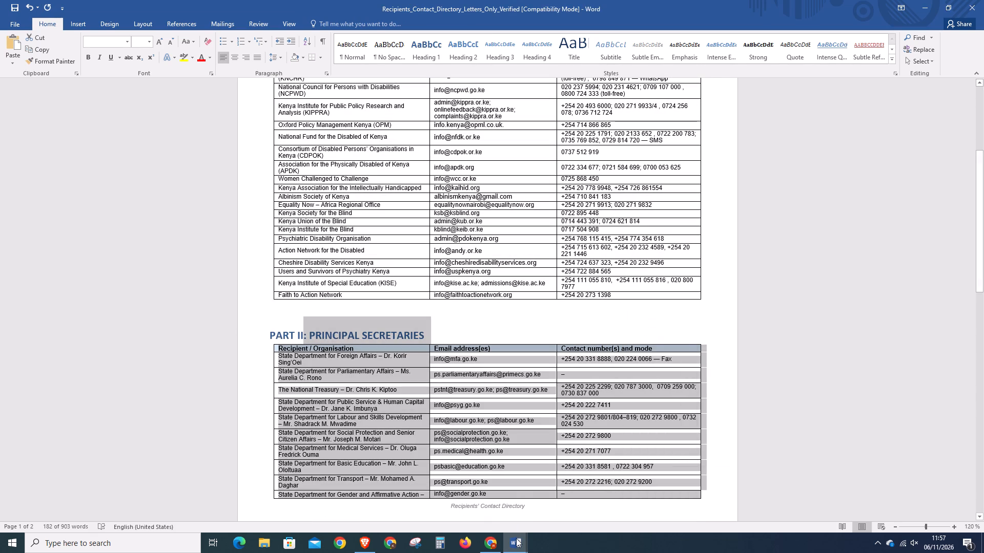
Paste the copied Principal Secretaries section below the stakeholder table in RECIPIENTS CONTACT DIRECTORY (PWD), using Merge Formatting.
{"action": "left_click", "coordinate": [516, 539]}
{"action": "left_click", "coordinate": [570, 518]}
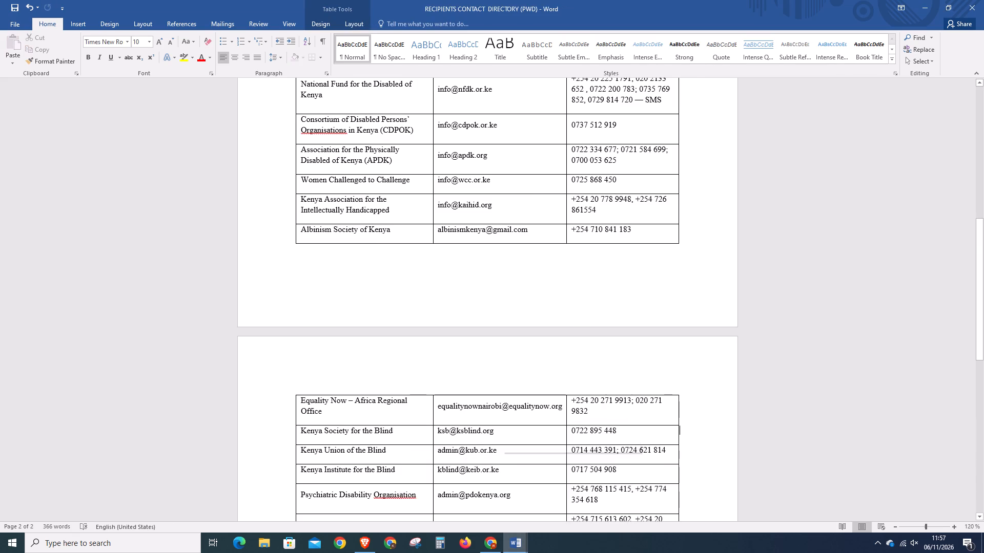
{"action": "scroll", "coordinate": [508, 377], "scroll_direction": "down", "scroll_amount": 9}
{"action": "left_click", "coordinate": [280, 433]}
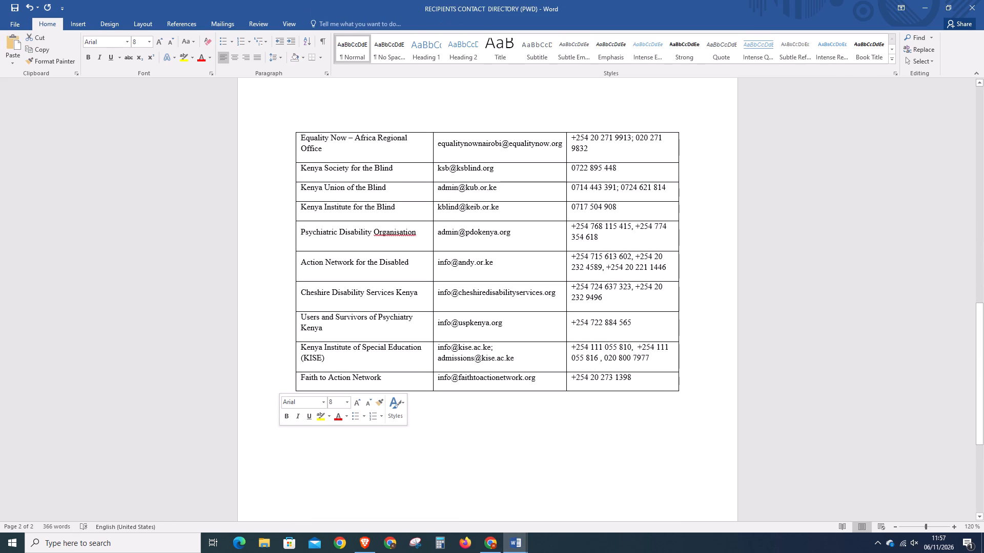
{"action": "left_click", "coordinate": [298, 437]}
{"action": "right_click", "coordinate": [296, 411]}
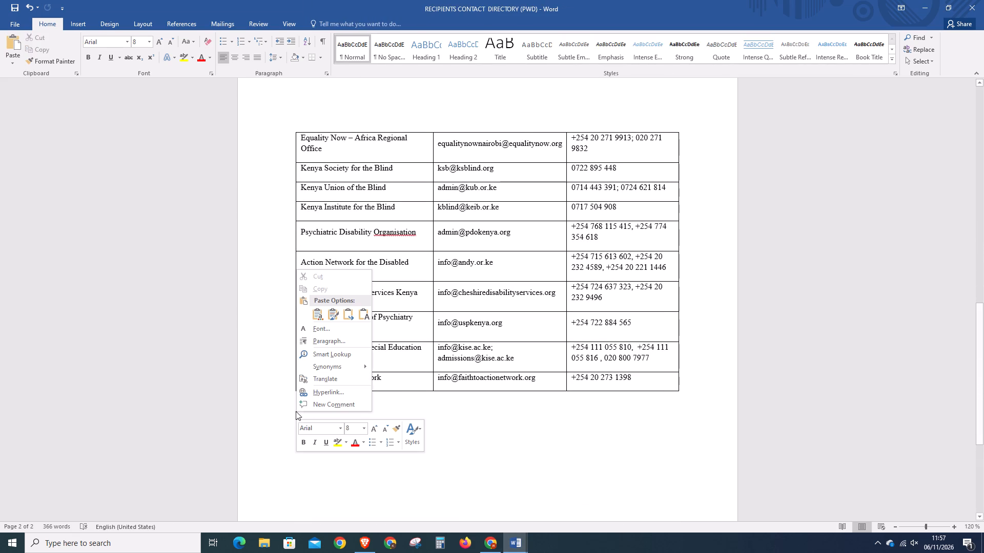
{"action": "left_click", "coordinate": [480, 490]}
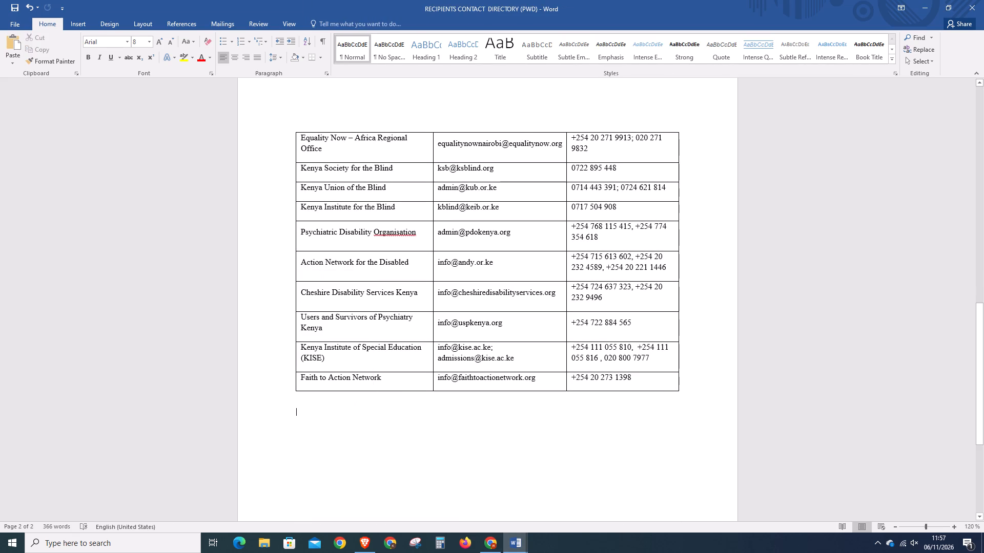
{"action": "right_click", "coordinate": [297, 415]}
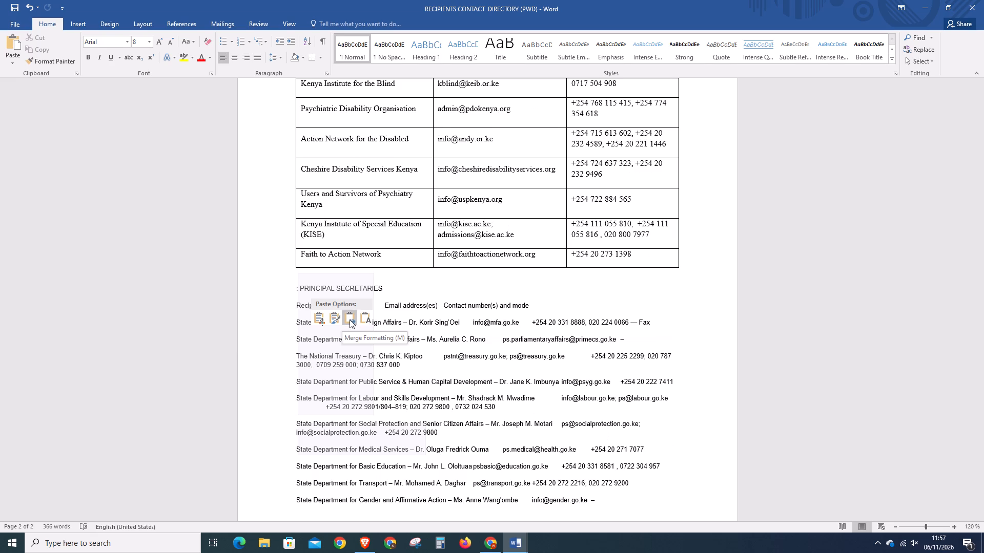
{"action": "left_click", "coordinate": [350, 320]}
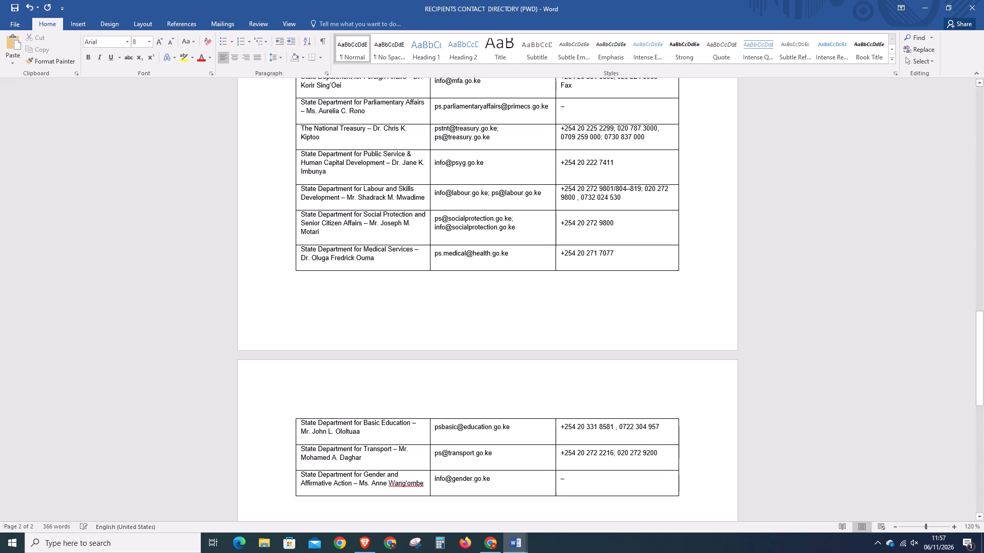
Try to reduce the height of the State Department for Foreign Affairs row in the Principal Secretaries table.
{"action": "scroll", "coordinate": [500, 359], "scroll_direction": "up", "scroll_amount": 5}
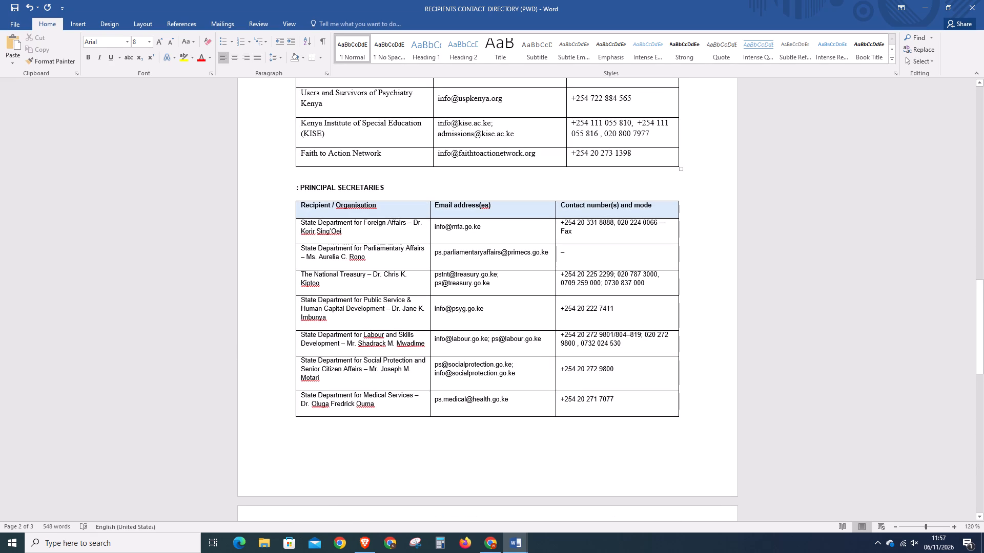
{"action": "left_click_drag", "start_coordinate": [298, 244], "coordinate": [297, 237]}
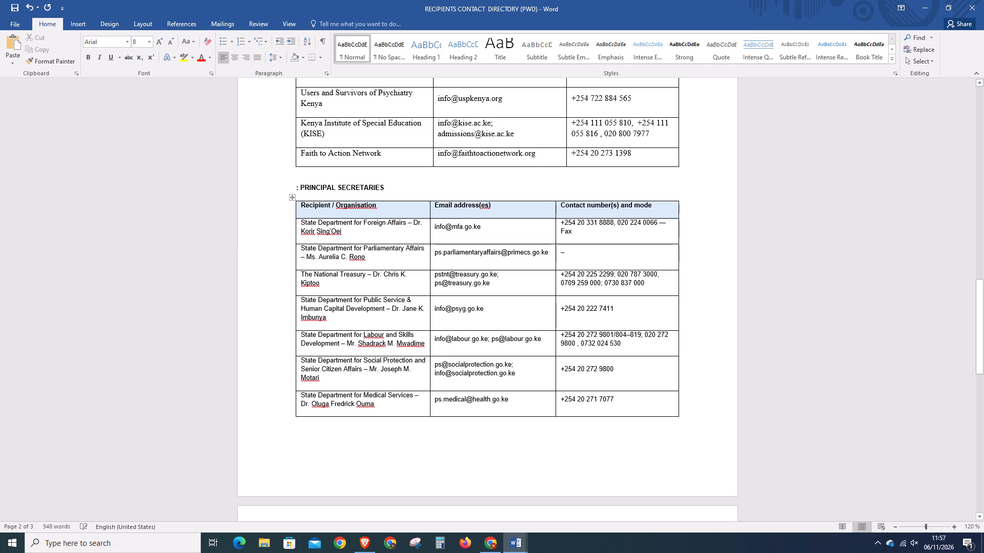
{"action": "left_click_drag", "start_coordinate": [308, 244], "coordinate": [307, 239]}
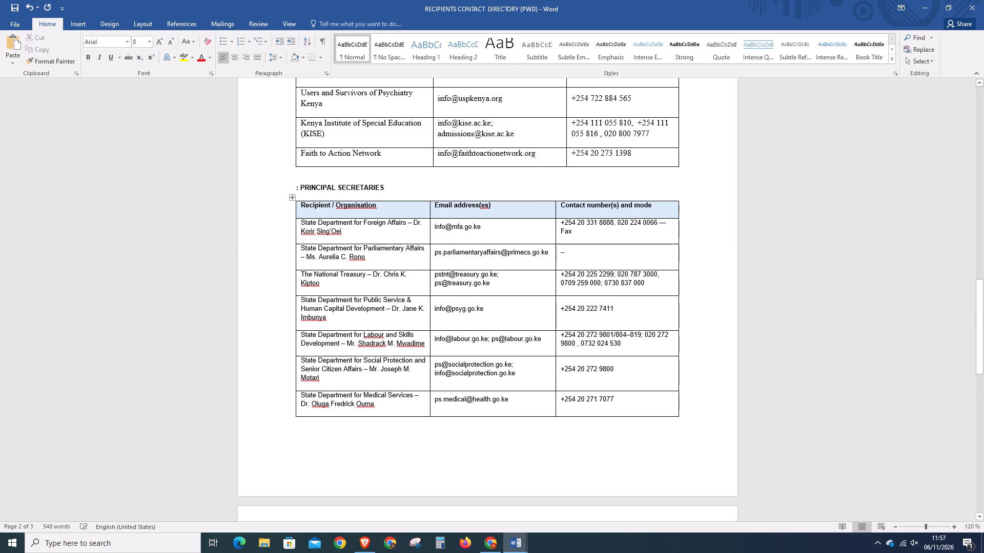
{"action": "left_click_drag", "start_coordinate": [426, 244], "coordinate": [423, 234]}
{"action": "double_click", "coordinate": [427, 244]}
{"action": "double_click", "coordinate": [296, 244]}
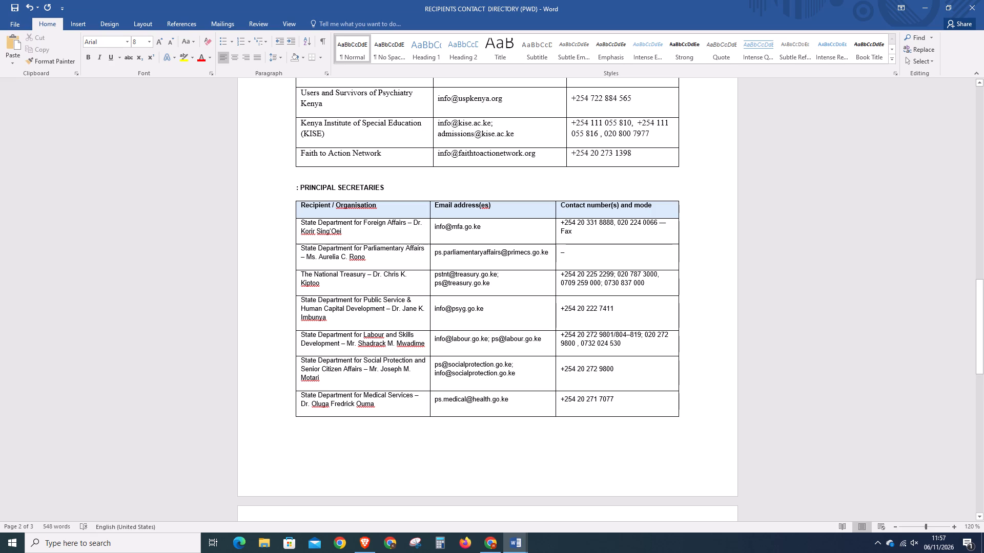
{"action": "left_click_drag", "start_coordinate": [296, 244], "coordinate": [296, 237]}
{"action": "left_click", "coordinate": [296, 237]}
Review the pasted Principal Secretaries table from its heading to its last row on the following page.
{"action": "scroll", "coordinate": [657, 342], "scroll_direction": "down", "scroll_amount": 2}
{"action": "scroll", "coordinate": [657, 342], "scroll_direction": "up", "scroll_amount": 2}
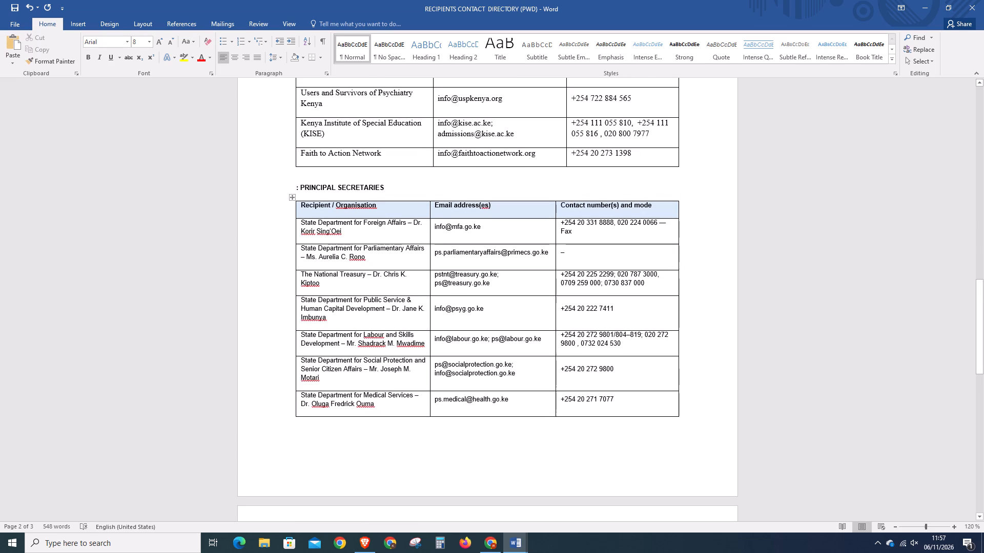
{"action": "scroll", "coordinate": [657, 342], "scroll_direction": "down", "scroll_amount": 6}
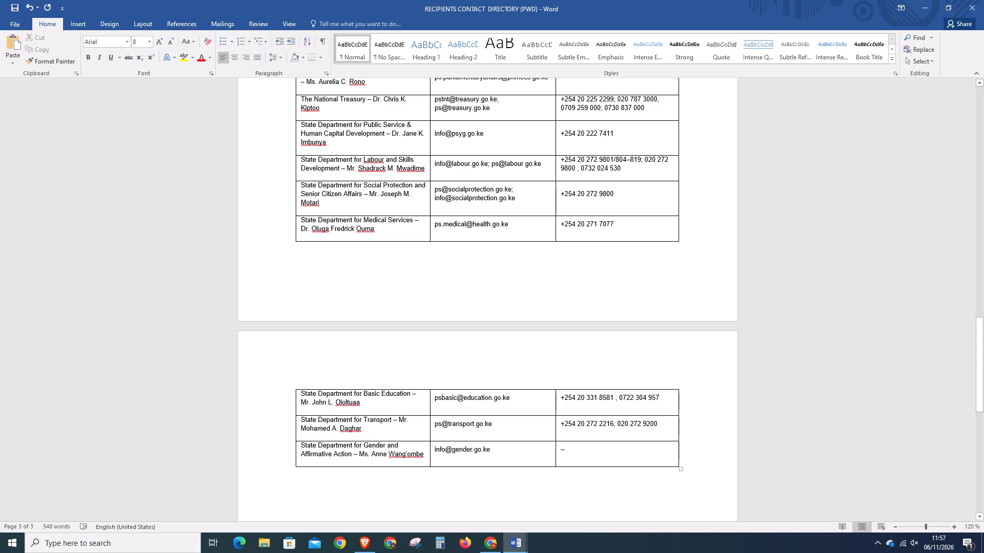
{"action": "scroll", "coordinate": [655, 343], "scroll_direction": "up", "scroll_amount": 1}
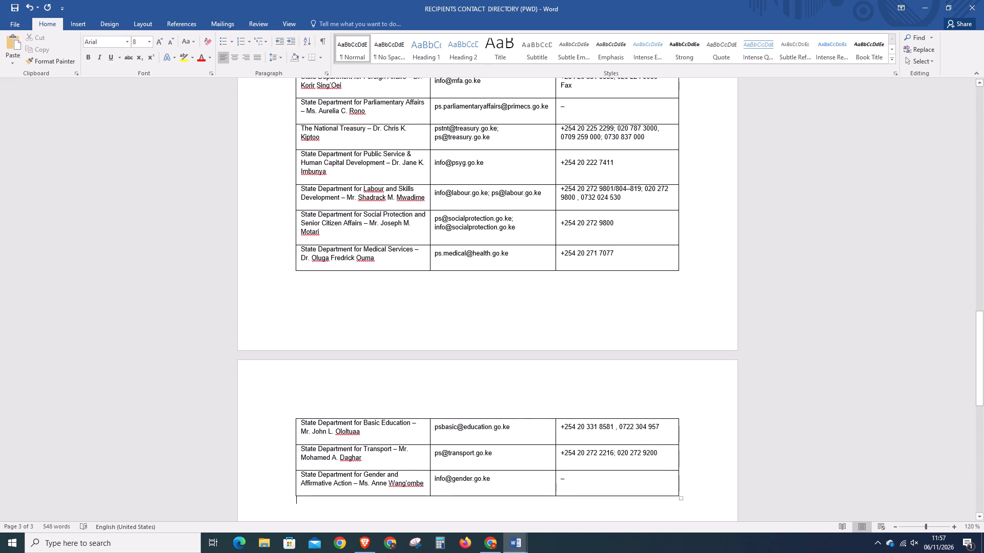
{"action": "scroll", "coordinate": [654, 343], "scroll_direction": "up", "scroll_amount": 6}
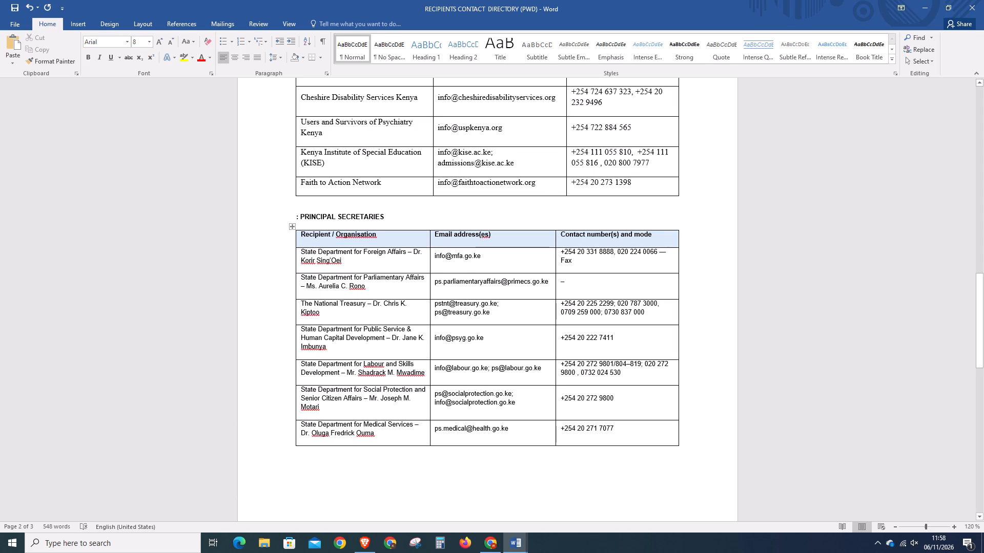
Set the font of the entire Principal Secretaries table, including its header row, to Times New Roman.
{"action": "left_click_drag", "start_coordinate": [296, 231], "coordinate": [656, 336]}
{"action": "right_click", "coordinate": [655, 336]}
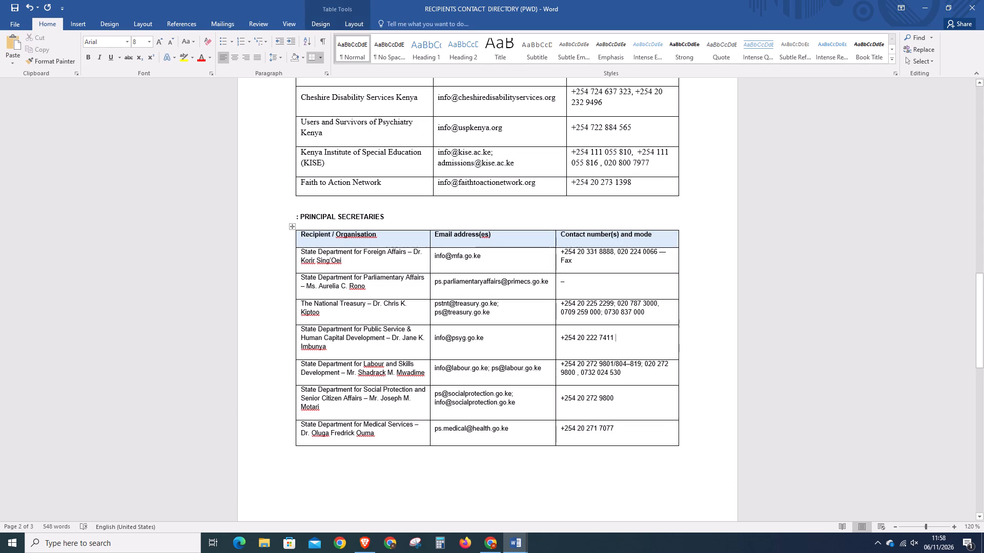
{"action": "left_click_drag", "start_coordinate": [296, 230], "coordinate": [577, 256]}
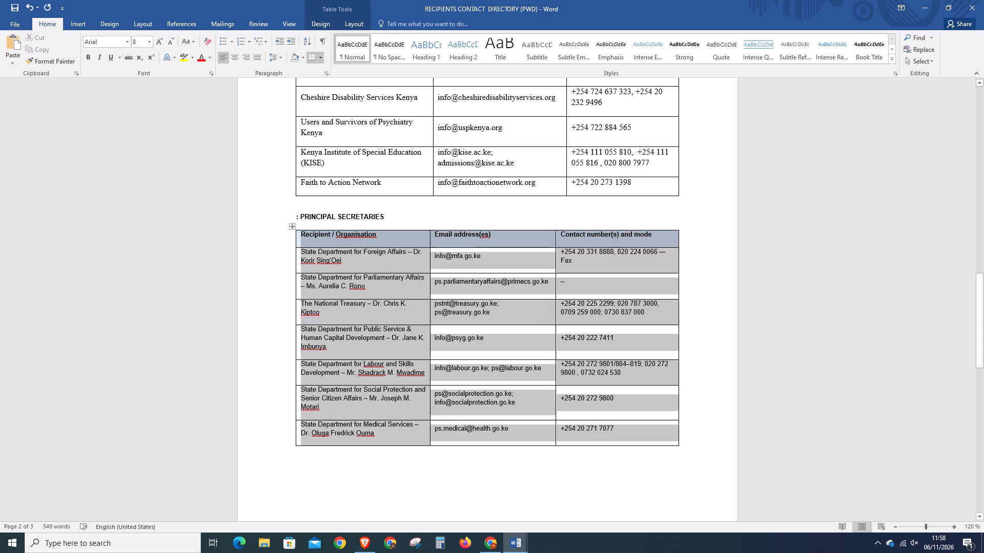
{"action": "left_click_drag", "start_coordinate": [577, 256], "coordinate": [587, 256]}
{"action": "left_click", "coordinate": [619, 274]}
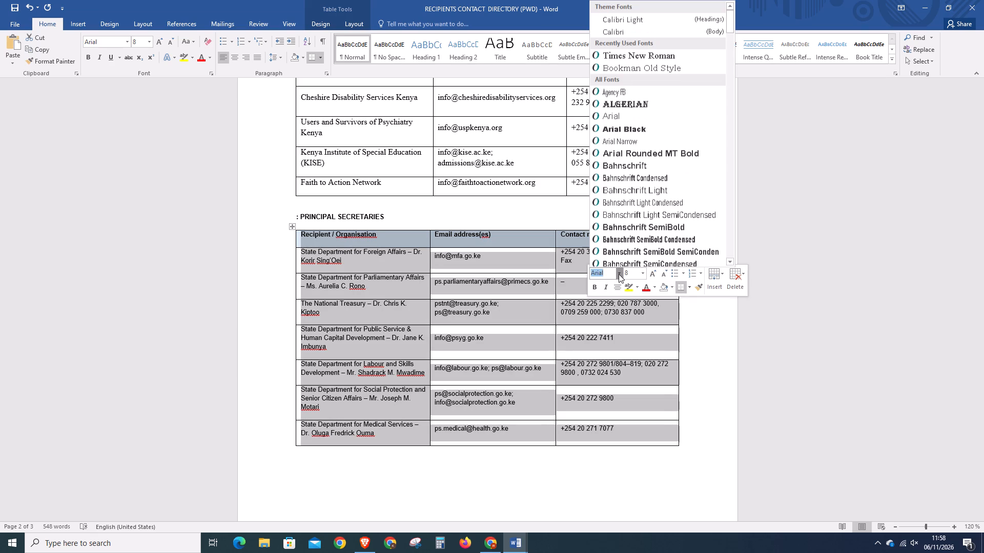
{"action": "left_click", "coordinate": [618, 55]}
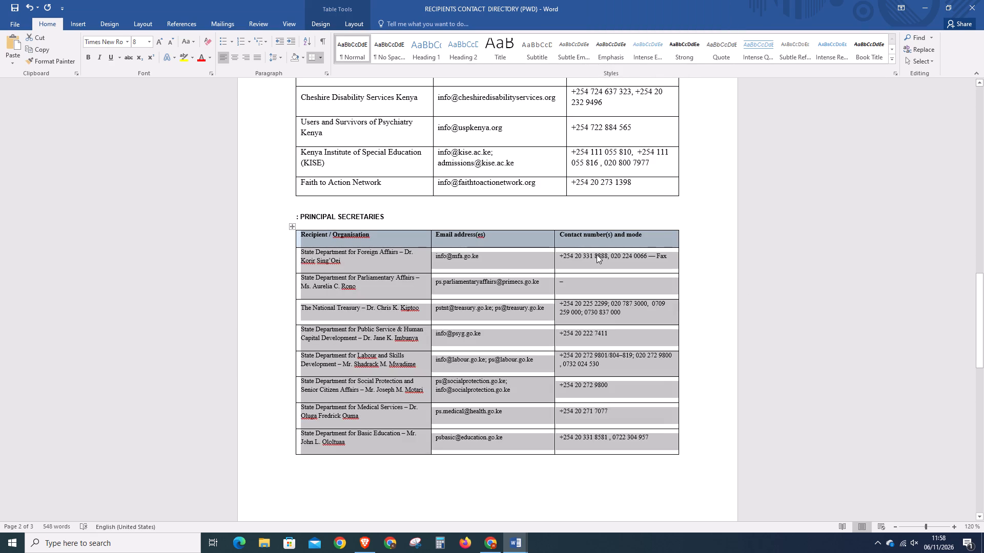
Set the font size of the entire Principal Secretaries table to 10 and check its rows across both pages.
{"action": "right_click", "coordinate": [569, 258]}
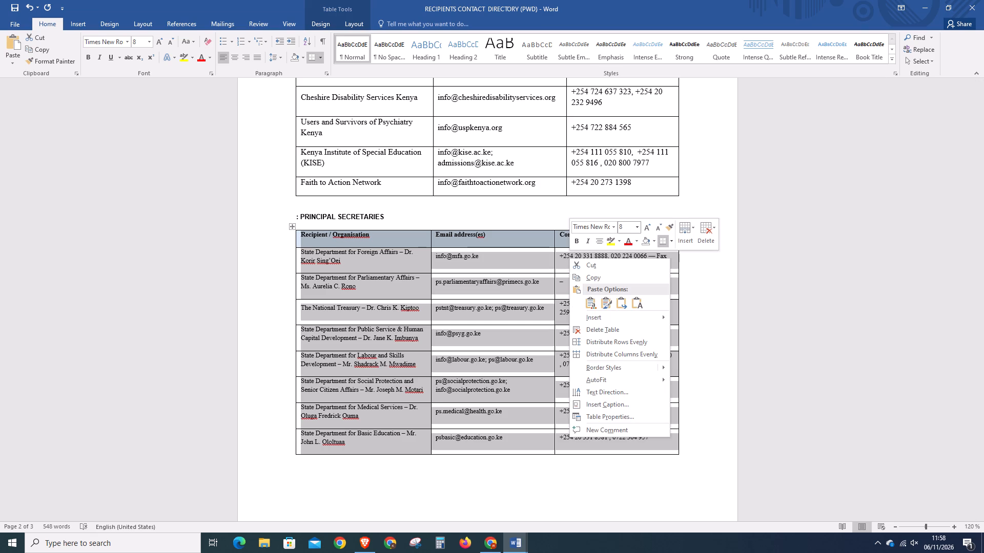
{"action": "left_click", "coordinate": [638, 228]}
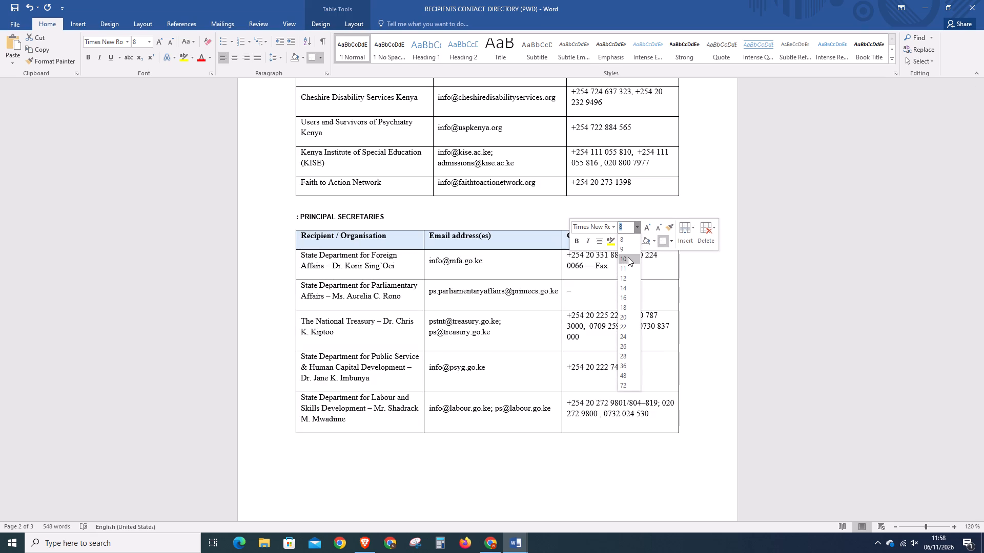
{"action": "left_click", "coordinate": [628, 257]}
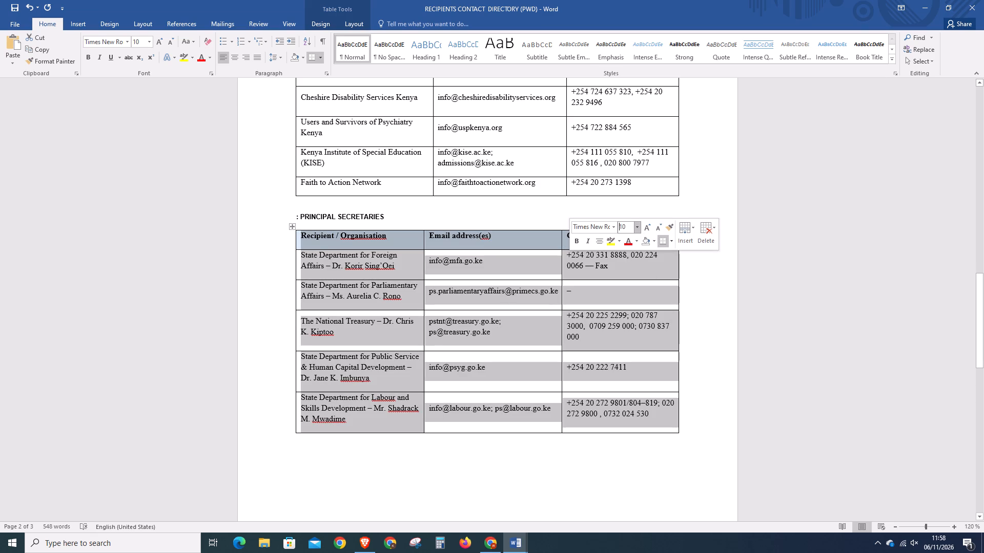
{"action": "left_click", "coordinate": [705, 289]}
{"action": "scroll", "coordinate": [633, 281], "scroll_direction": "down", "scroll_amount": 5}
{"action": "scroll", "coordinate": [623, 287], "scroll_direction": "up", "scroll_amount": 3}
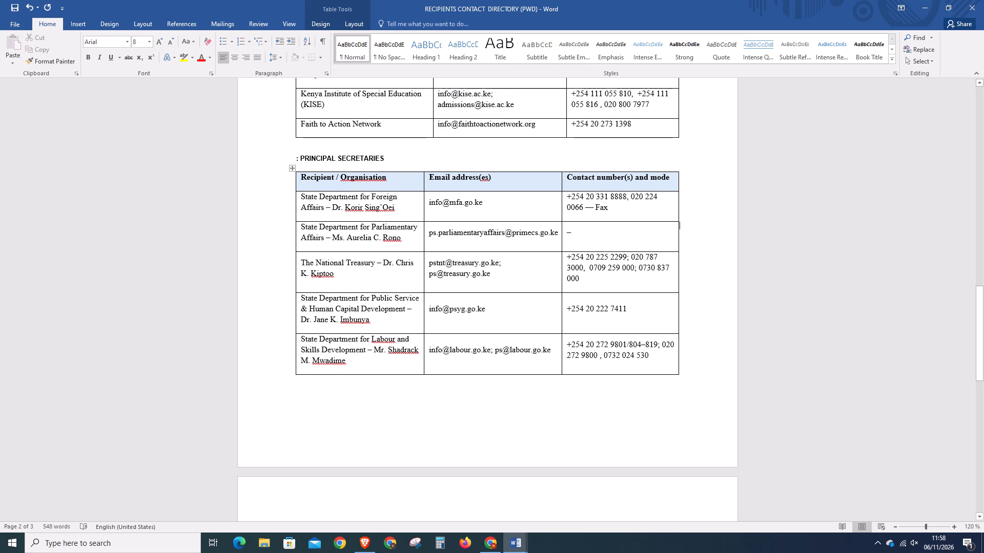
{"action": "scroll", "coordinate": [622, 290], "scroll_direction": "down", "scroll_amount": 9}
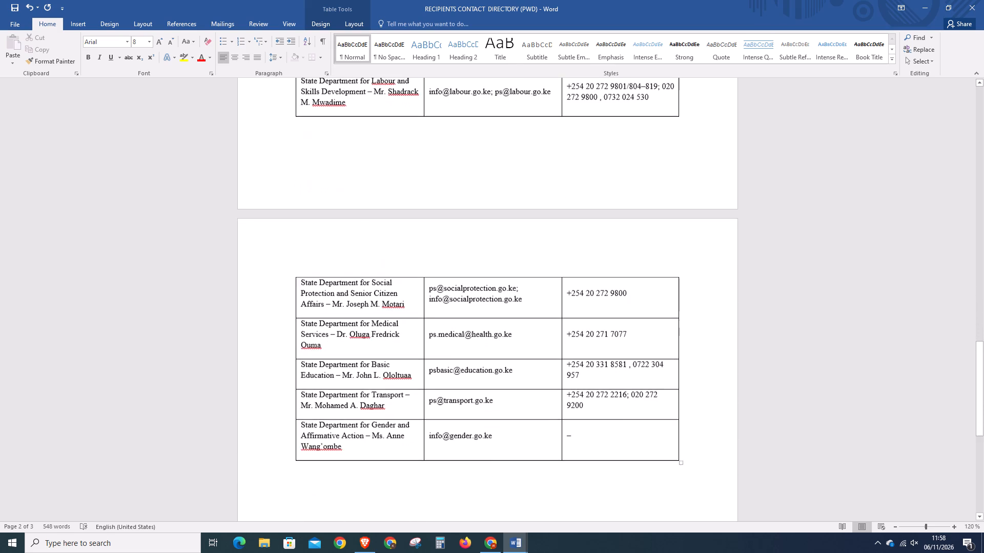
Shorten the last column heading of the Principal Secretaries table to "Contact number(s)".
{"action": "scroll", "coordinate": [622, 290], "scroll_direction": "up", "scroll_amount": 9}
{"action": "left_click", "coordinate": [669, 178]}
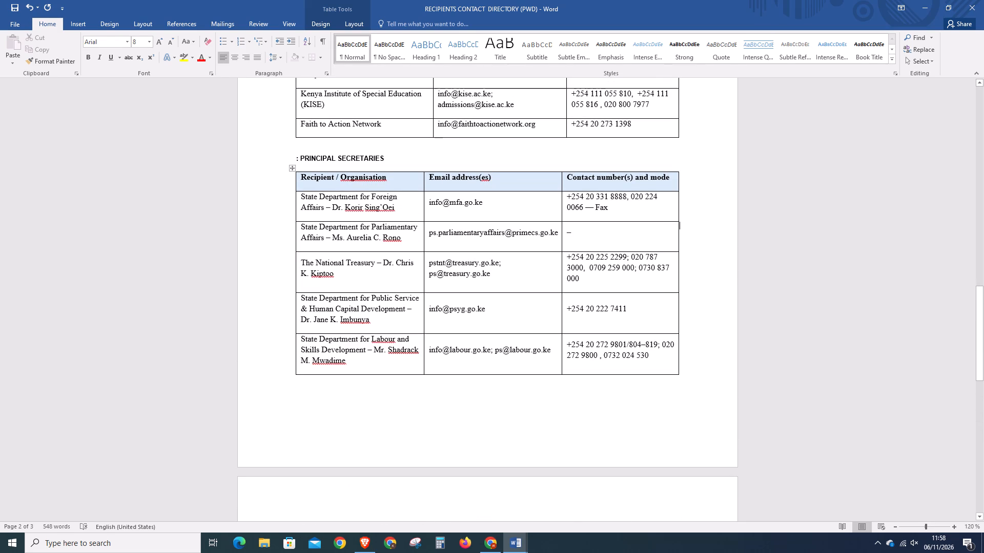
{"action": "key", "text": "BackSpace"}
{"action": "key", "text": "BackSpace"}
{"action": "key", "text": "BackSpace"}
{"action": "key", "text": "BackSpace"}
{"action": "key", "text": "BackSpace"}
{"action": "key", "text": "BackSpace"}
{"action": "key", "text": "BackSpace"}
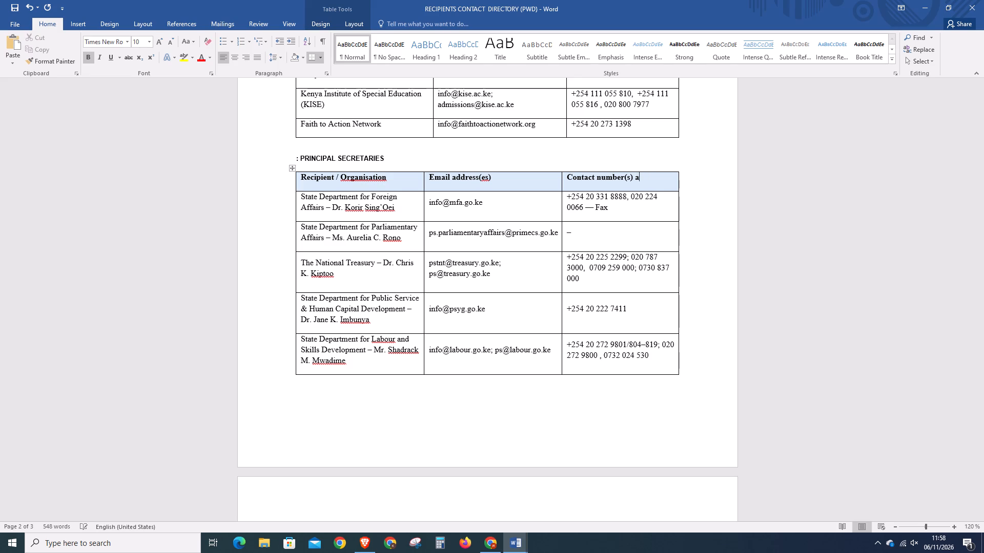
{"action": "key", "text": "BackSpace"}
Shorten the last column heading of the Stakeholder Organisations table to "Contact number(s)".
{"action": "scroll", "coordinate": [644, 175], "scroll_direction": "up", "scroll_amount": 14}
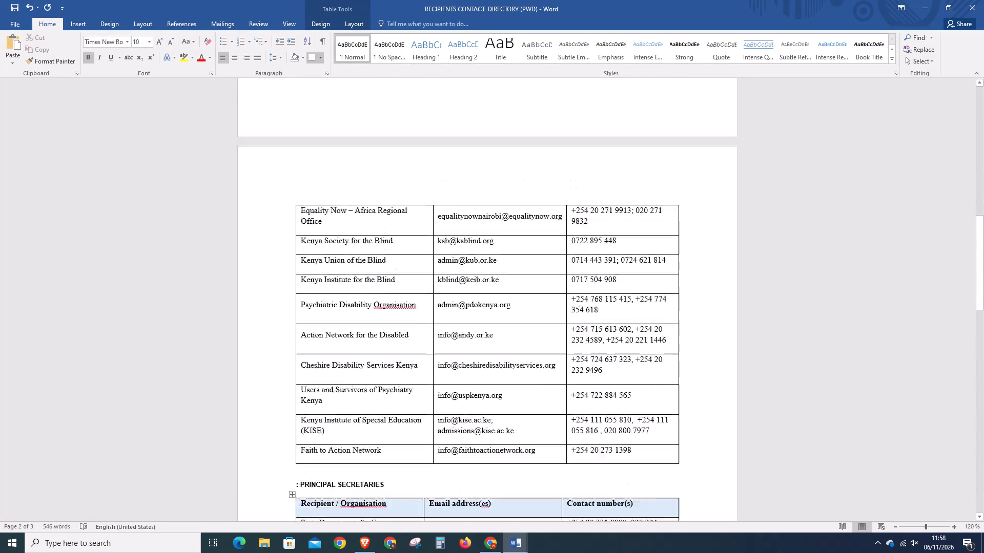
{"action": "scroll", "coordinate": [628, 169], "scroll_direction": "up", "scroll_amount": 18}
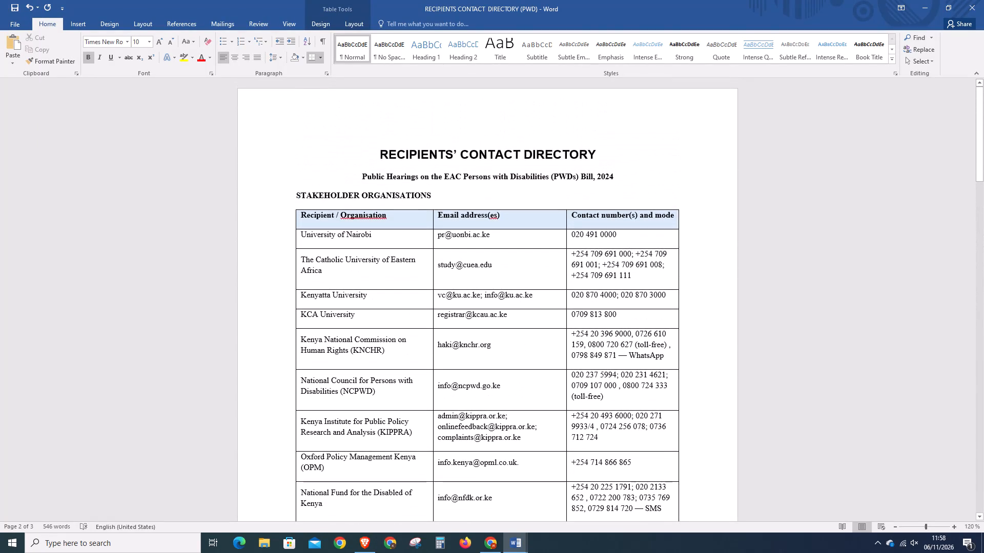
{"action": "left_click", "coordinate": [675, 216]}
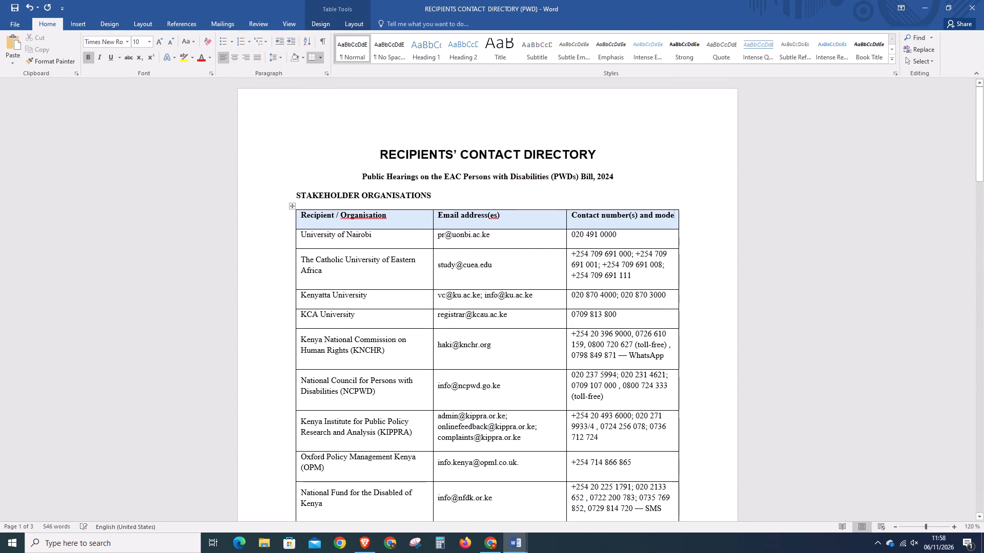
{"action": "key", "text": "BackSpace"}
{"action": "key", "text": "BackSpace"}
{"action": "key", "text": "BackSpace"}
{"action": "key", "text": "BackSpace"}
{"action": "key", "text": "BackSpace"}
{"action": "key", "text": "BackSpace"}
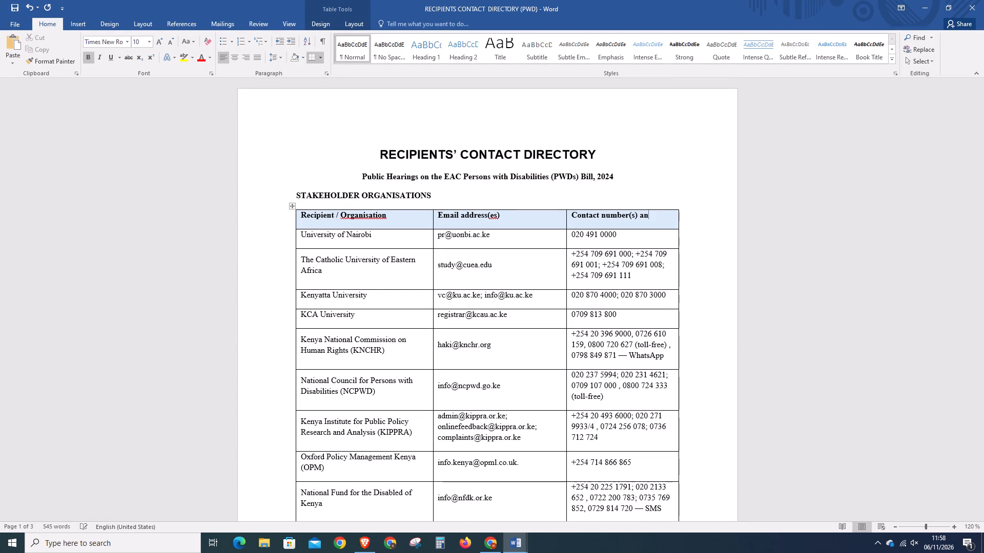
{"action": "key", "text": "BackSpace"}
{"action": "key", "text": "BackSpace"}
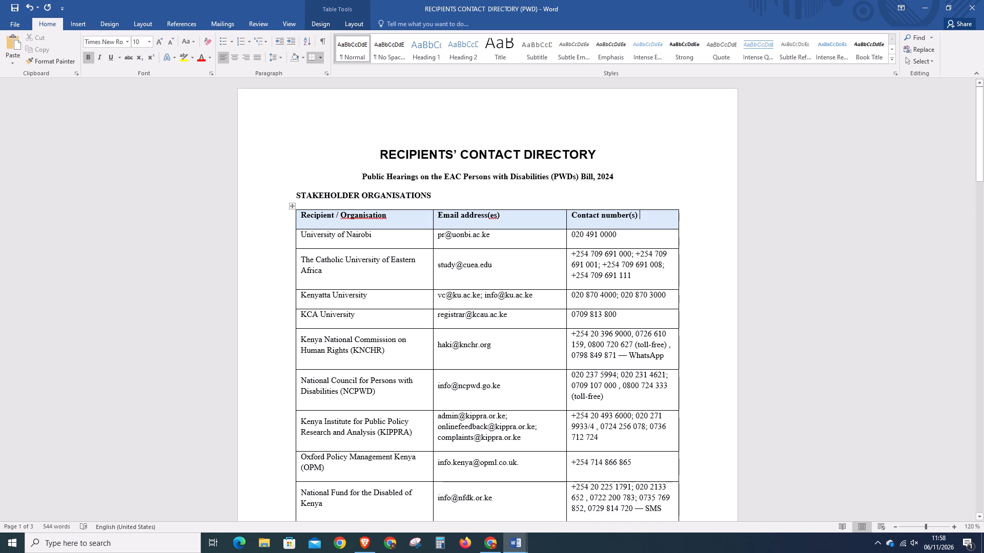
Compare the last rows of the Principal Secretaries table with those in the Recipients_Contact_Directory_Letters_Only_Verified document.
{"action": "scroll", "coordinate": [521, 276], "scroll_direction": "down", "scroll_amount": 20}
{"action": "scroll", "coordinate": [521, 276], "scroll_direction": "down", "scroll_amount": 3}
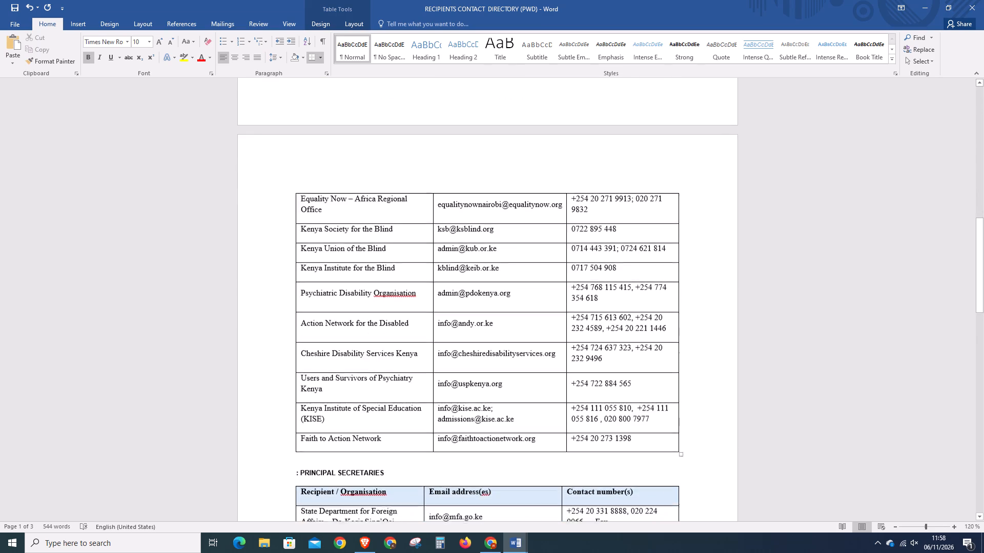
{"action": "scroll", "coordinate": [521, 276], "scroll_direction": "down", "scroll_amount": 19}
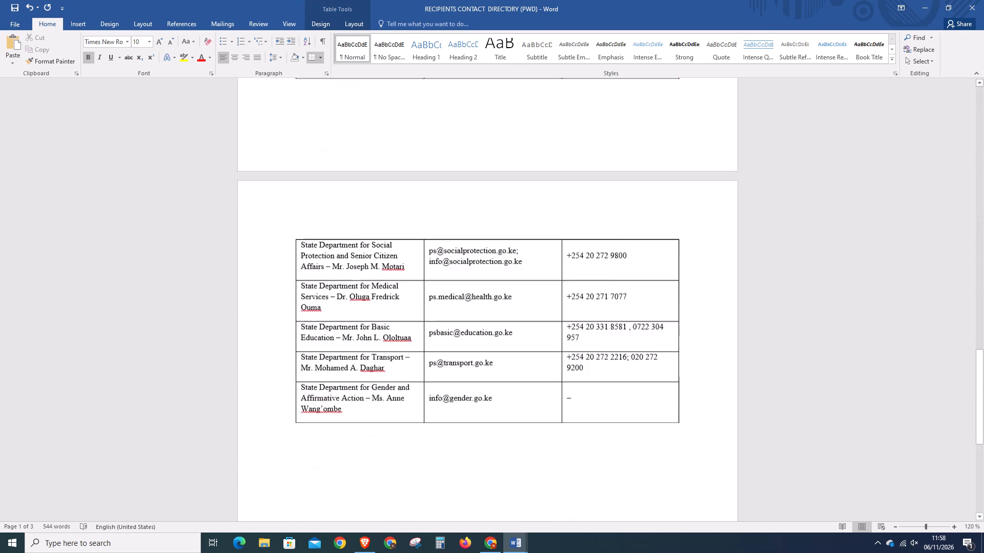
{"action": "scroll", "coordinate": [522, 277], "scroll_direction": "down", "scroll_amount": 6}
{"action": "left_click", "coordinate": [509, 547]}
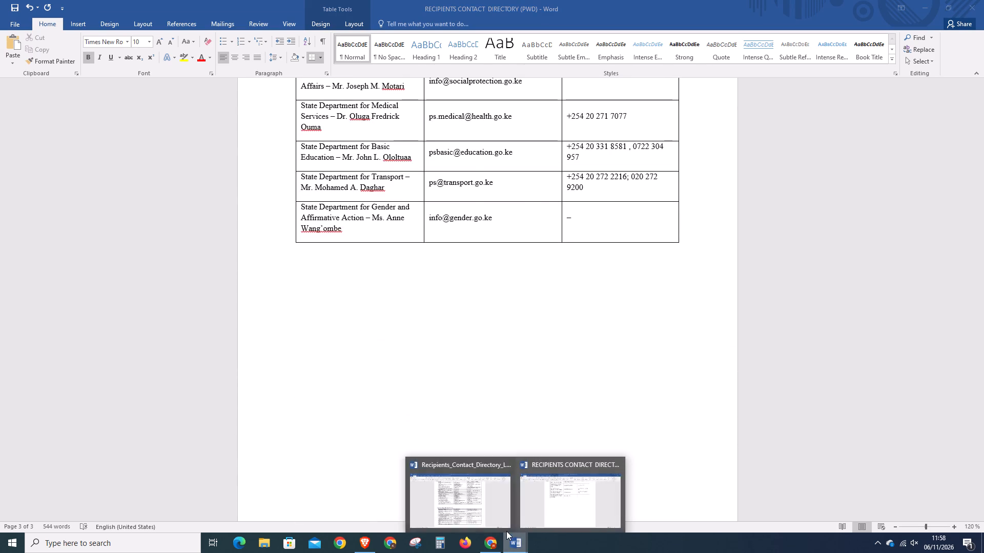
{"action": "left_click", "coordinate": [496, 521]}
{"action": "scroll", "coordinate": [331, 293], "scroll_direction": "down", "scroll_amount": 8}
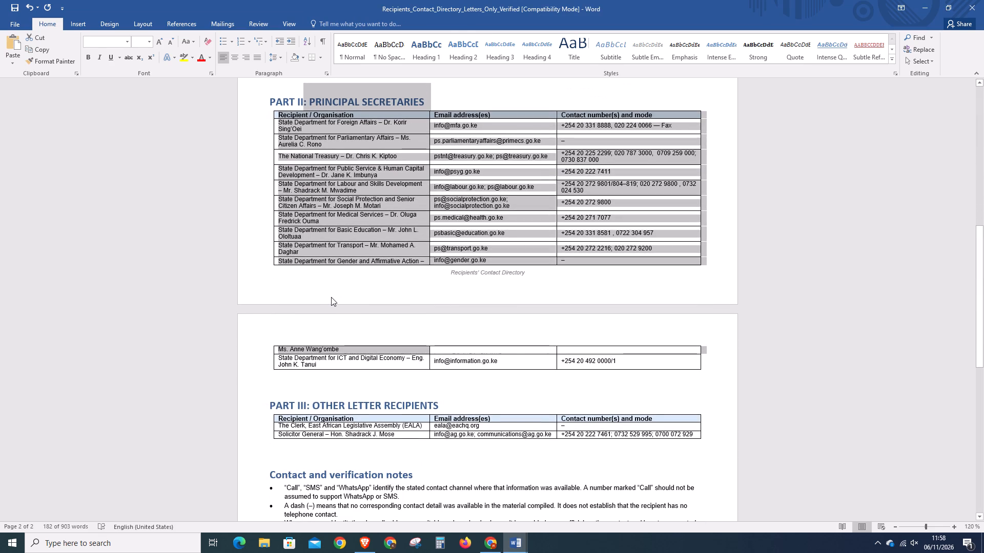
{"action": "left_click", "coordinate": [331, 297]}
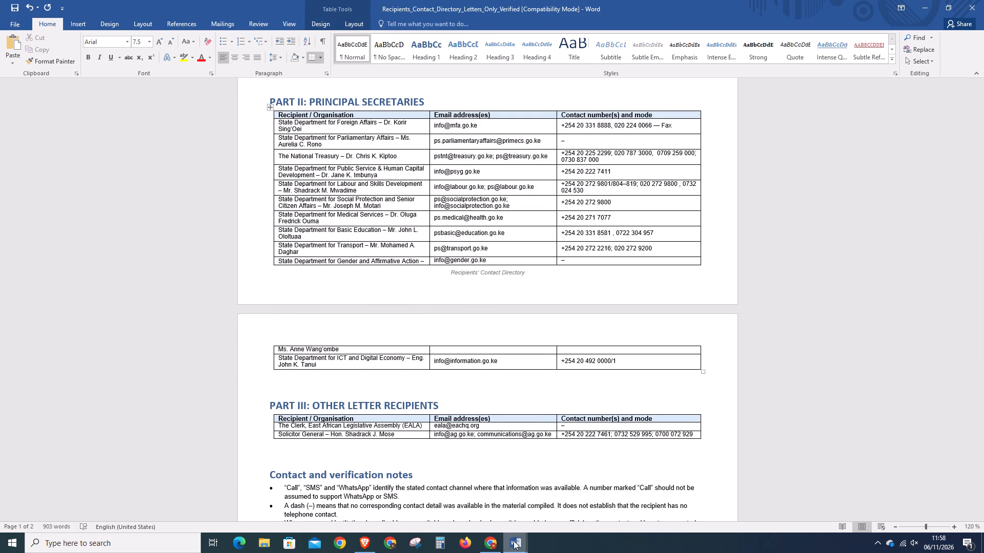
{"action": "left_click", "coordinate": [514, 541]}
{"action": "left_click", "coordinate": [568, 515]}
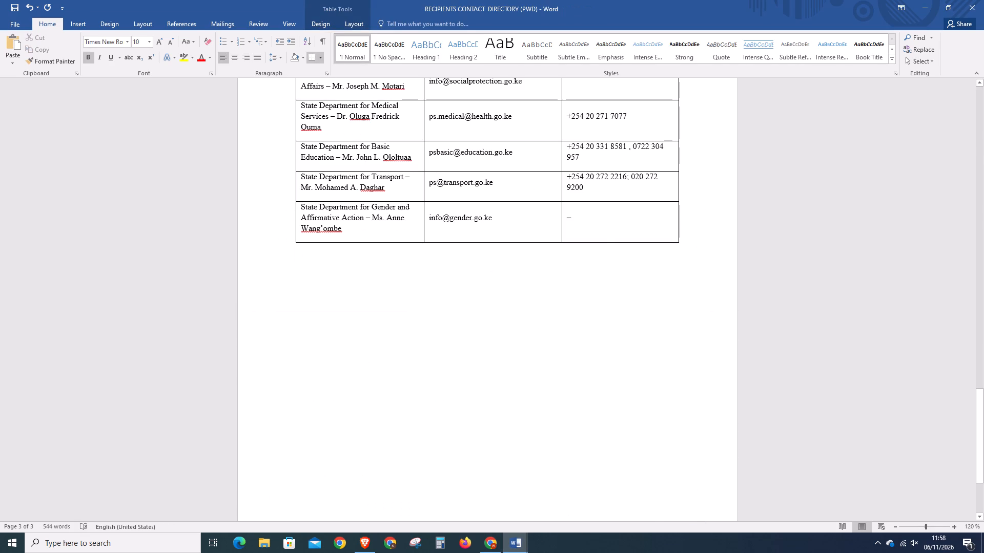
{"action": "left_click", "coordinate": [519, 542]}
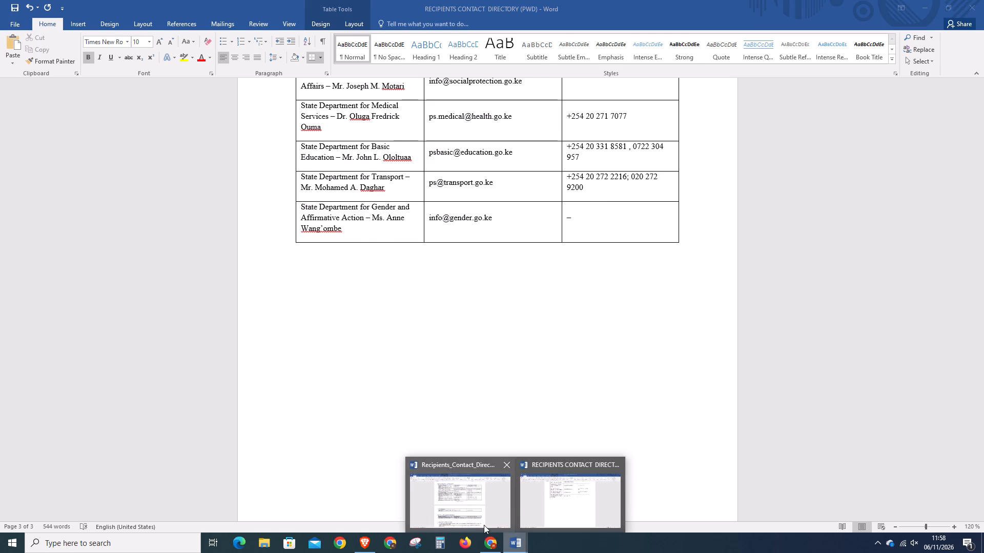
{"action": "left_click", "coordinate": [473, 518]}
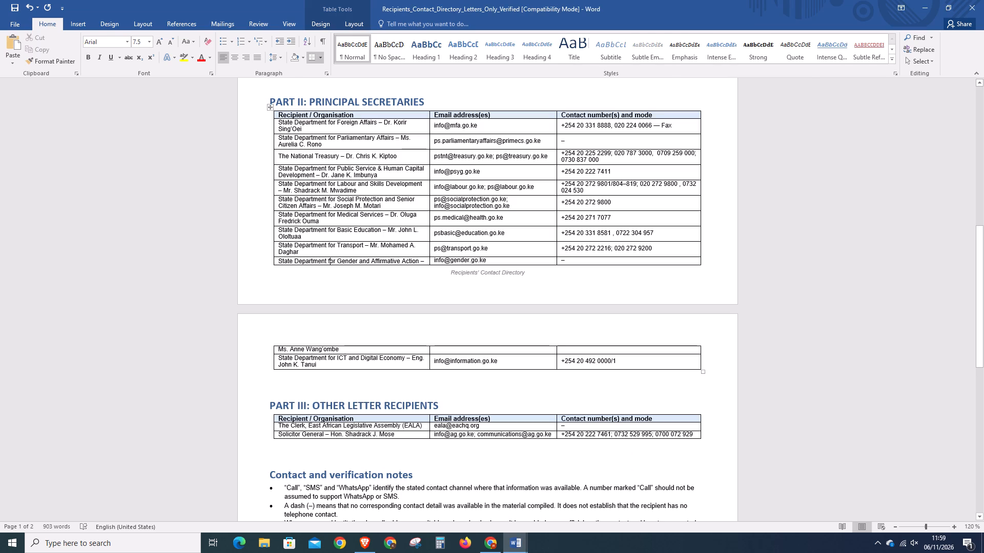
Copy the entire Principal Secretaries table, from its header row through the State Department for ICT and Digital Economy row.
{"action": "left_click", "coordinate": [273, 360]}
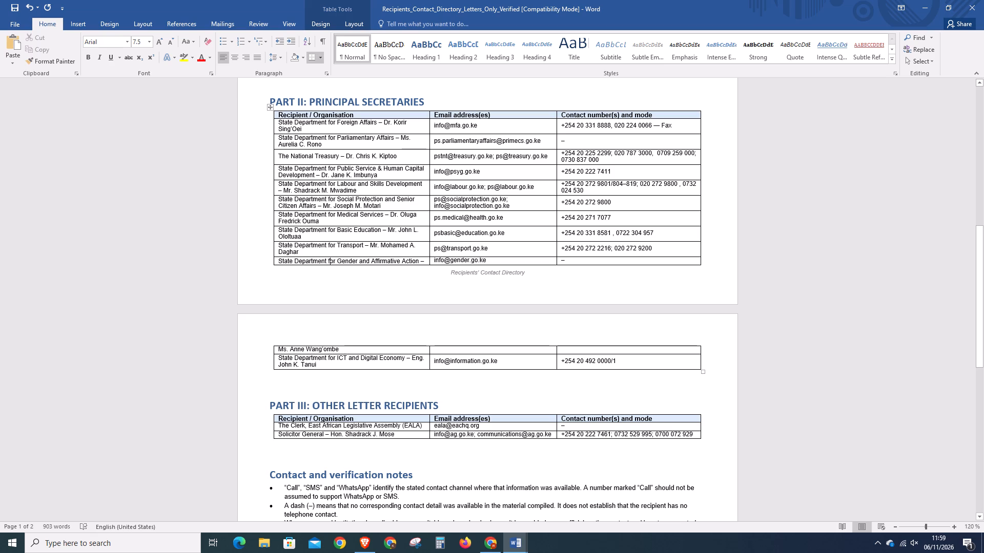
{"action": "left_click", "coordinate": [276, 359]}
{"action": "left_click", "coordinate": [331, 383]}
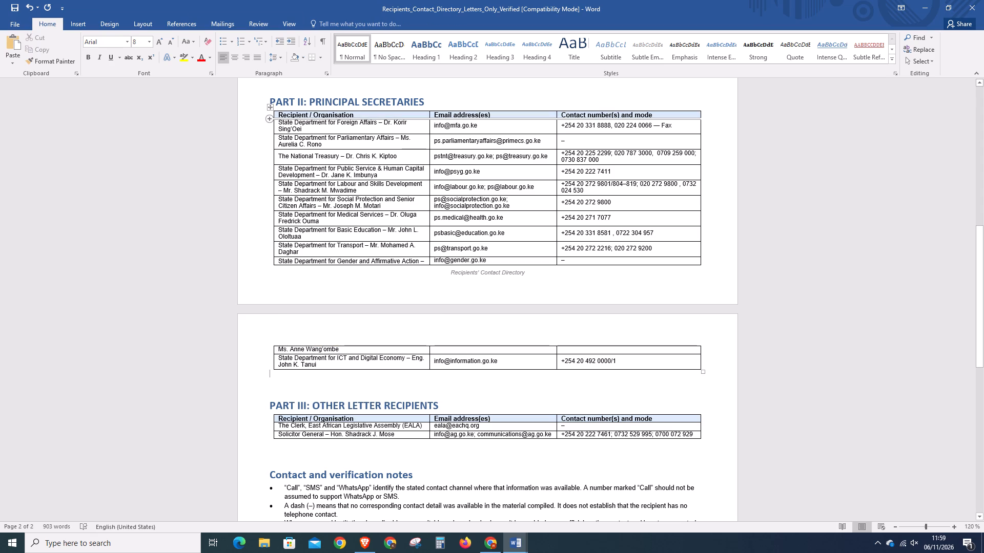
{"action": "left_click_drag", "start_coordinate": [274, 112], "coordinate": [690, 361]}
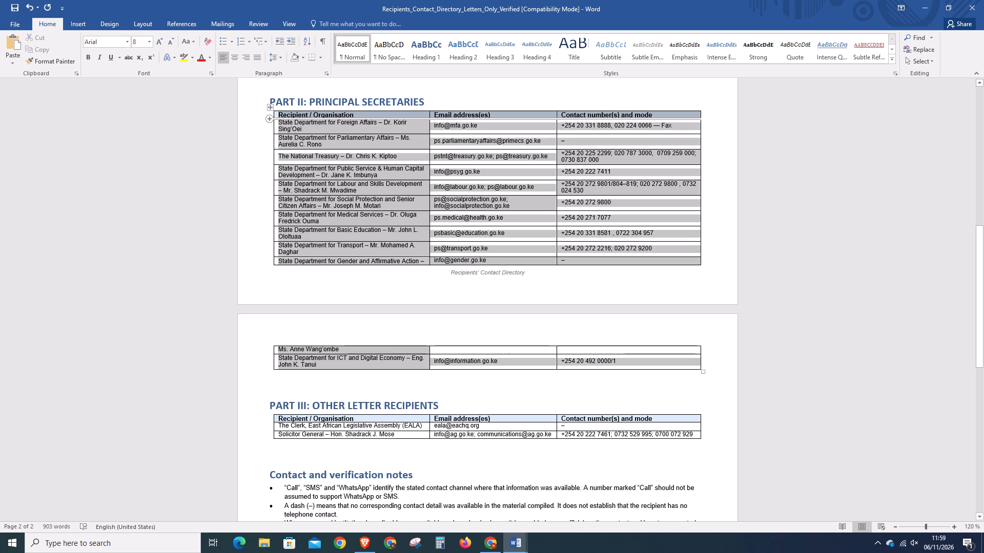
{"action": "left_click_drag", "start_coordinate": [690, 361], "coordinate": [691, 362]}
{"action": "right_click", "coordinate": [691, 362]}
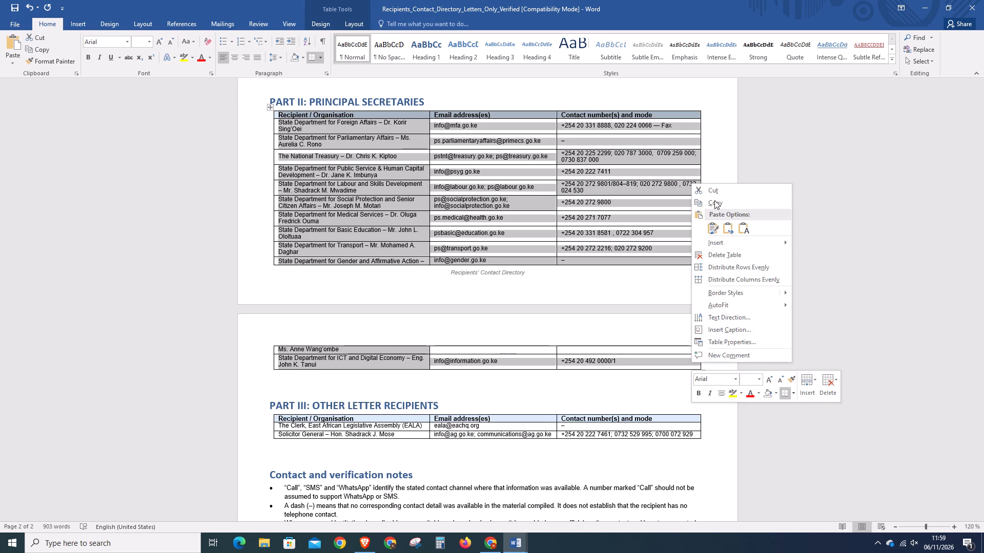
{"action": "left_click", "coordinate": [714, 200]}
In RECIPIENTS CONTACT DIRECTORY (PWD), select the entire Principal Secretaries table and paste the copied table over it using Overwrite Cells.
{"action": "left_click", "coordinate": [510, 548]}
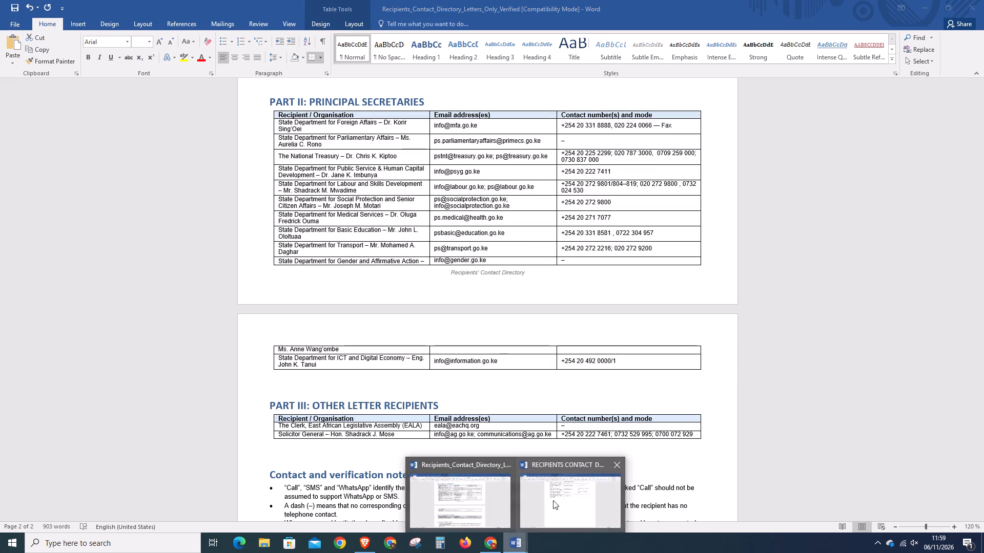
{"action": "left_click", "coordinate": [553, 500]}
{"action": "scroll", "coordinate": [318, 264], "scroll_direction": "up", "scroll_amount": 15}
{"action": "scroll", "coordinate": [319, 200], "scroll_direction": "up", "scroll_amount": 1}
{"action": "left_click_drag", "start_coordinate": [294, 162], "coordinate": [628, 514]}
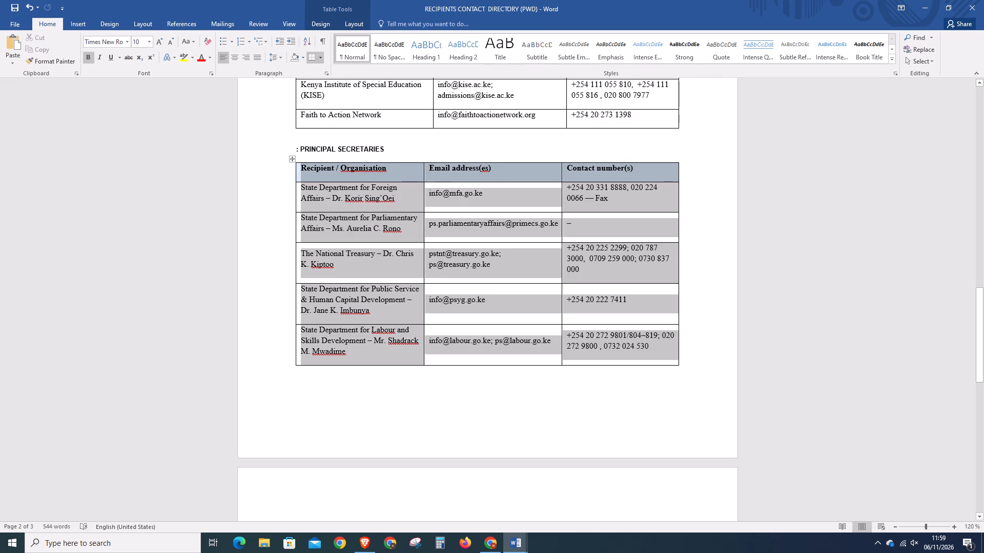
{"action": "left_click_drag", "start_coordinate": [628, 514], "coordinate": [622, 312]}
{"action": "right_click", "coordinate": [622, 311]}
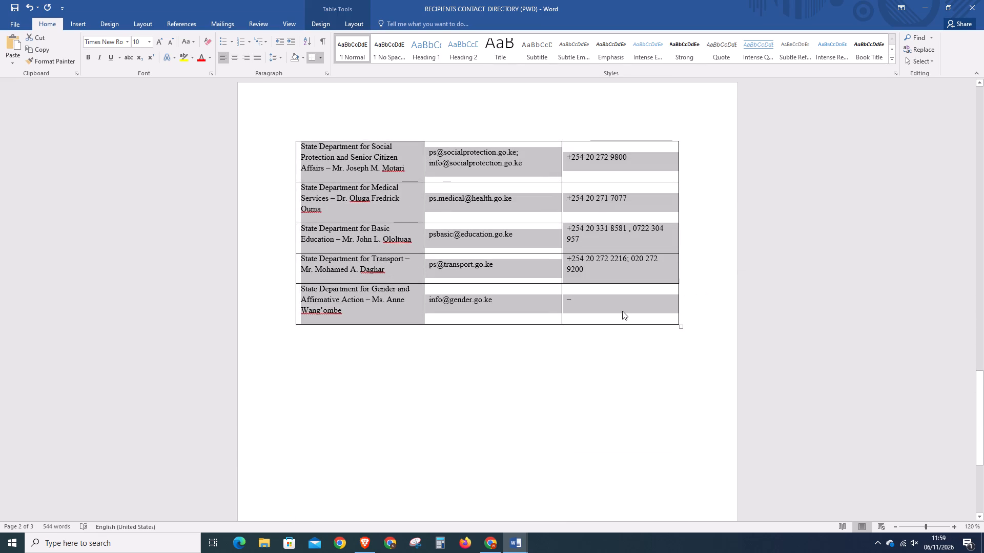
{"action": "left_click_drag", "start_coordinate": [682, 321], "coordinate": [549, 323]}
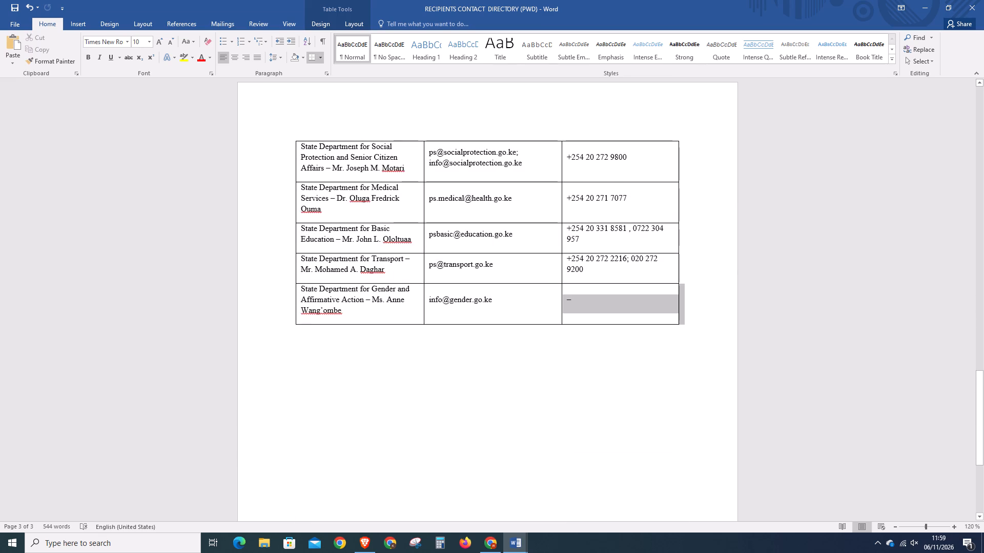
{"action": "left_click_drag", "start_coordinate": [549, 323], "coordinate": [300, 116]}
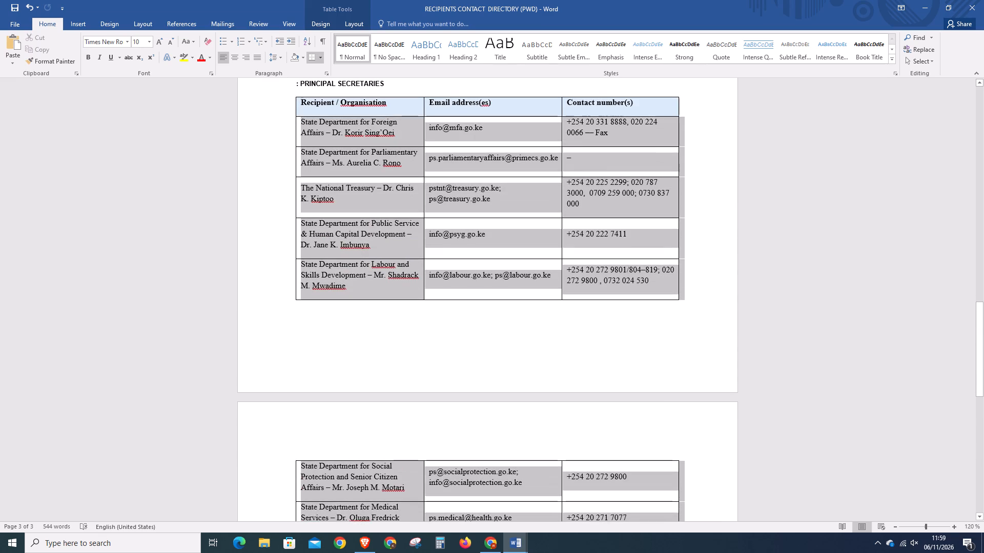
{"action": "left_click_drag", "start_coordinate": [300, 116], "coordinate": [297, 100]}
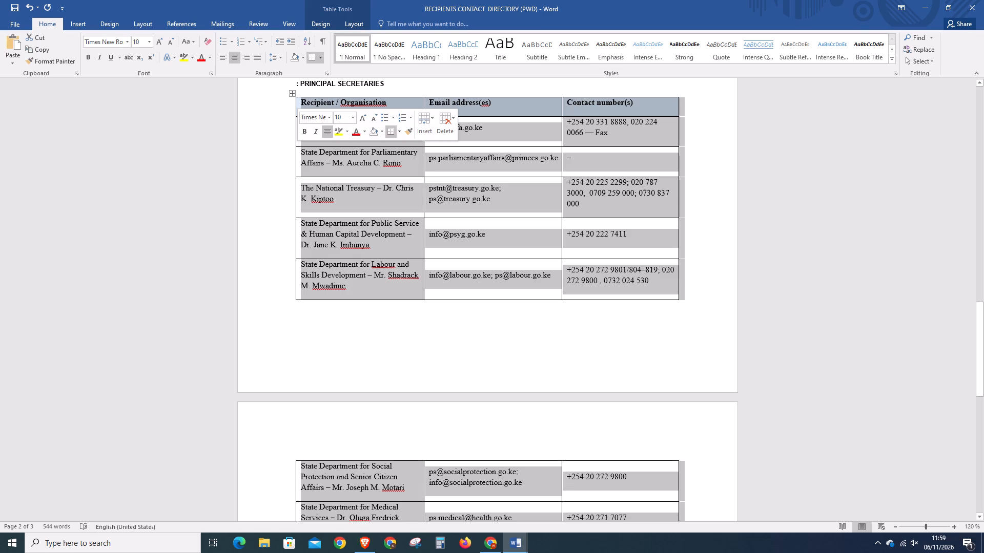
{"action": "left_click", "coordinate": [297, 100]}
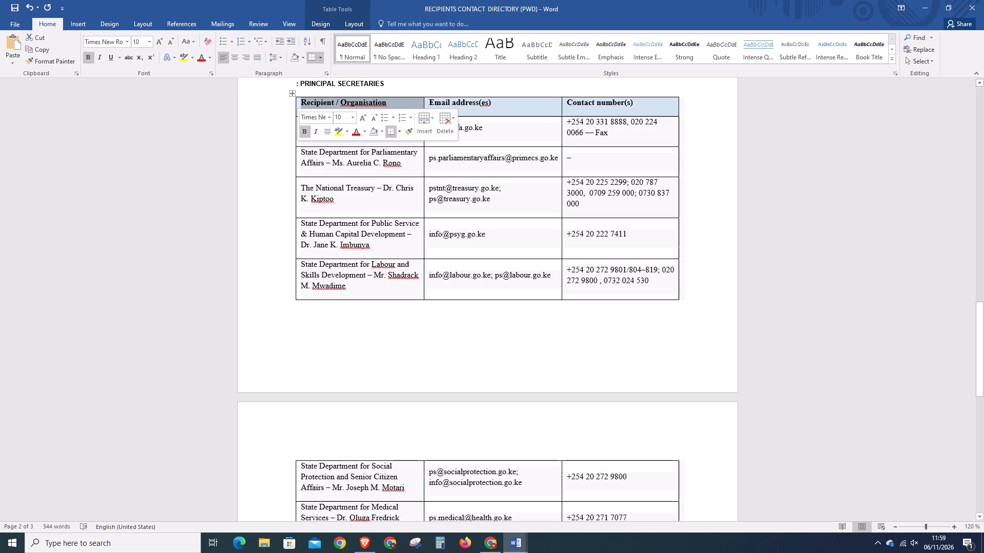
{"action": "left_click", "coordinate": [280, 117]}
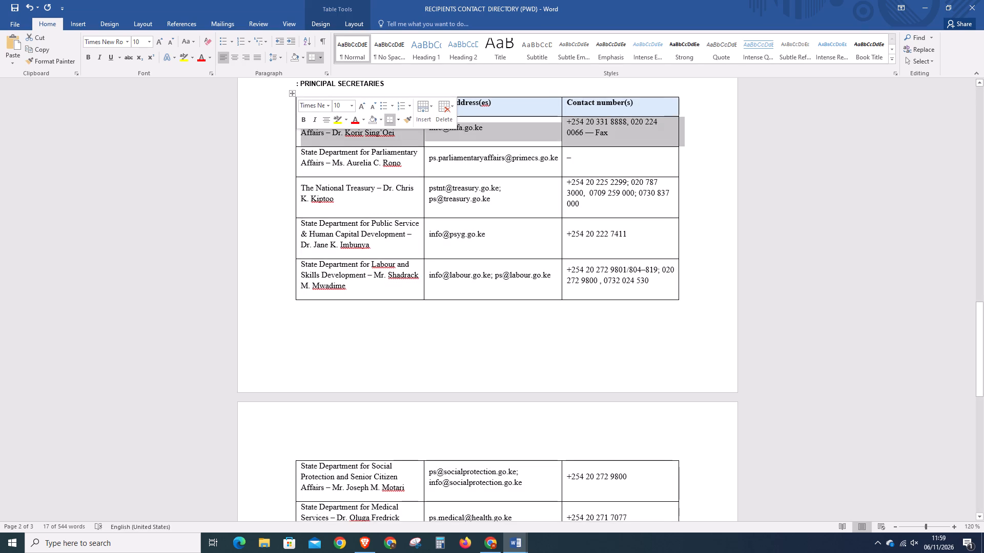
{"action": "left_click", "coordinate": [314, 91]}
{"action": "left_click_drag", "start_coordinate": [294, 101], "coordinate": [667, 511]}
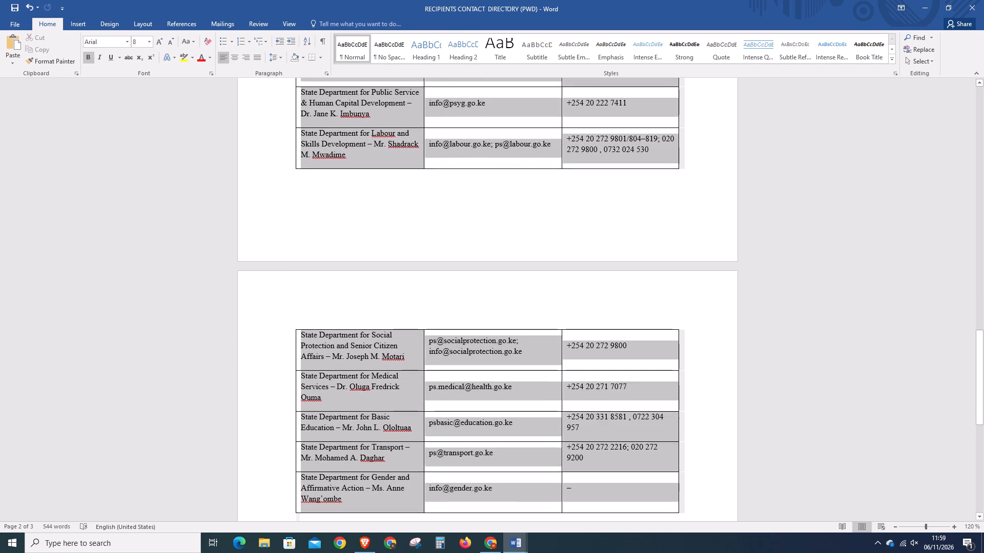
{"action": "left_click_drag", "start_coordinate": [667, 511], "coordinate": [668, 511]}
{"action": "right_click", "coordinate": [661, 492]}
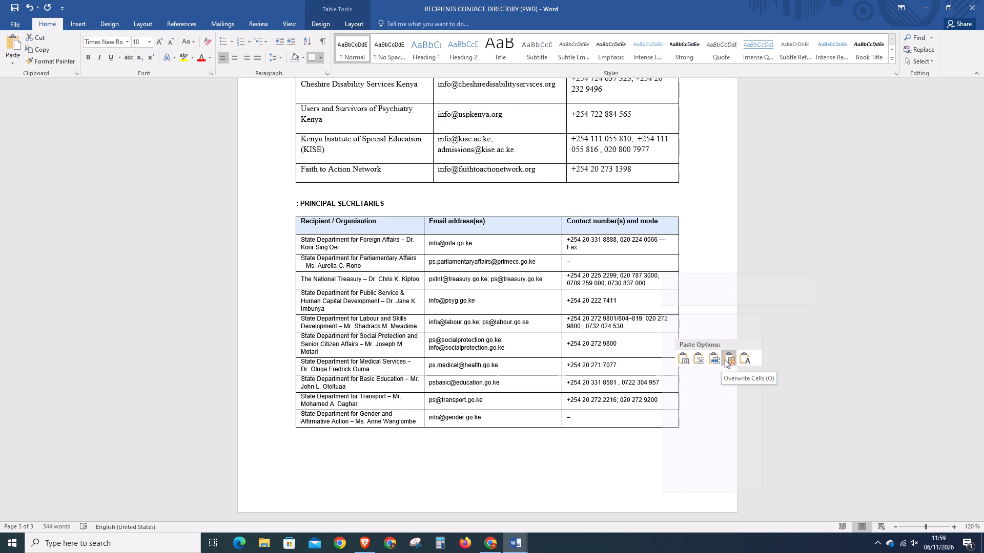
{"action": "left_click", "coordinate": [725, 359]}
{"action": "scroll", "coordinate": [715, 365], "scroll_direction": "down", "scroll_amount": 8}
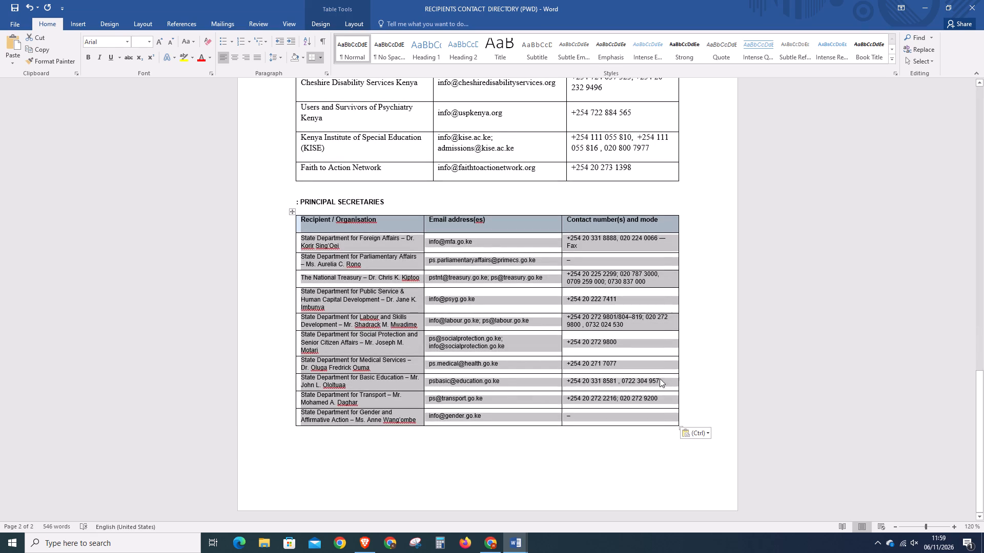
Compare the last rows of the pasted Principal Secretaries table with the table in Recipients_Contact_Directory_Letters_Only_Verified.
{"action": "scroll", "coordinate": [660, 378], "scroll_direction": "down", "scroll_amount": 10}
{"action": "scroll", "coordinate": [616, 388], "scroll_direction": "up", "scroll_amount": 2}
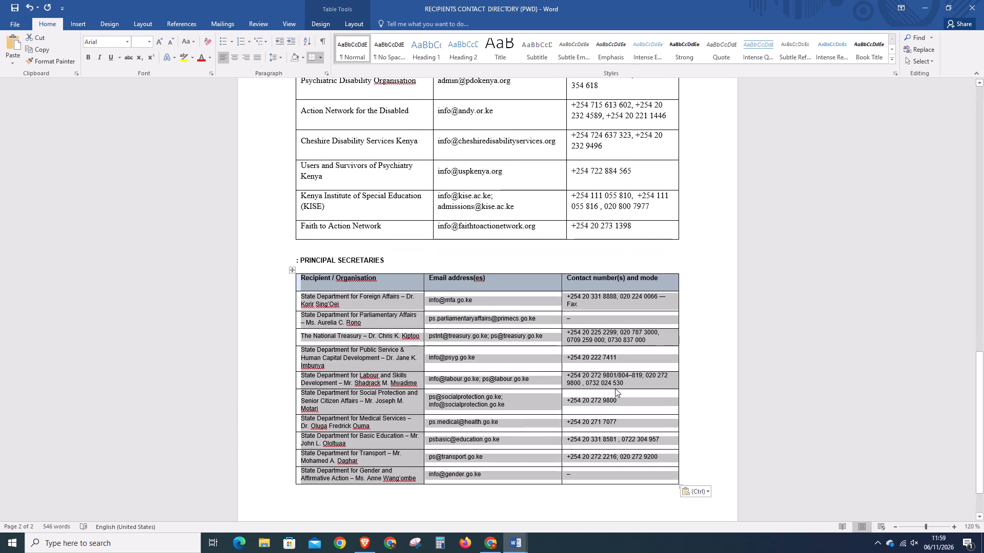
{"action": "scroll", "coordinate": [615, 388], "scroll_direction": "down", "scroll_amount": 7}
{"action": "left_click", "coordinate": [511, 548]}
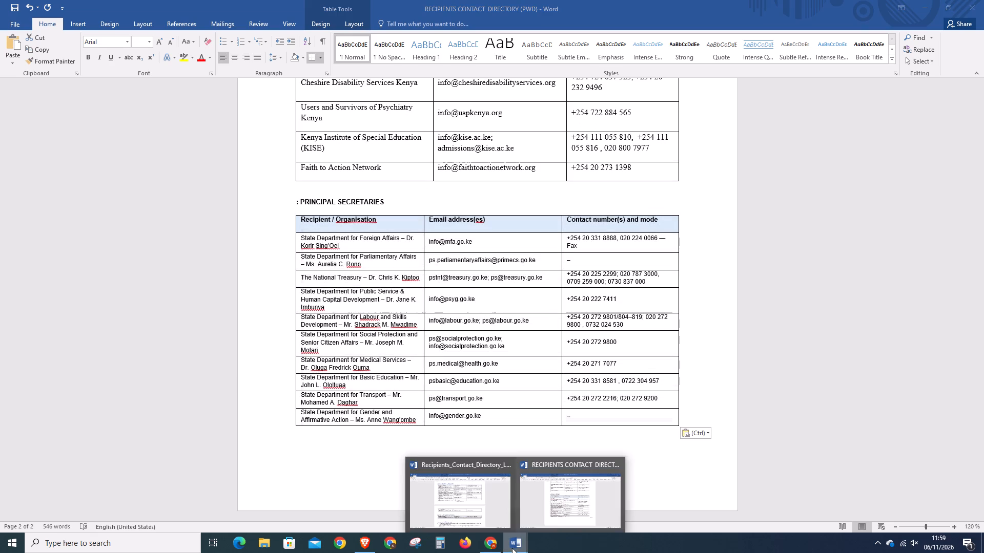
{"action": "left_click", "coordinate": [475, 513]}
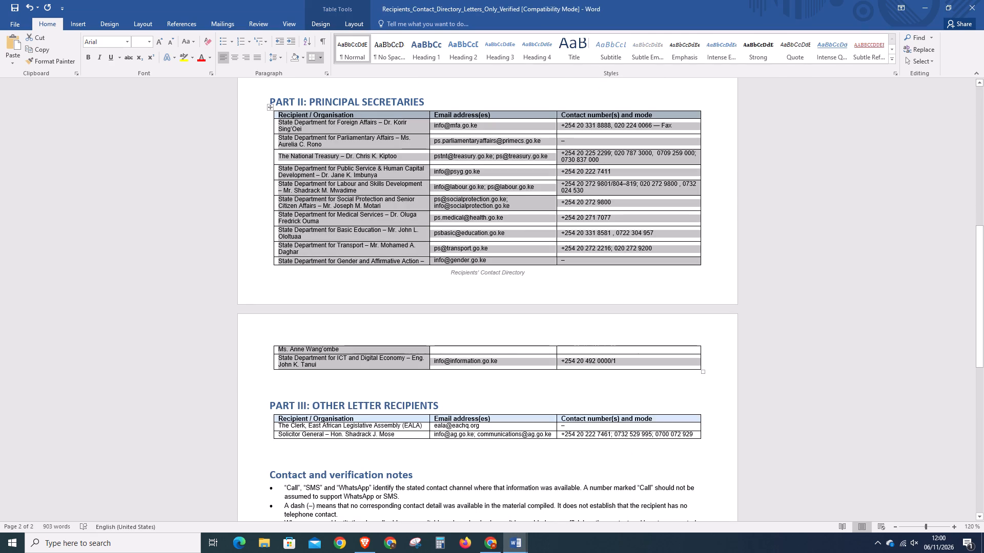
{"action": "left_click", "coordinate": [516, 541]}
{"action": "left_click", "coordinate": [565, 499]}
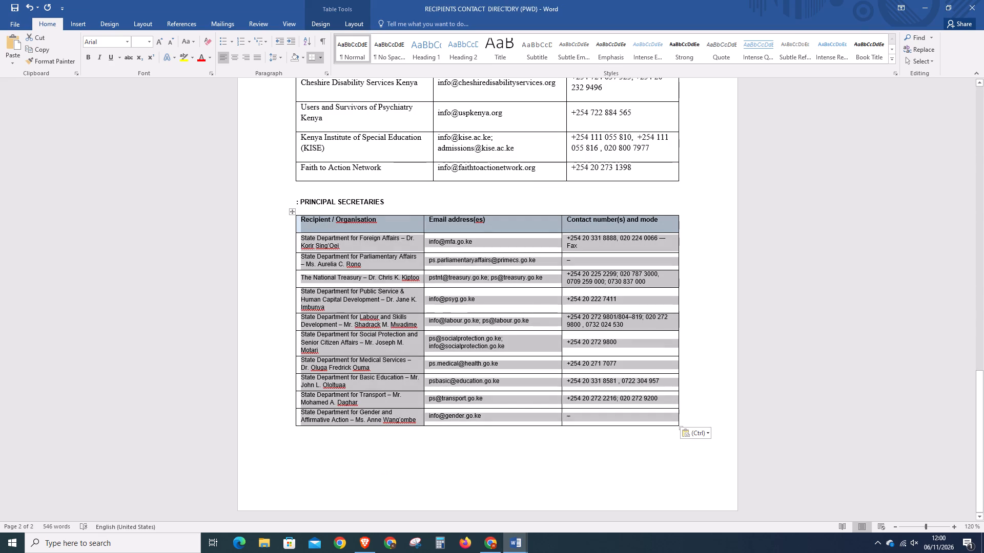
Insert empty rows below the State Department for Gender and Affirmative Action row of the Principal Secretaries table.
{"action": "right_click", "coordinate": [293, 420]}
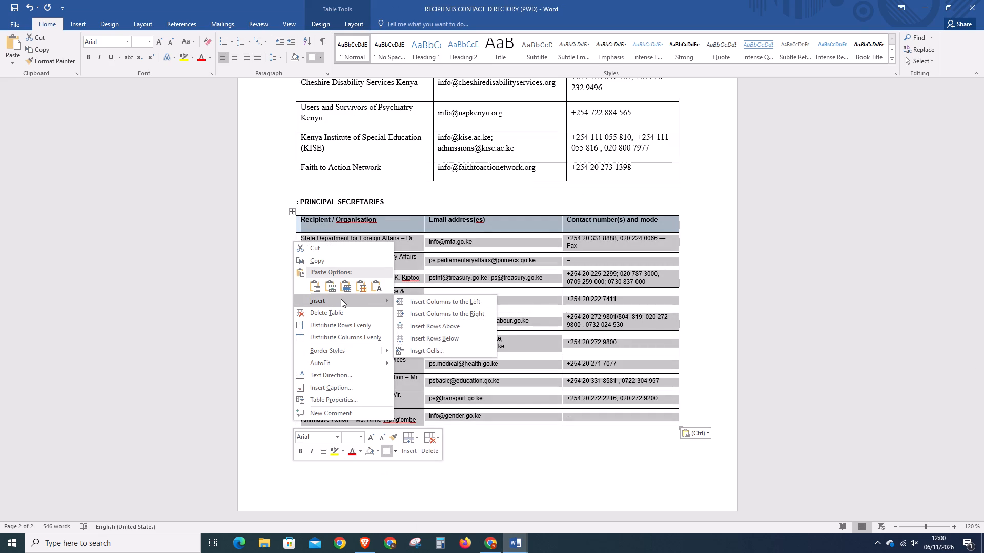
{"action": "left_click", "coordinate": [412, 339]}
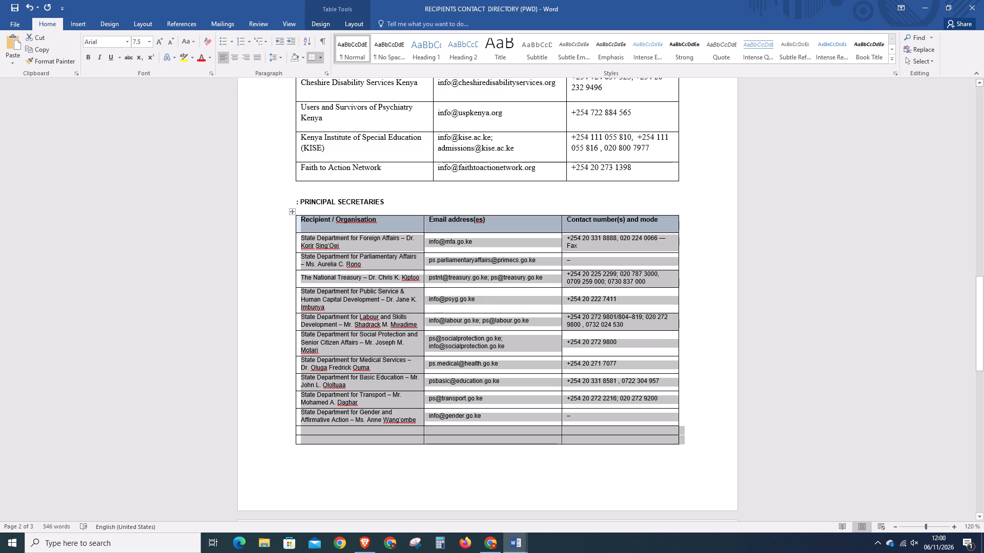
{"action": "left_click", "coordinate": [735, 377]}
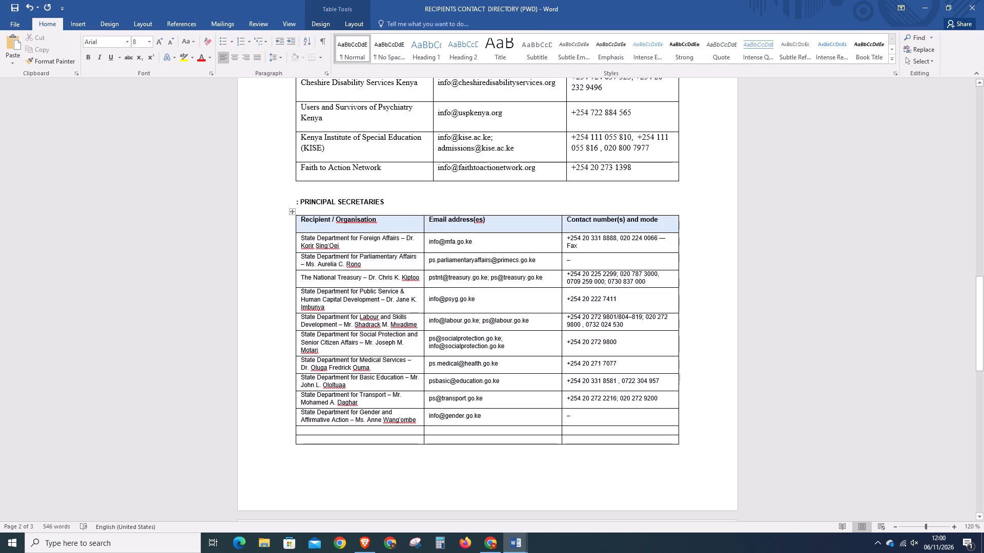
{"action": "scroll", "coordinate": [699, 390], "scroll_direction": "down", "scroll_amount": 2}
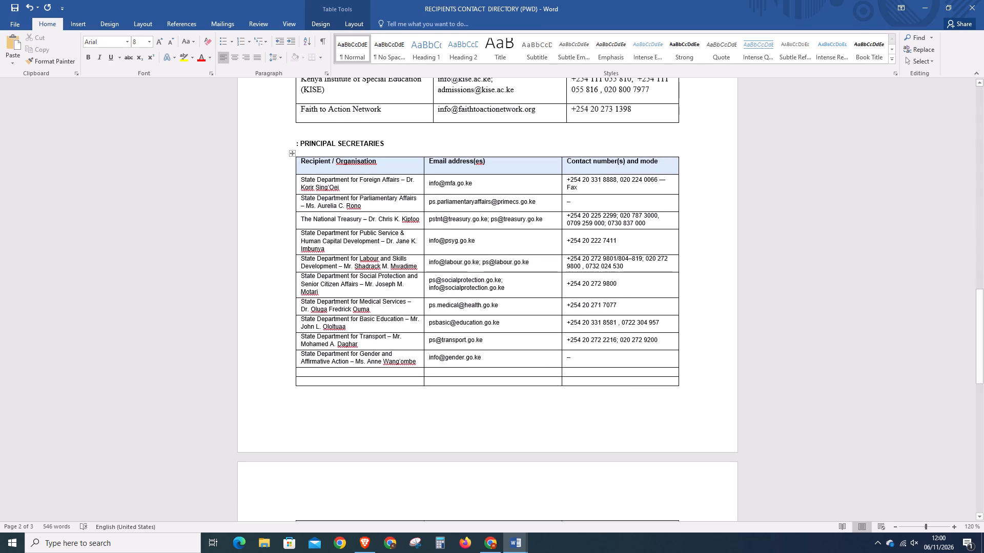
In Recipients_Contact_Directory_Letters_Only_Verified, copy the recipient text of the State Department for ICT and Digital Economy row.
{"action": "left_click", "coordinate": [519, 542]}
{"action": "left_click", "coordinate": [500, 518]}
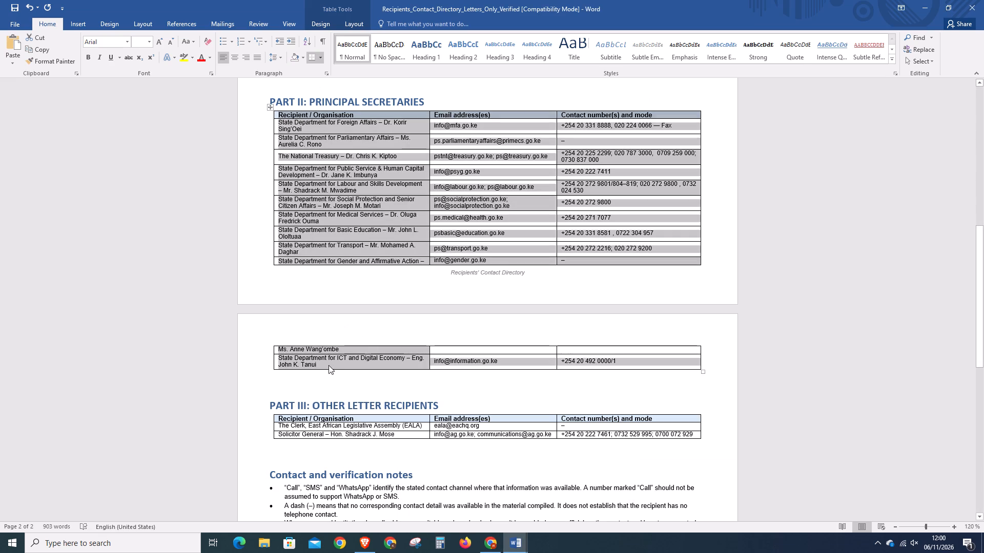
{"action": "left_click", "coordinate": [335, 372]}
{"action": "left_click_drag", "start_coordinate": [279, 358], "coordinate": [316, 360]}
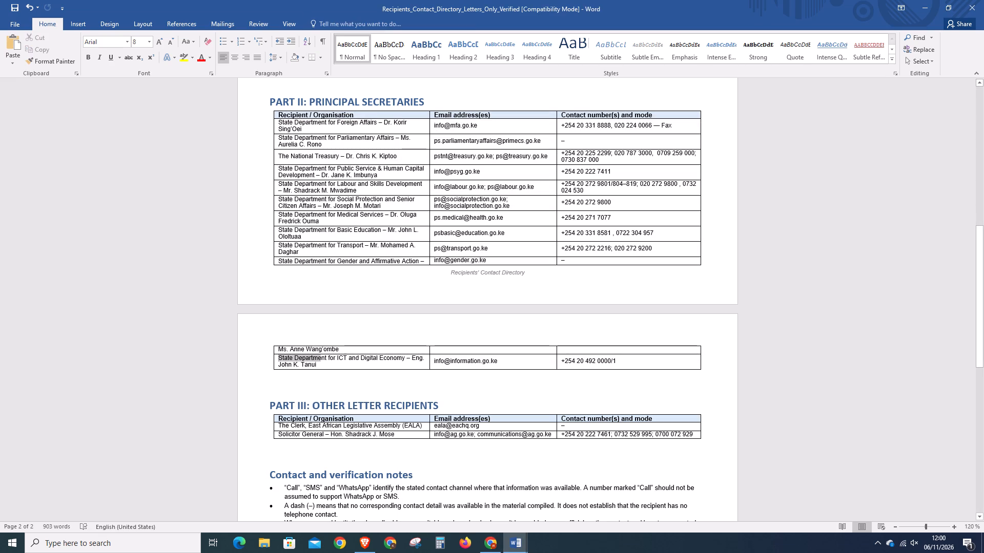
{"action": "left_click_drag", "start_coordinate": [316, 360], "coordinate": [324, 365]}
{"action": "right_click", "coordinate": [324, 365]}
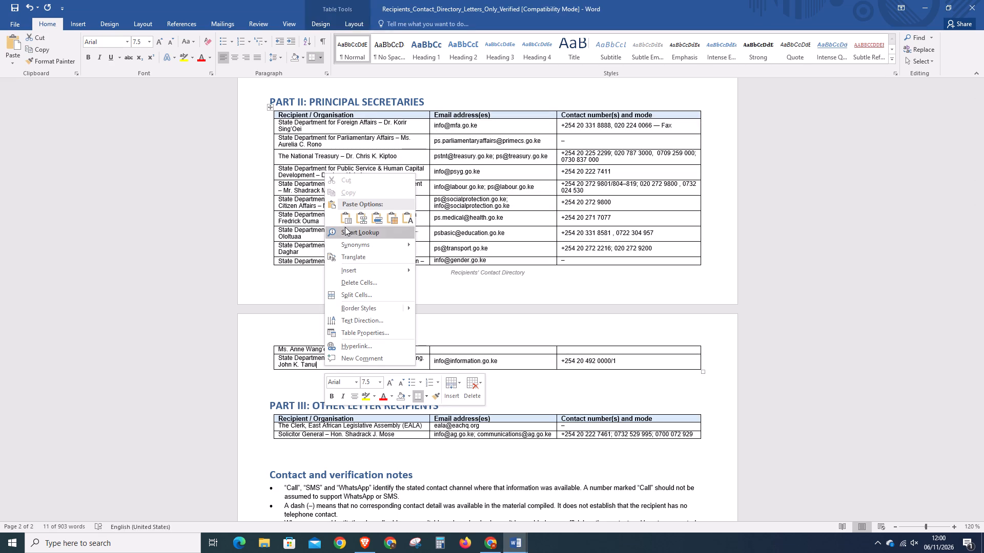
{"action": "left_click_drag", "start_coordinate": [289, 400], "coordinate": [290, 395]}
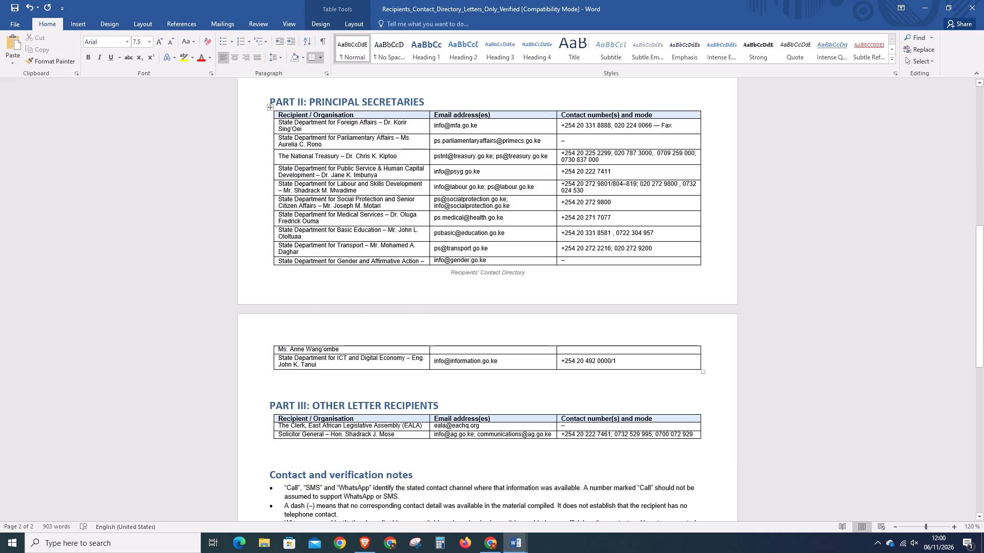
{"action": "left_click_drag", "start_coordinate": [281, 356], "coordinate": [316, 364]}
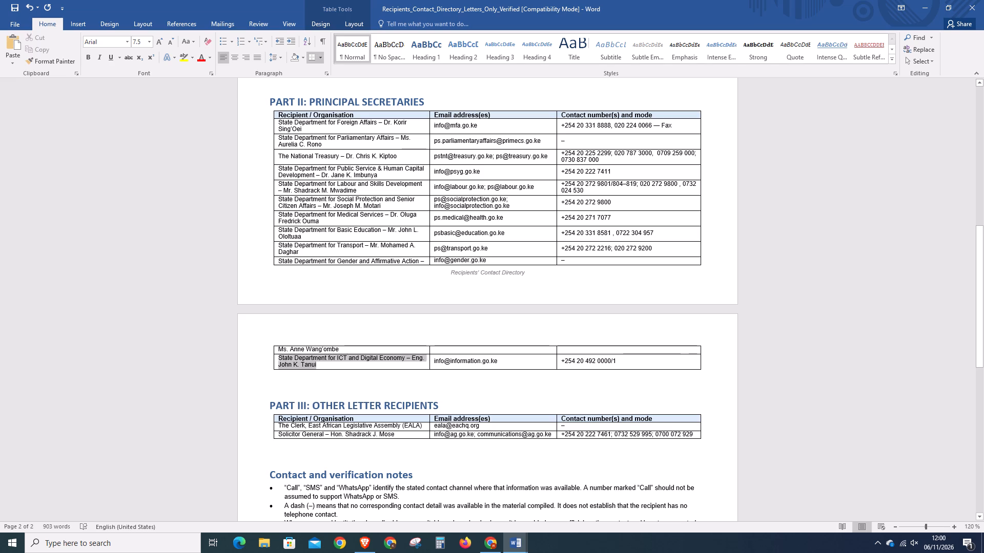
{"action": "left_click_drag", "start_coordinate": [316, 364], "coordinate": [319, 364]}
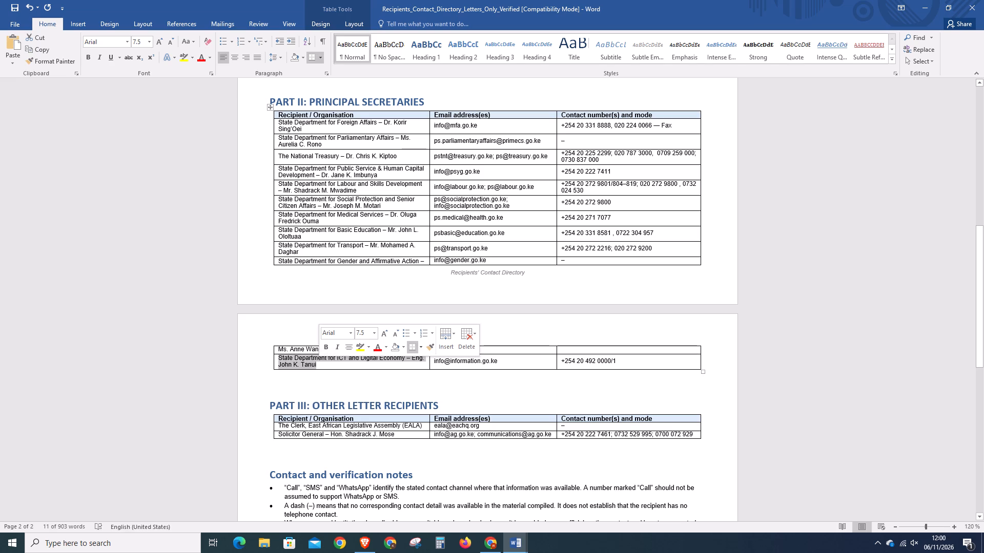
{"action": "right_click", "coordinate": [320, 364]}
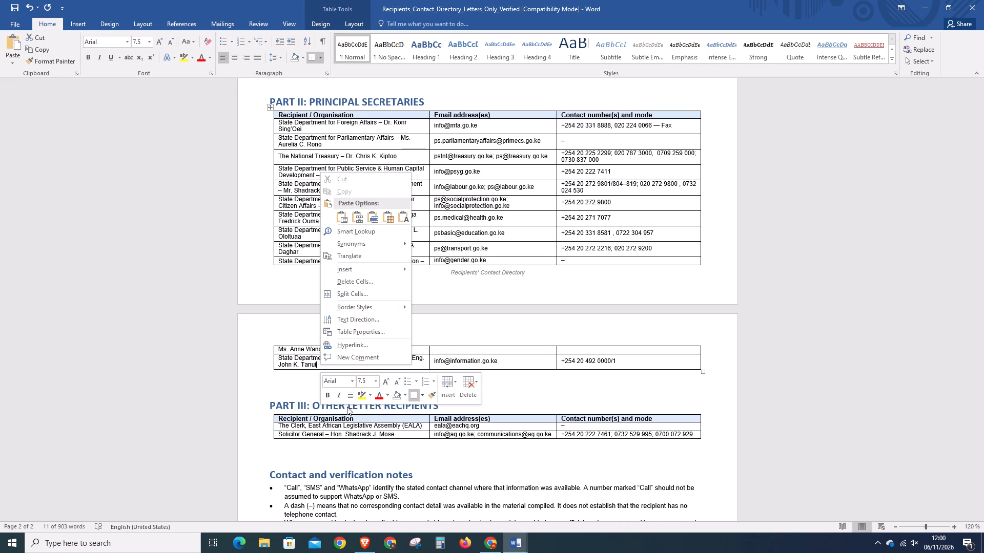
{"action": "left_click", "coordinate": [281, 384]}
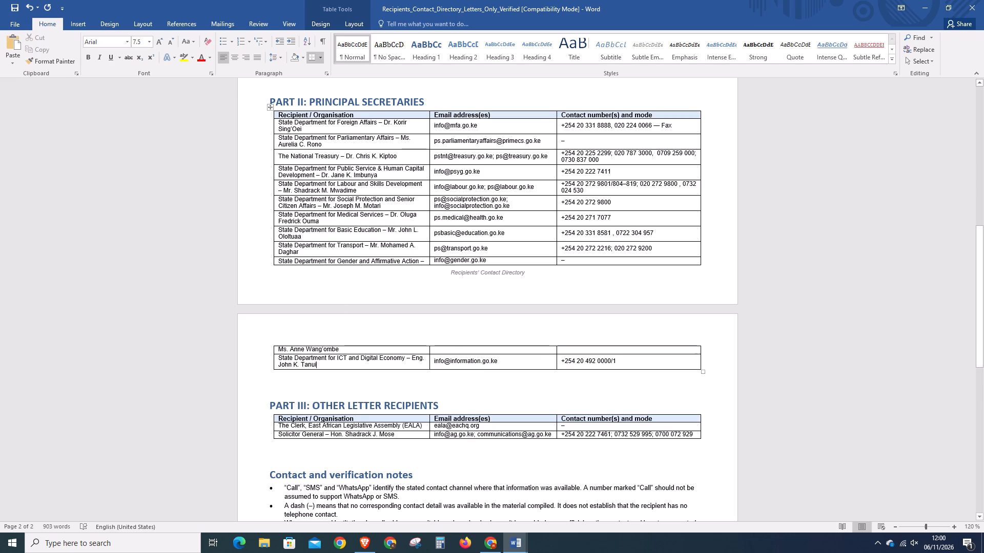
{"action": "left_click_drag", "start_coordinate": [319, 365], "coordinate": [280, 357]}
{"action": "right_click", "coordinate": [280, 357]}
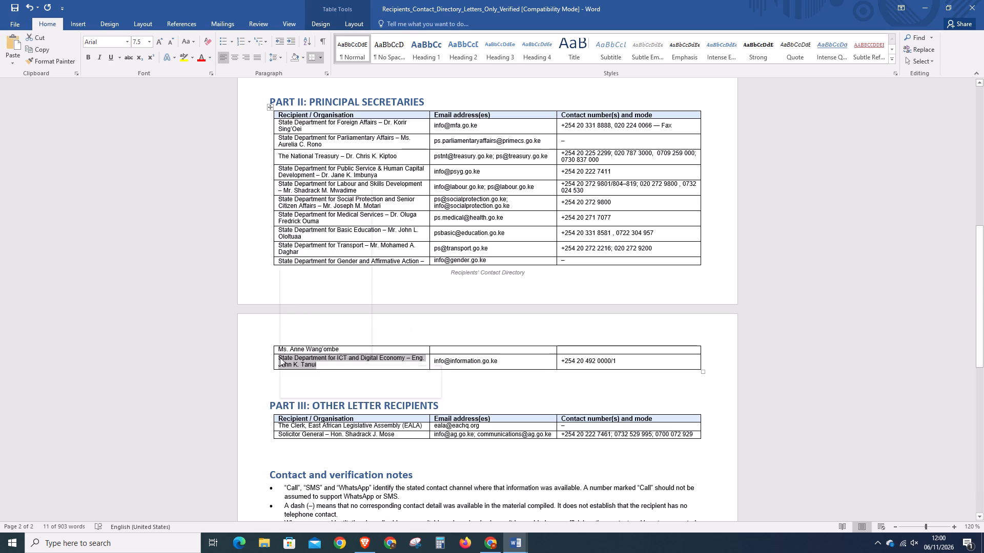
{"action": "left_click", "coordinate": [300, 185]}
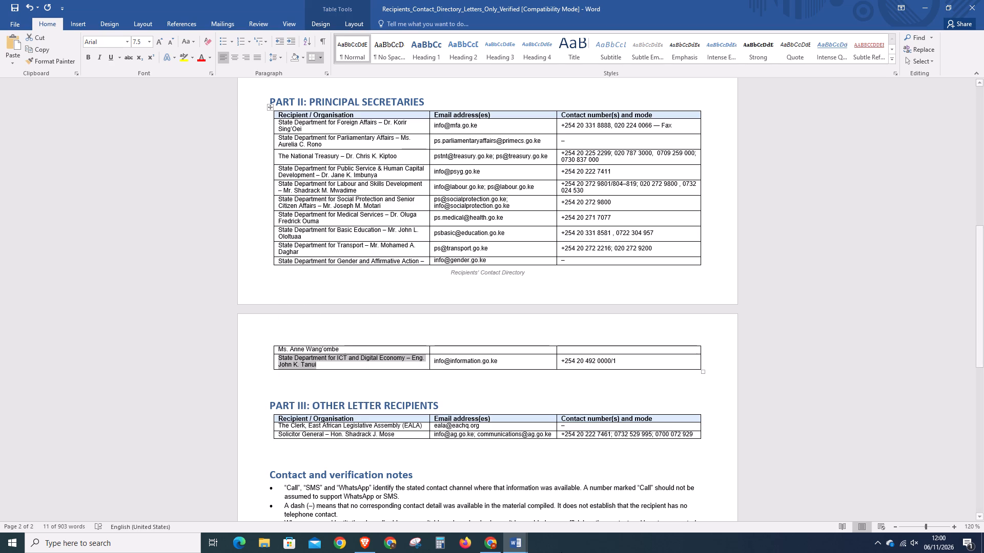
In RECIPIENTS CONTACT DIRECTORY (PWD), paste the copied recipient text into the first empty row below State Department for Gender and Affirmative Action.
{"action": "left_click", "coordinate": [516, 538]}
{"action": "left_click", "coordinate": [556, 522]}
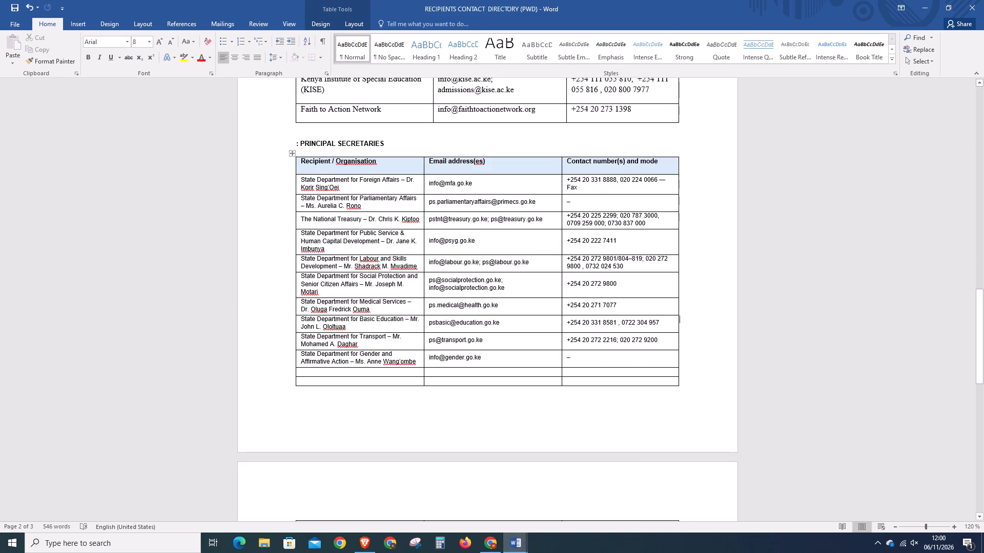
{"action": "right_click", "coordinate": [308, 372]}
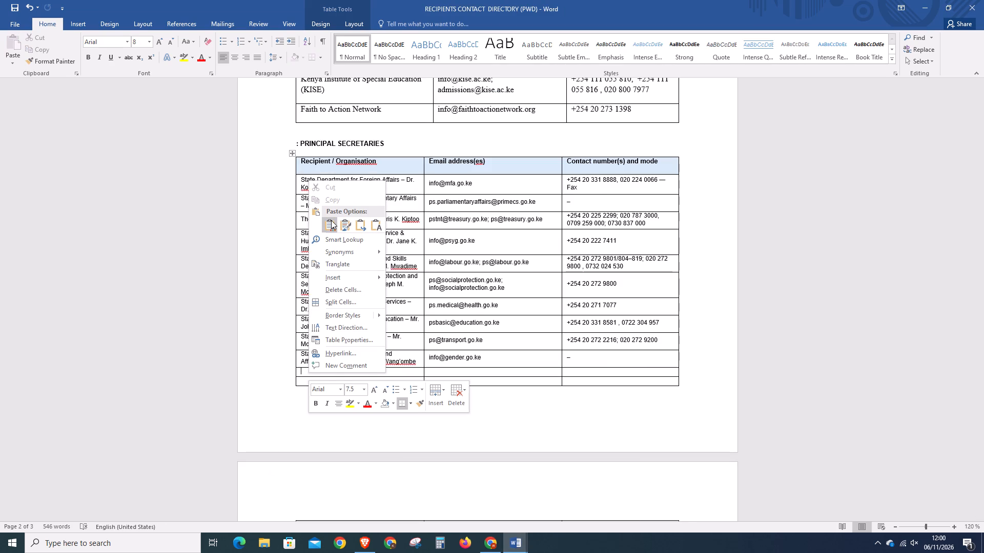
{"action": "left_click", "coordinate": [331, 220]}
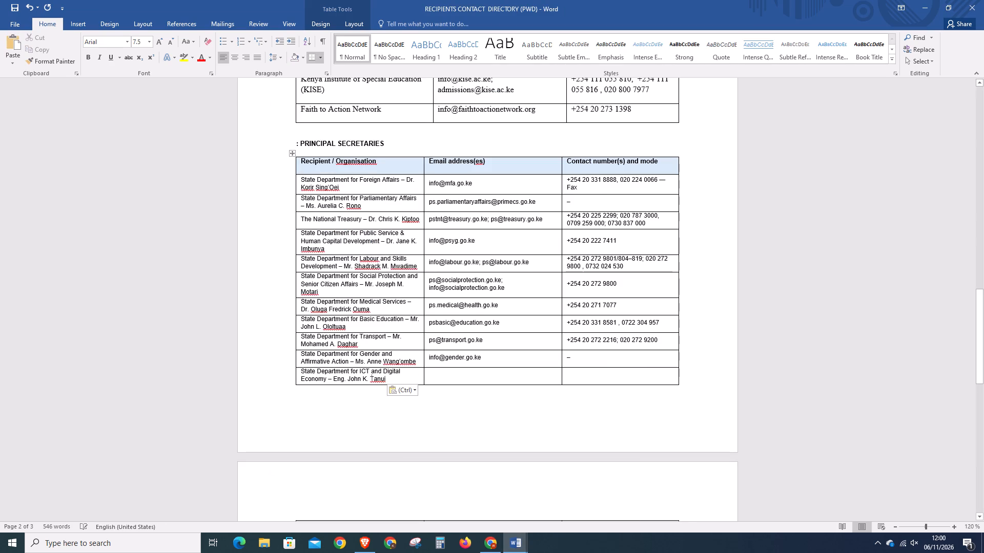
Delete the surplus empty rows of the Principal Secretaries table on the third page.
{"action": "left_click", "coordinate": [459, 484]}
{"action": "scroll", "coordinate": [377, 462], "scroll_direction": "down", "scroll_amount": 5}
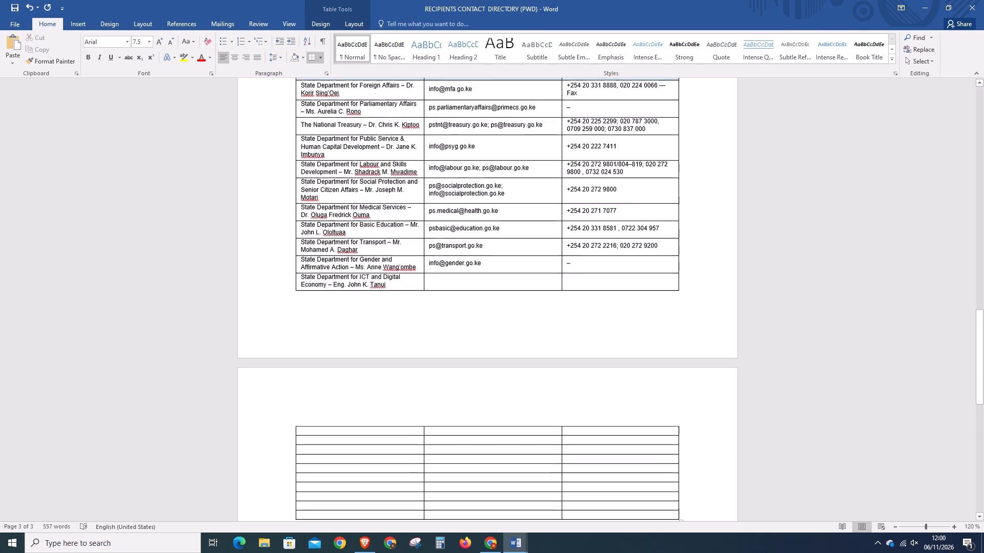
{"action": "scroll", "coordinate": [362, 456], "scroll_direction": "down", "scroll_amount": 4}
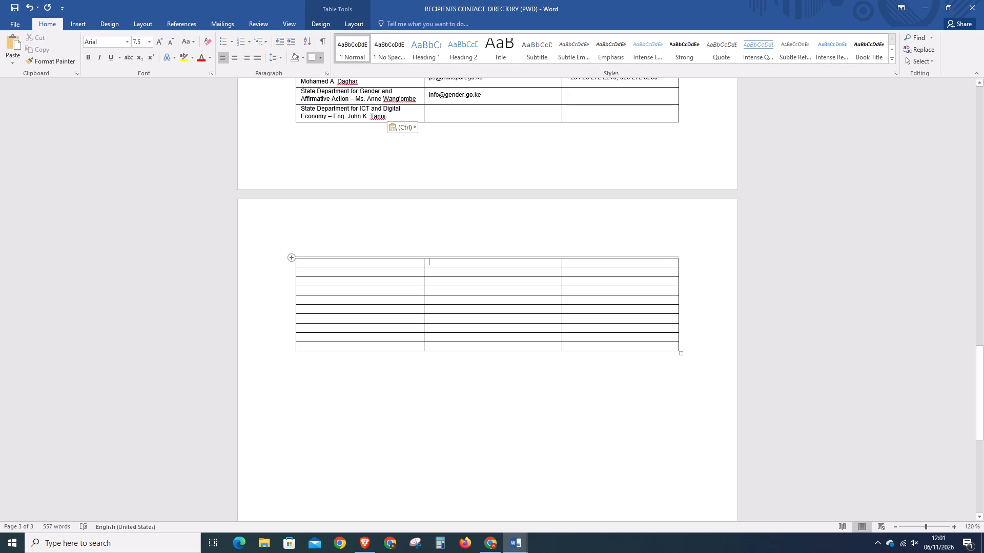
{"action": "left_click_drag", "start_coordinate": [295, 261], "coordinate": [585, 298]}
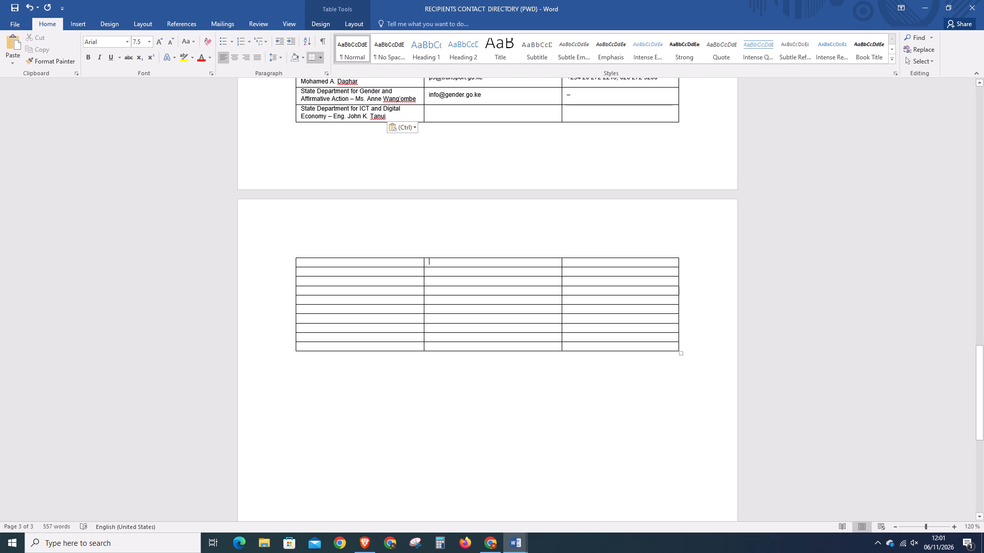
{"action": "left_click_drag", "start_coordinate": [683, 260], "coordinate": [298, 349]}
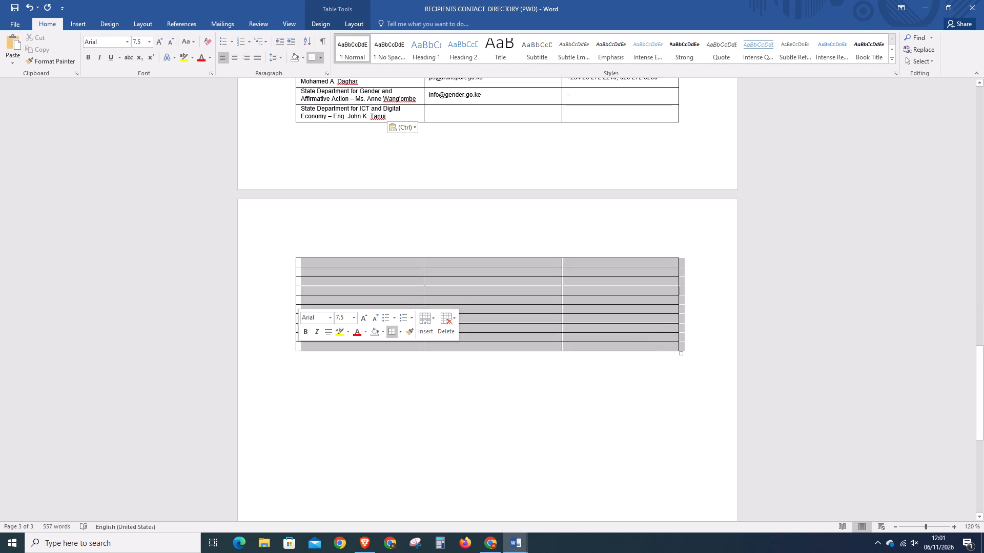
{"action": "right_click", "coordinate": [328, 347]}
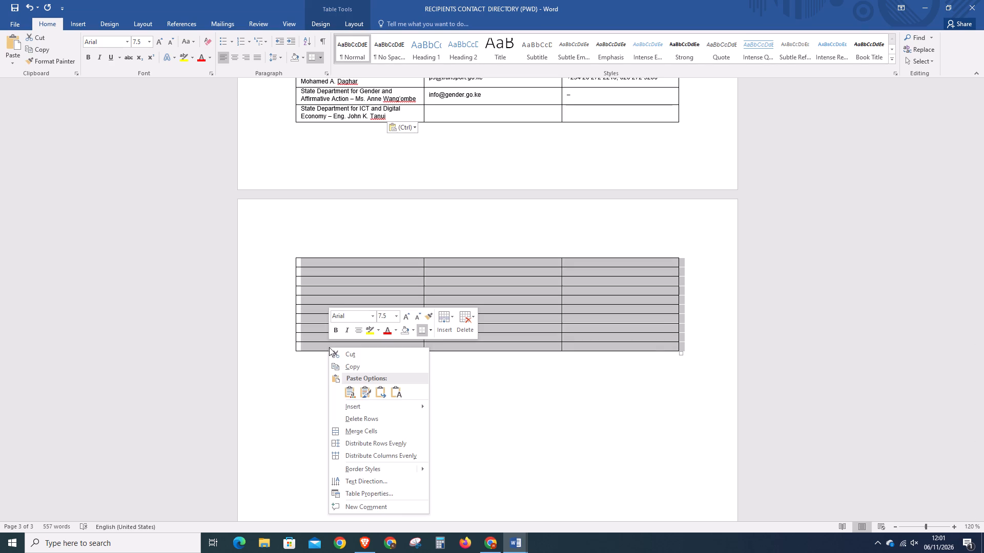
Delete the selected surplus empty rows of the Principal Secretaries table on the third page.
{"action": "left_click", "coordinate": [372, 420]}
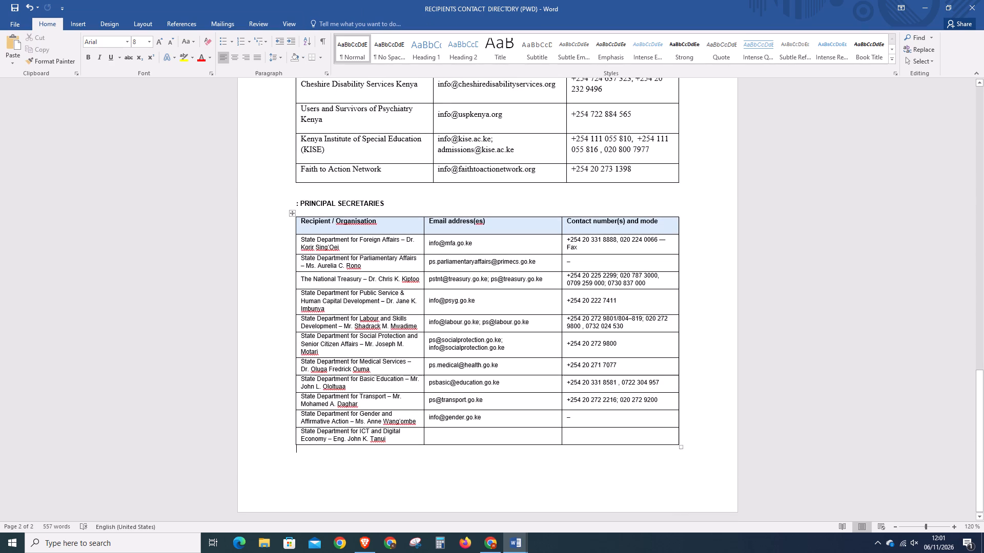
In Recipients_Contact_Directory_Letters_Only_Verified, copy the email address of the State Department for ICT and Digital Economy row.
{"action": "left_click", "coordinate": [512, 535]}
{"action": "left_click", "coordinate": [566, 509]}
{"action": "left_click", "coordinate": [510, 544]}
{"action": "left_click", "coordinate": [469, 522]}
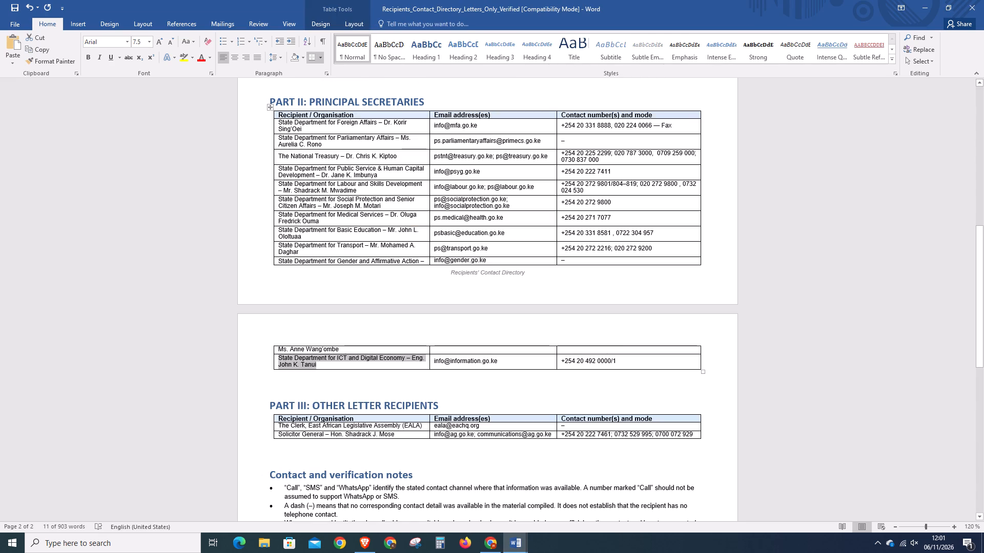
{"action": "left_click", "coordinate": [434, 360]}
{"action": "left_click_drag", "start_coordinate": [434, 360], "coordinate": [441, 360]}
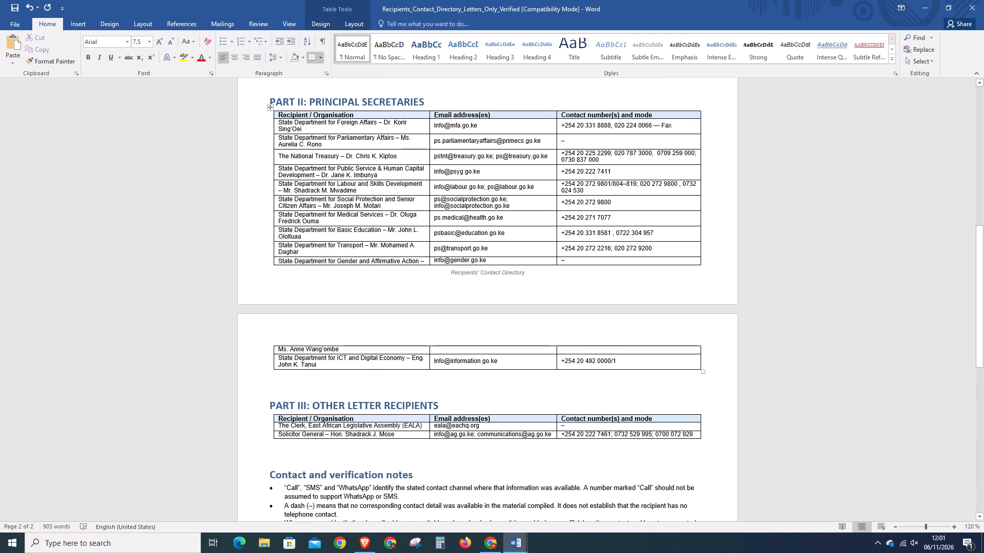
{"action": "left_click_drag", "start_coordinate": [441, 360], "coordinate": [495, 360]}
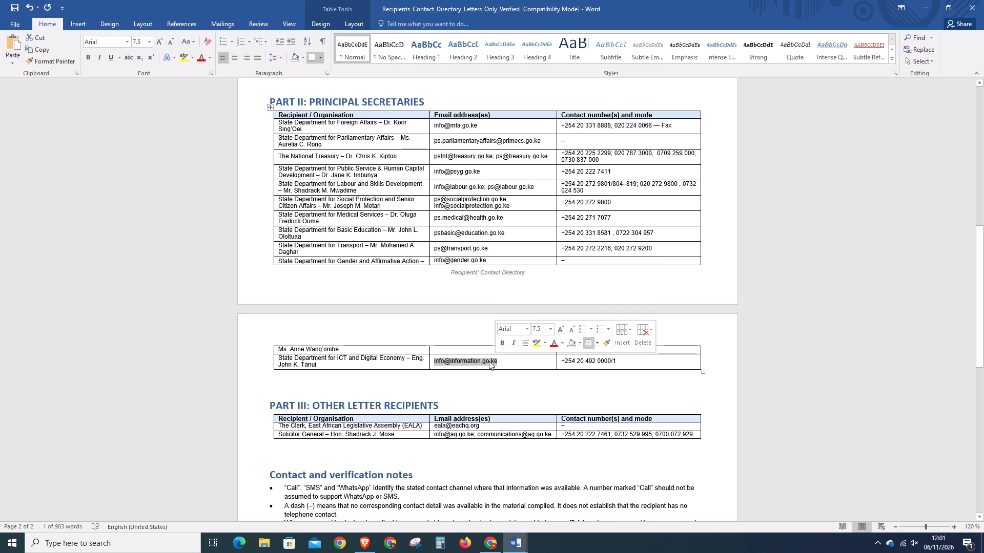
{"action": "right_click", "coordinate": [489, 361]}
{"action": "left_click", "coordinate": [518, 192]}
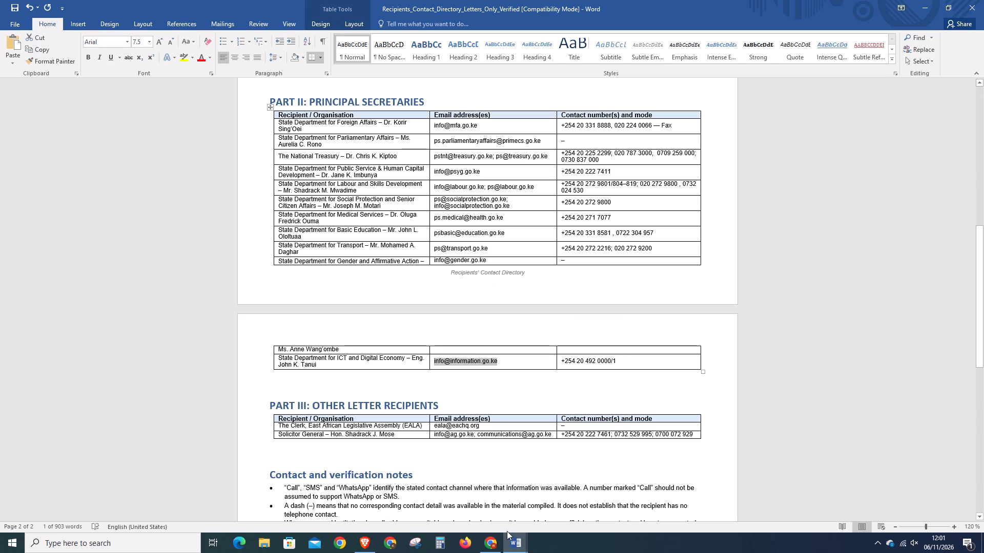
In RECIPIENTS CONTACT DIRECTORY (PWD), paste the copied email address into the State Department for ICT and Digital Economy row, using the destination theme.
{"action": "left_click", "coordinate": [517, 545]}
{"action": "left_click", "coordinate": [538, 505]}
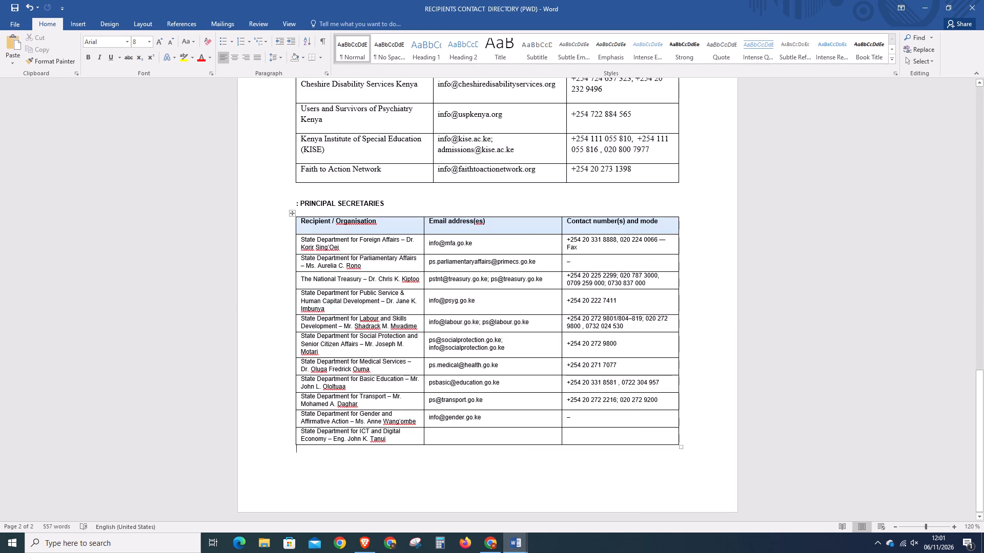
{"action": "right_click", "coordinate": [443, 435]}
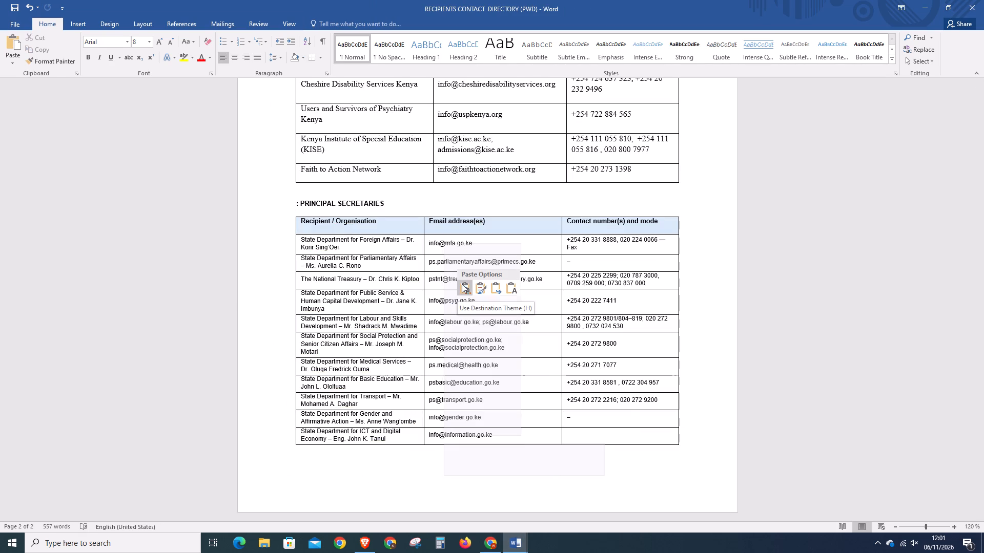
Paste the copied email address into the State Department for ICT and Digital Economy row using the destination theme.
{"action": "left_click", "coordinate": [462, 284]}
Copy the State Department for ICT and Digital Economy contact number from the verified document into that row's empty contact cell in the PWD directory.
{"action": "left_click", "coordinate": [518, 548]}
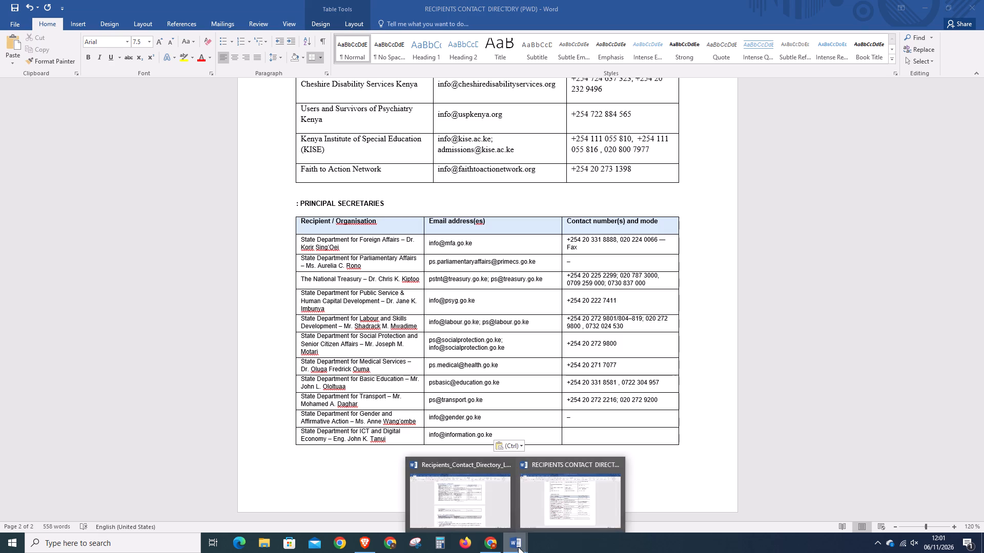
{"action": "left_click", "coordinate": [485, 504]}
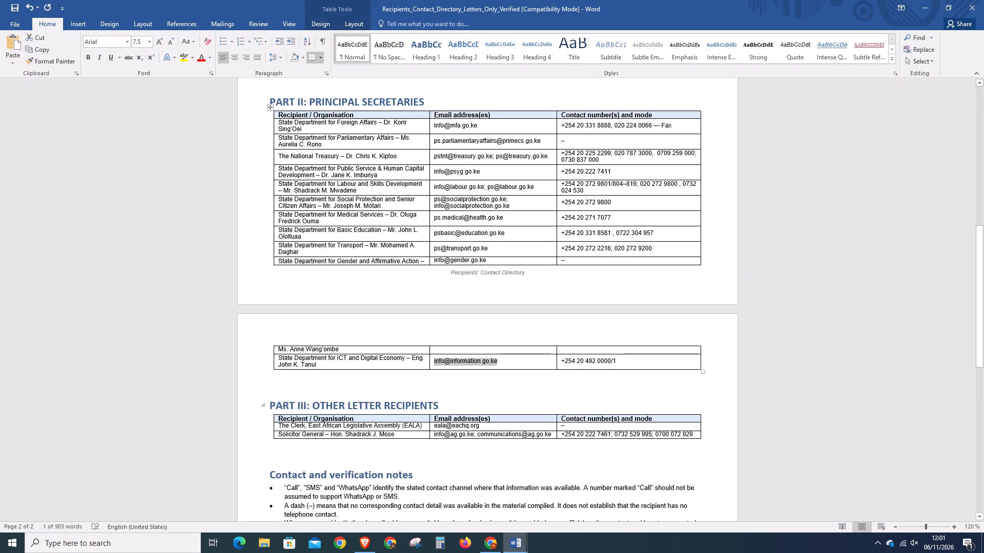
{"action": "left_click", "coordinate": [561, 362]}
{"action": "left_click_drag", "start_coordinate": [561, 362], "coordinate": [571, 362]}
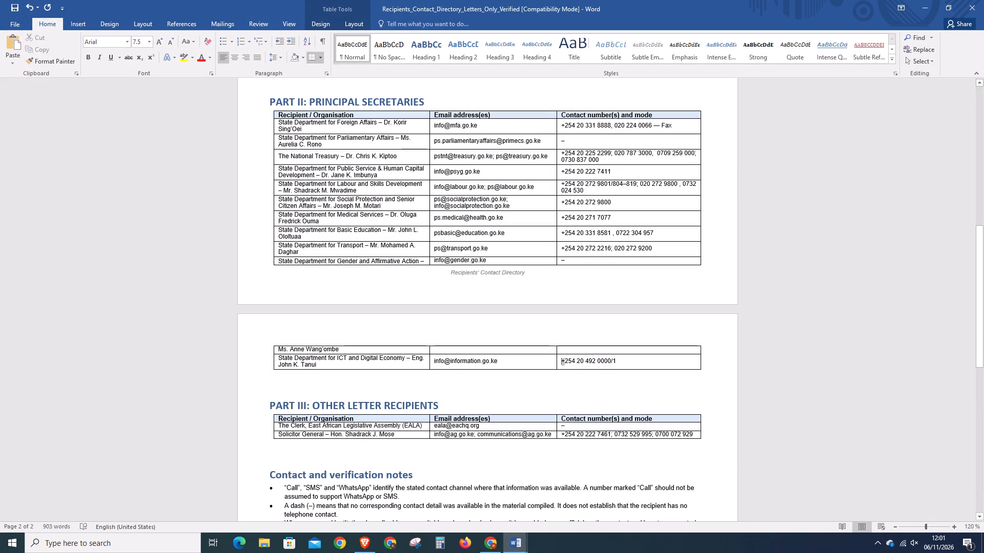
{"action": "left_click_drag", "start_coordinate": [571, 362], "coordinate": [617, 360]}
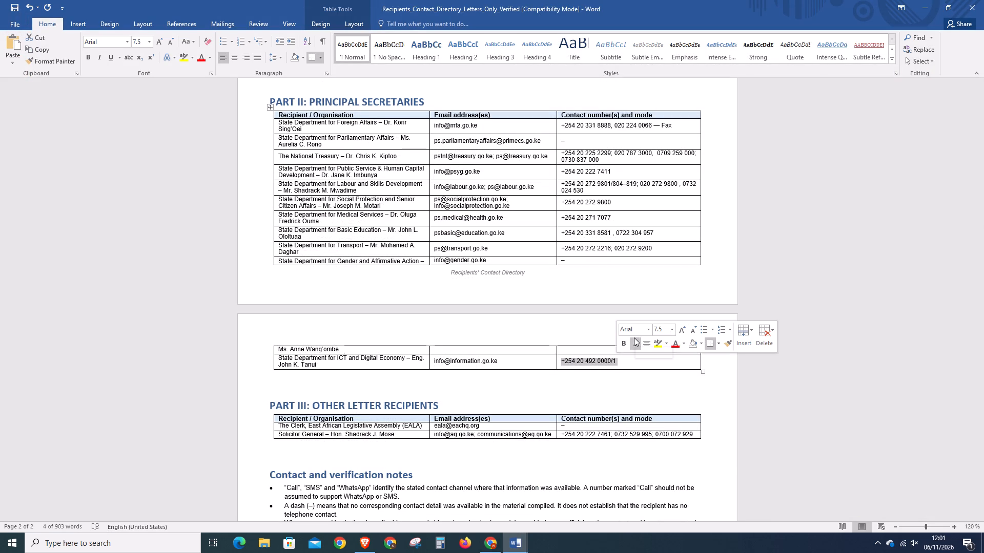
{"action": "right_click", "coordinate": [612, 359]}
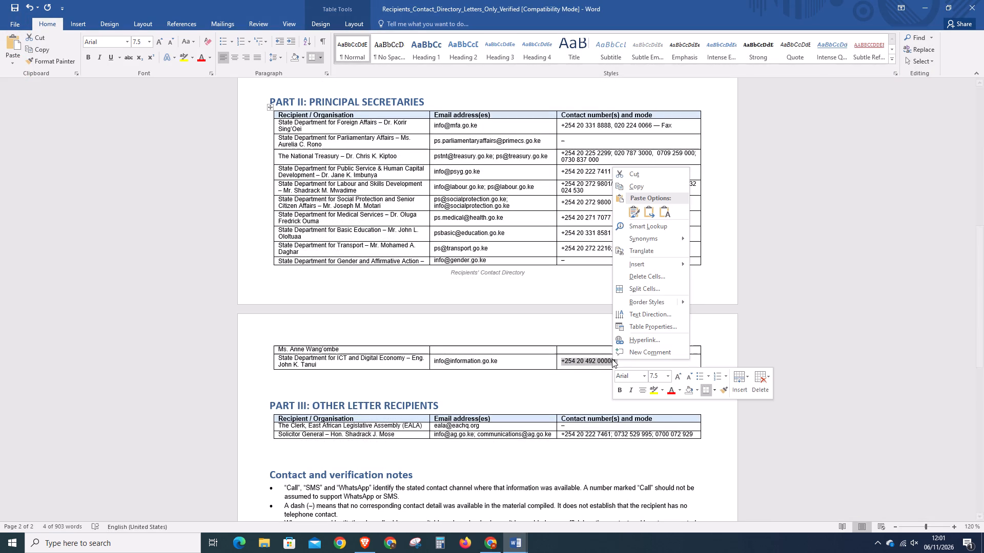
{"action": "left_click", "coordinate": [641, 187]}
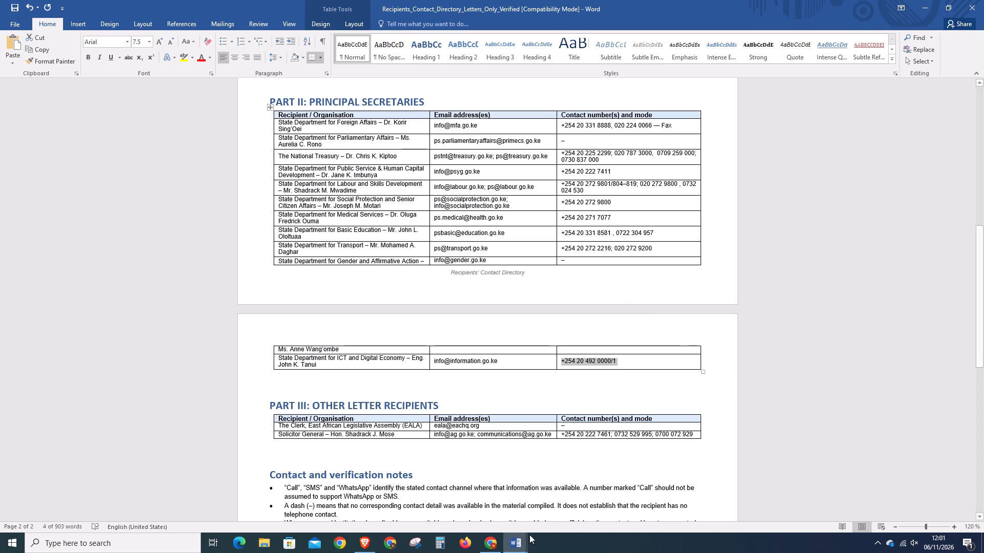
{"action": "left_click", "coordinate": [519, 539]}
{"action": "left_click", "coordinate": [585, 493]}
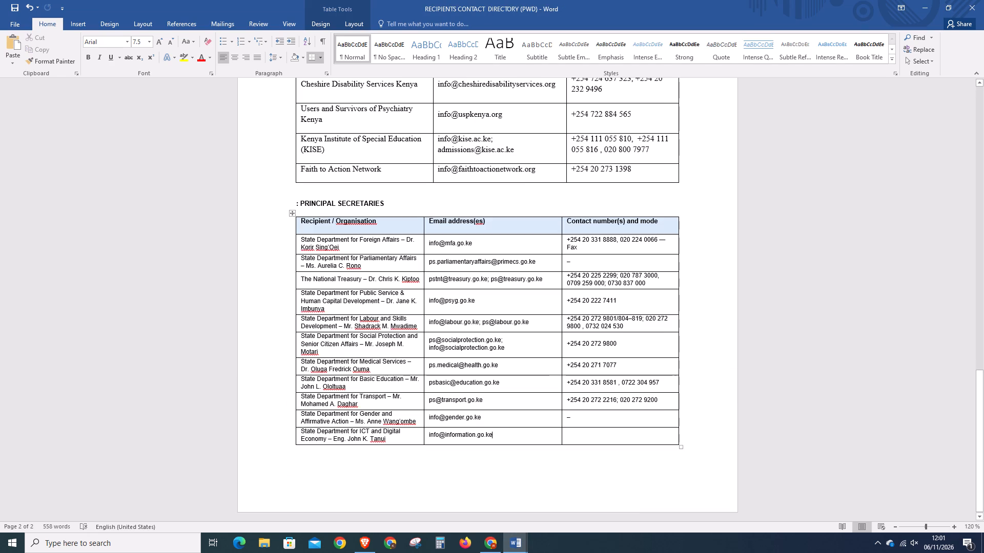
{"action": "right_click", "coordinate": [570, 437]}
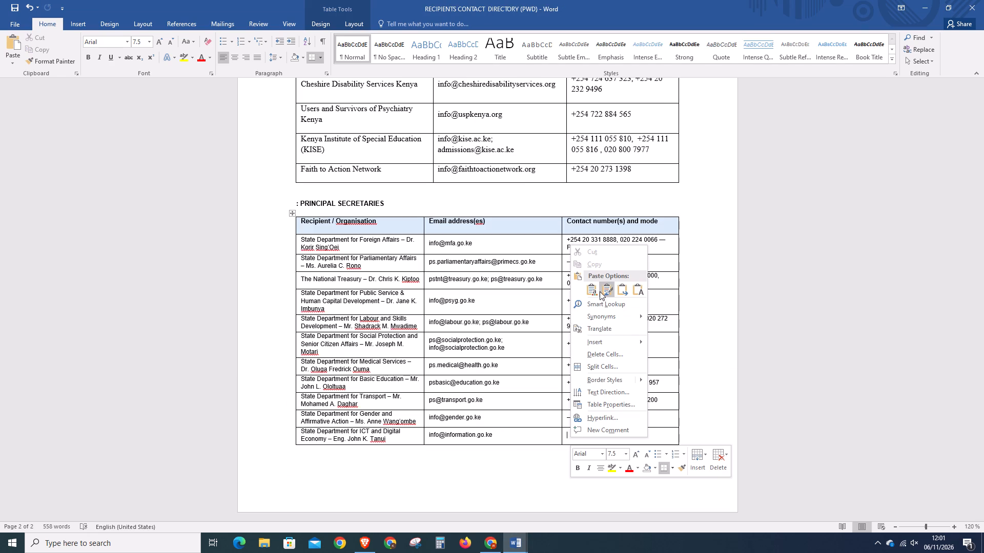
{"action": "left_click", "coordinate": [593, 291]}
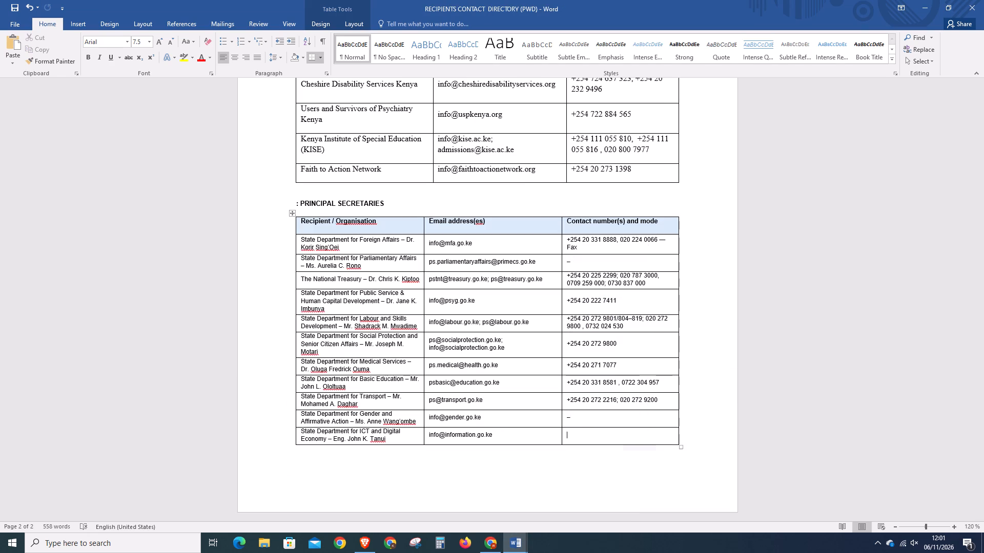
Format the whole Principal Secretaries table in Times New Roman, size 10.
{"action": "left_click", "coordinate": [792, 356]}
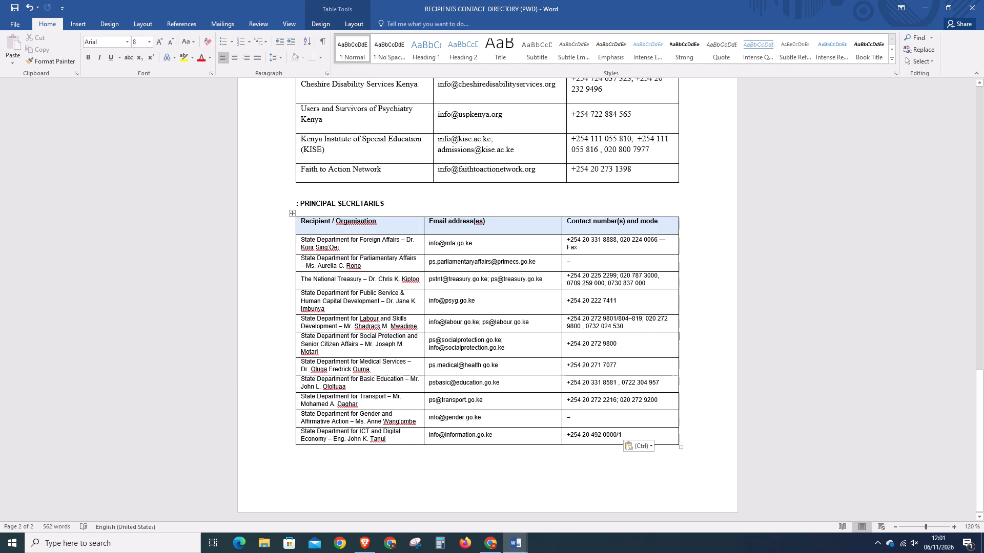
{"action": "left_click_drag", "start_coordinate": [297, 219], "coordinate": [493, 257]}
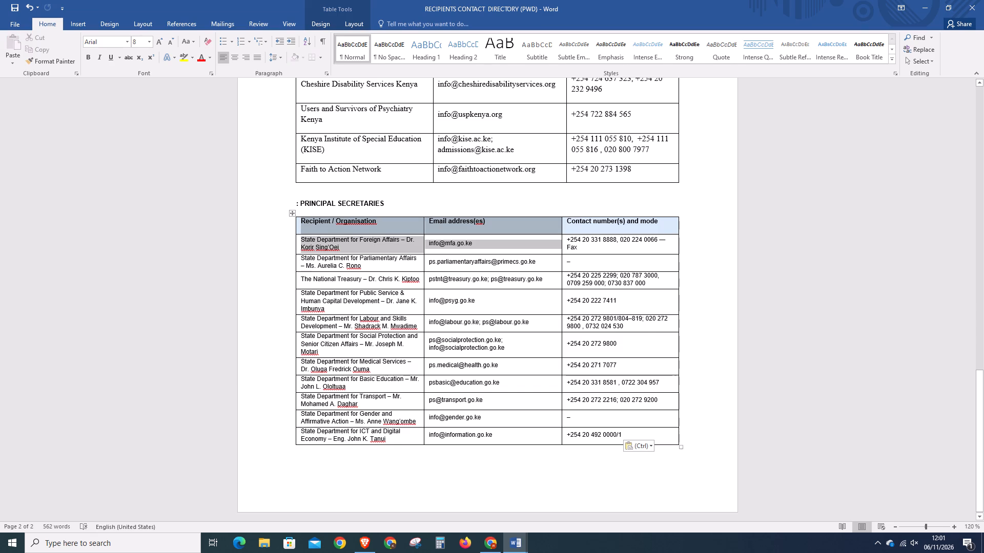
{"action": "left_click_drag", "start_coordinate": [493, 257], "coordinate": [623, 440]}
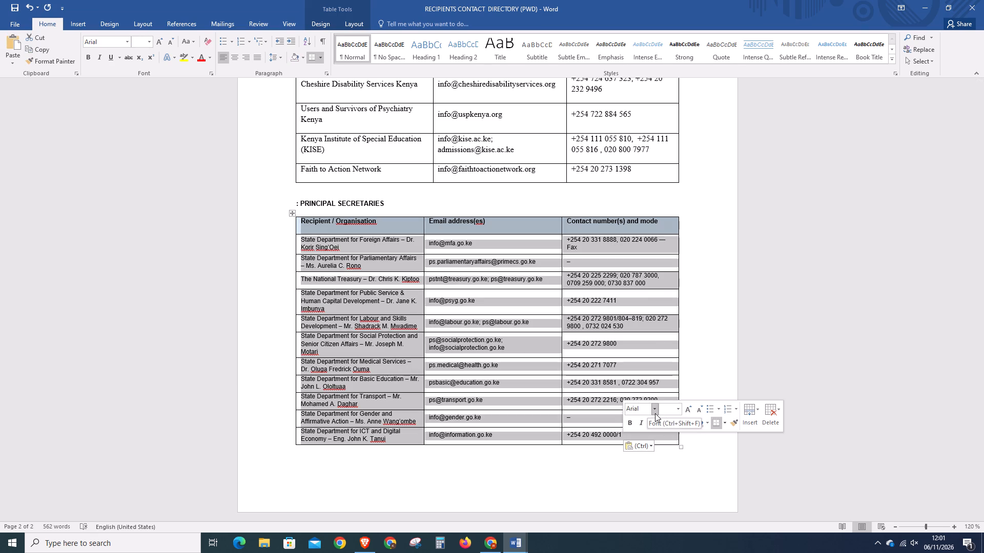
{"action": "left_click", "coordinate": [655, 413]}
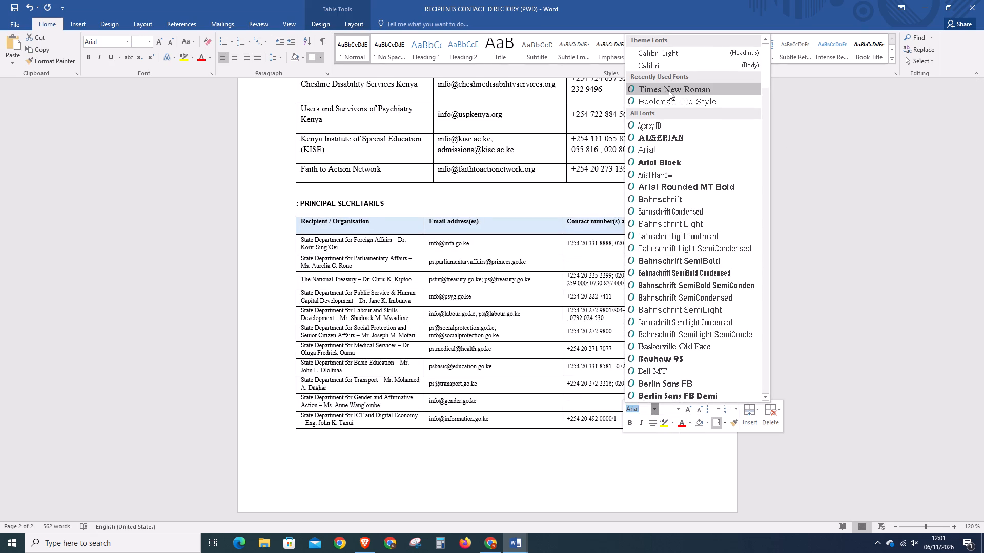
{"action": "left_click", "coordinate": [669, 91]}
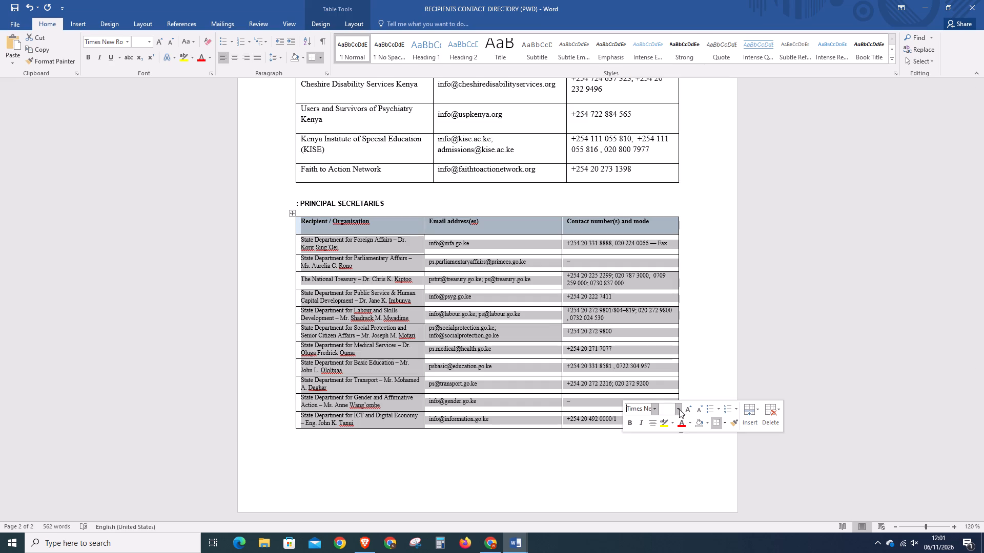
{"action": "left_click", "coordinate": [679, 409]}
{"action": "left_click", "coordinate": [667, 273]}
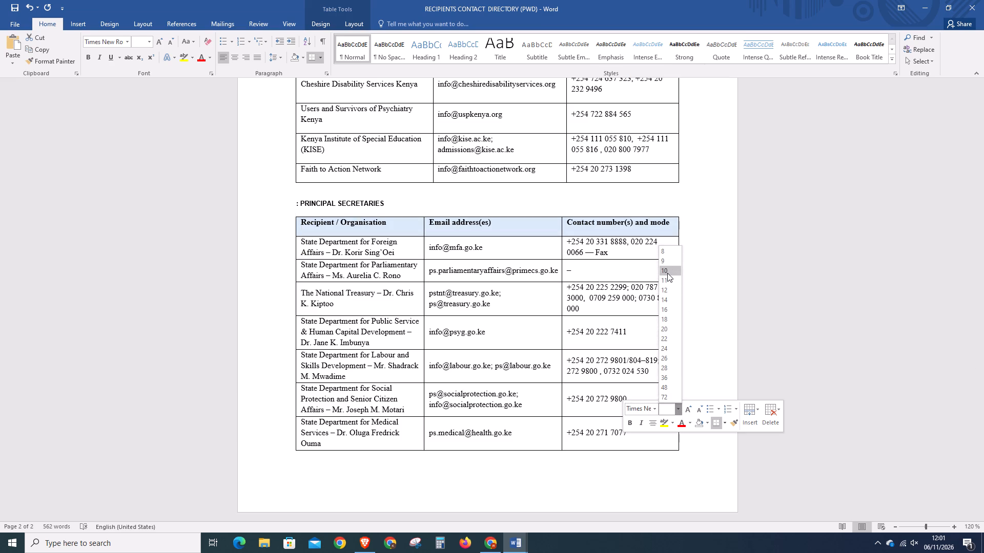
{"action": "left_click", "coordinate": [716, 274]}
Ignore all spelling flags for "Organisation" from the Psychiatric Disability Organisation row of the stakeholder table.
{"action": "scroll", "coordinate": [714, 312], "scroll_direction": "down", "scroll_amount": 4}
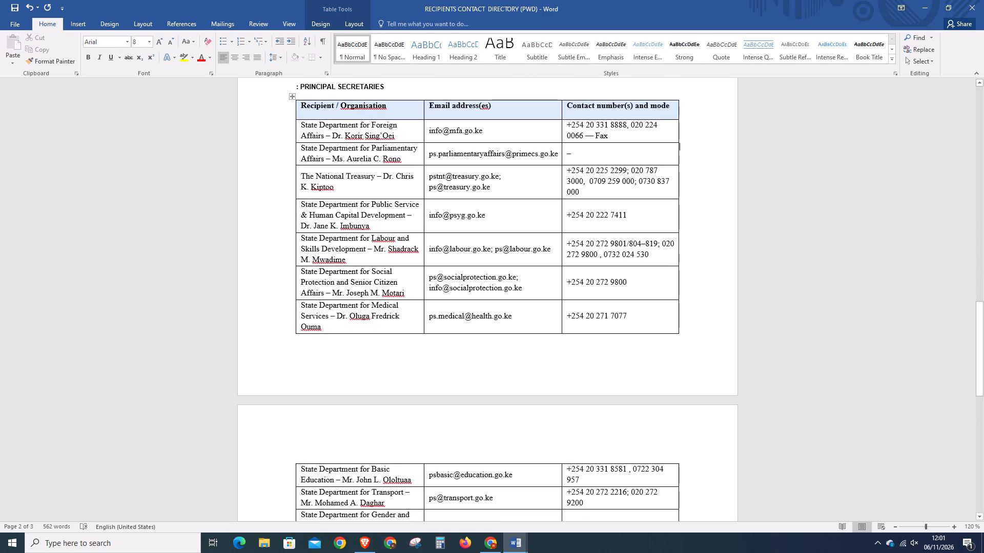
{"action": "scroll", "coordinate": [714, 312], "scroll_direction": "down", "scroll_amount": 10}
{"action": "scroll", "coordinate": [714, 312], "scroll_direction": "up", "scroll_amount": 3}
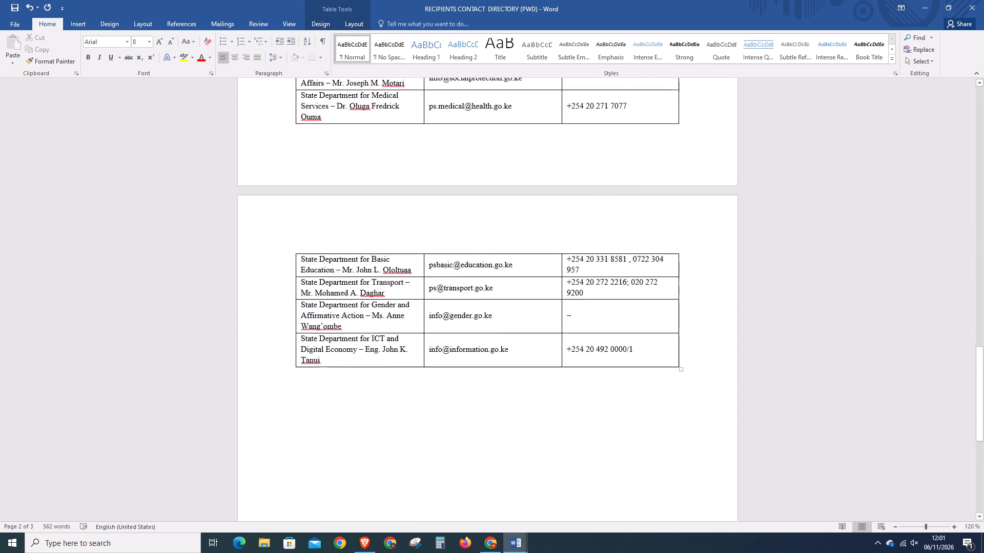
{"action": "scroll", "coordinate": [714, 312], "scroll_direction": "up", "scroll_amount": 18}
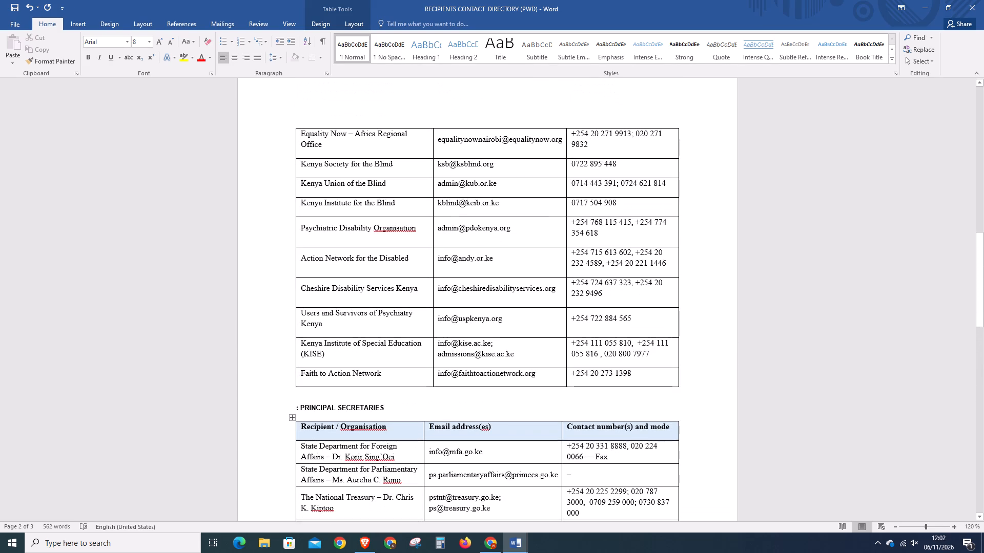
{"action": "right_click", "coordinate": [394, 226]}
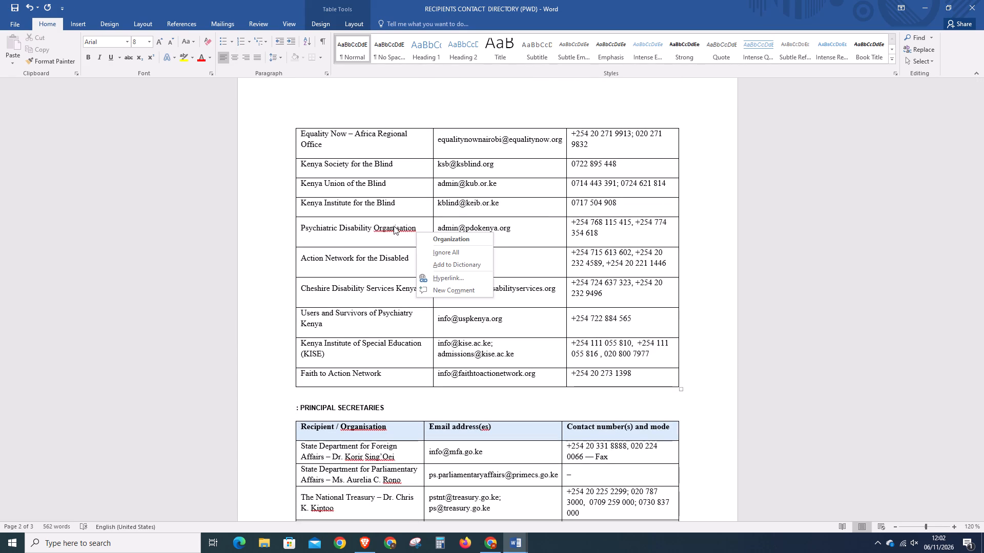
{"action": "left_click", "coordinate": [440, 253]}
Correct the flagged word in the Consortium of Disabled Persons' row (CDPOK) to the suggested spelling "Organizations".
{"action": "scroll", "coordinate": [529, 261], "scroll_direction": "up", "scroll_amount": 11}
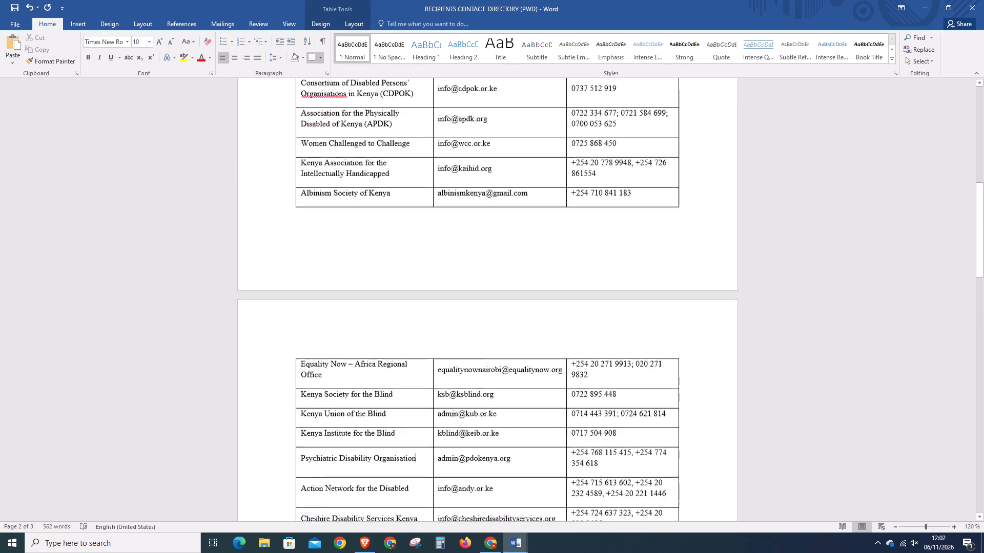
{"action": "scroll", "coordinate": [529, 261], "scroll_direction": "down", "scroll_amount": 1}
{"action": "scroll", "coordinate": [529, 261], "scroll_direction": "up", "scroll_amount": 3}
{"action": "right_click", "coordinate": [336, 245]}
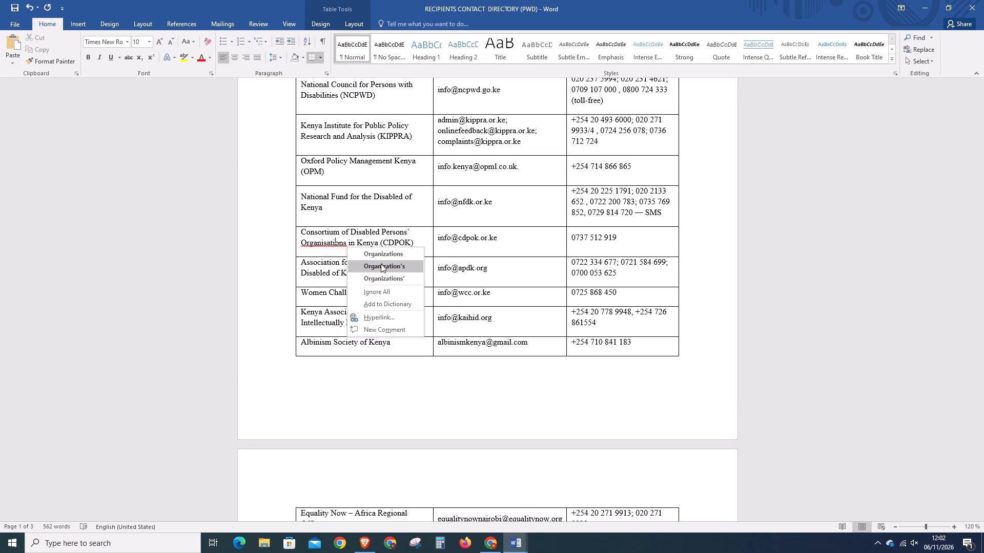
{"action": "left_click", "coordinate": [379, 256]}
Review the stakeholder and Principal Secretaries tables from the document's title through to the last row.
{"action": "scroll", "coordinate": [336, 256], "scroll_direction": "up", "scroll_amount": 5}
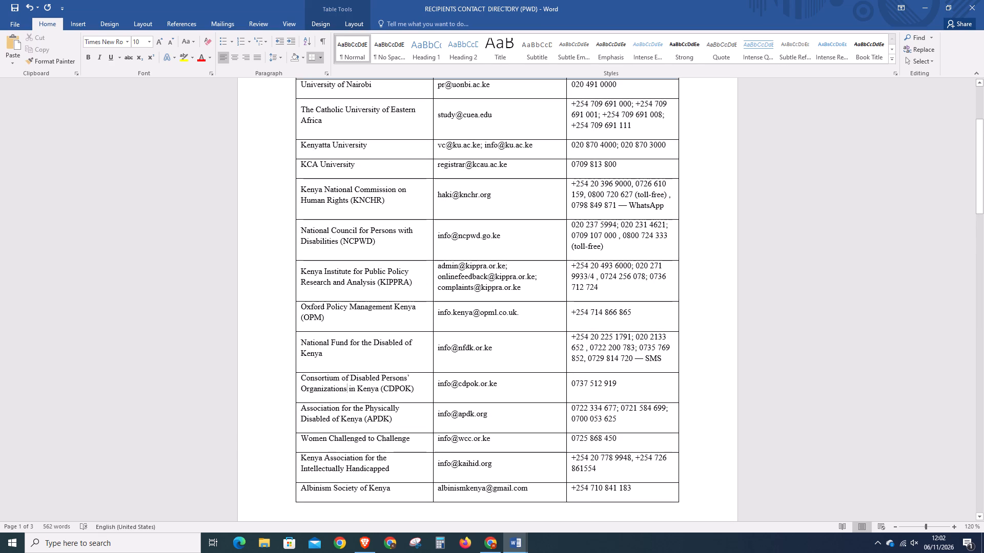
{"action": "scroll", "coordinate": [336, 256], "scroll_direction": "up", "scroll_amount": 2}
{"action": "scroll", "coordinate": [336, 256], "scroll_direction": "down", "scroll_amount": 3}
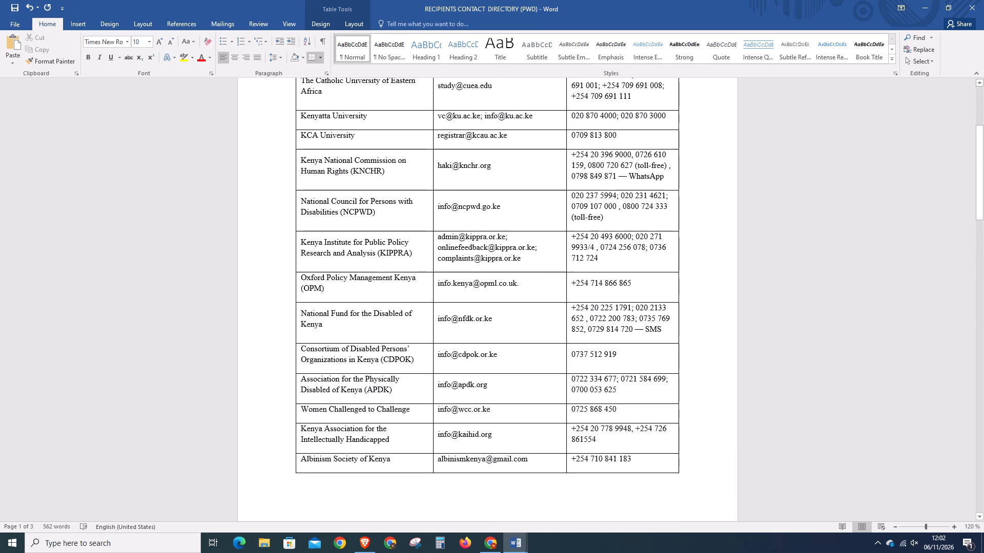
{"action": "scroll", "coordinate": [362, 338], "scroll_direction": "up", "scroll_amount": 7}
{"action": "scroll", "coordinate": [362, 335], "scroll_direction": "down", "scroll_amount": 3}
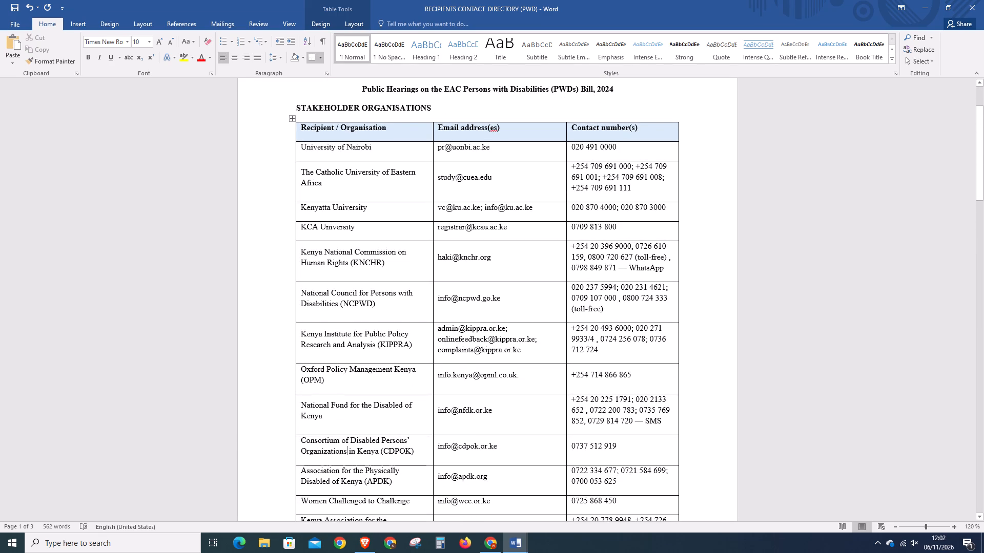
{"action": "scroll", "coordinate": [362, 333], "scroll_direction": "down", "scroll_amount": 20}
{"action": "scroll", "coordinate": [362, 333], "scroll_direction": "down", "scroll_amount": 1}
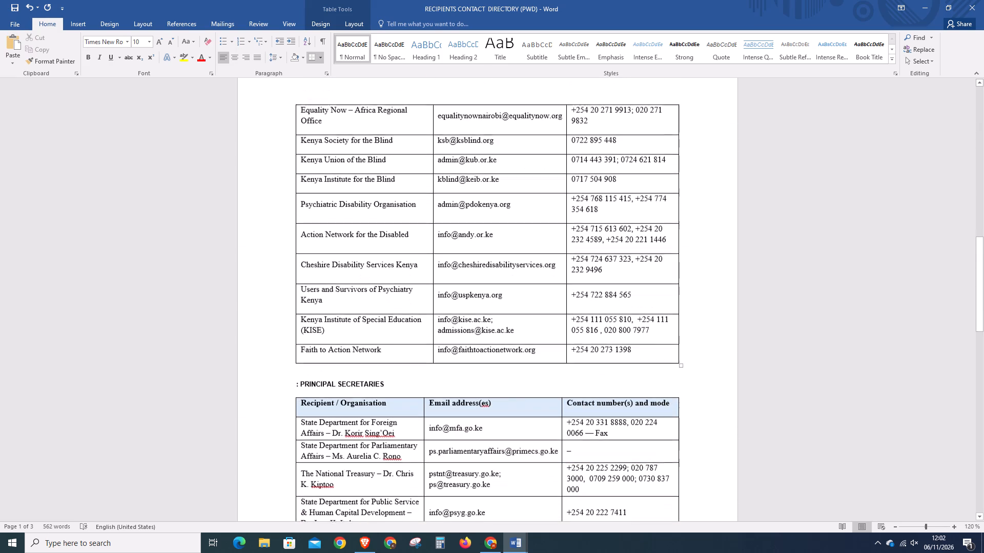
{"action": "scroll", "coordinate": [362, 333], "scroll_direction": "down", "scroll_amount": 14}
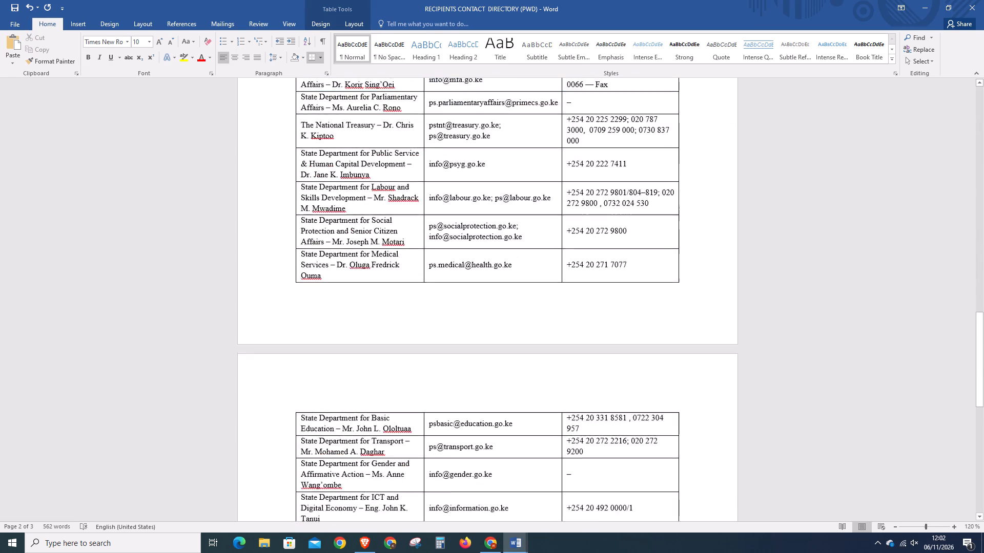
{"action": "scroll", "coordinate": [362, 333], "scroll_direction": "down", "scroll_amount": 12}
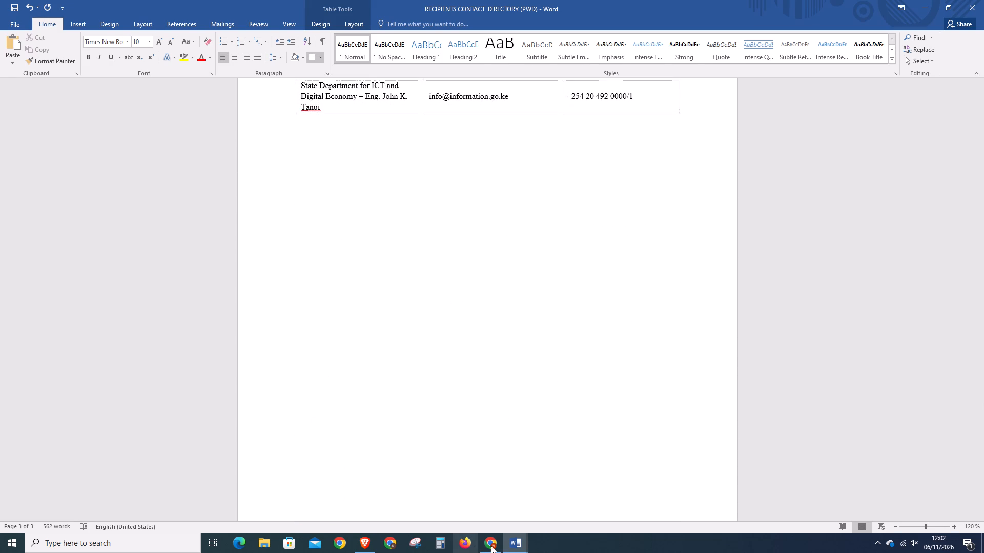
In the verified contact directory document, copy the OTHER LETTER RECIPIENTS heading text together with its table.
{"action": "left_click", "coordinate": [507, 545]}
{"action": "left_click", "coordinate": [476, 502]}
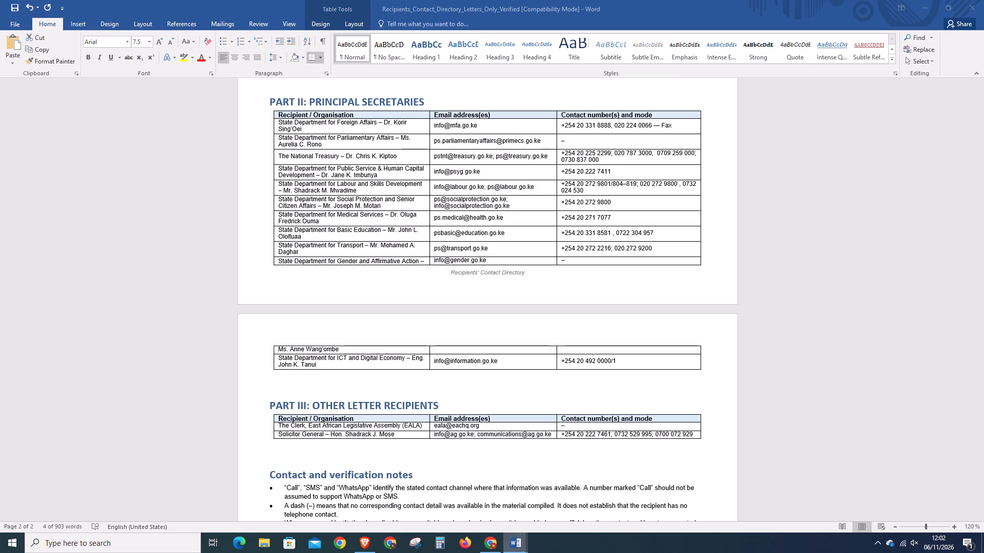
{"action": "scroll", "coordinate": [334, 371], "scroll_direction": "down", "scroll_amount": 4}
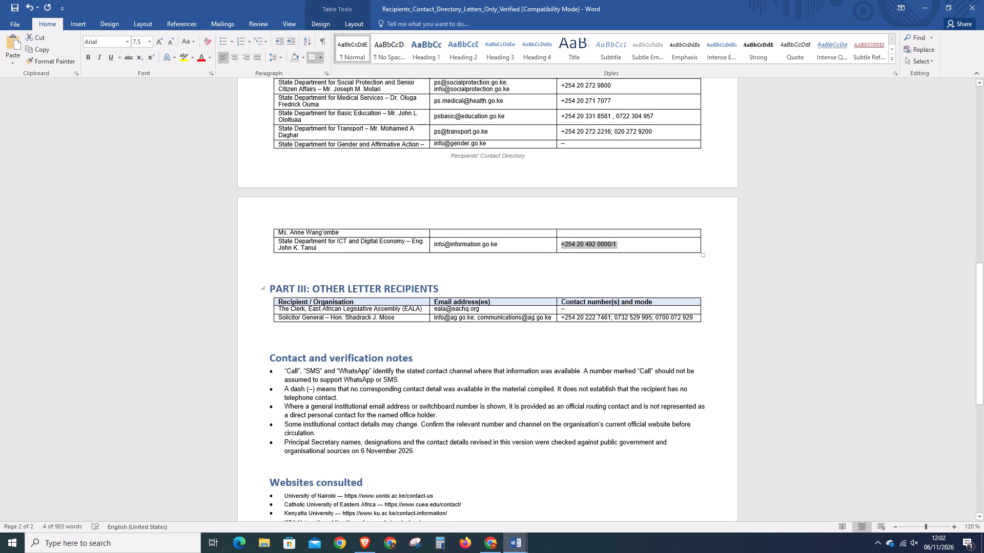
{"action": "left_click_drag", "start_coordinate": [311, 289], "coordinate": [522, 330]}
{"action": "right_click", "coordinate": [504, 312]}
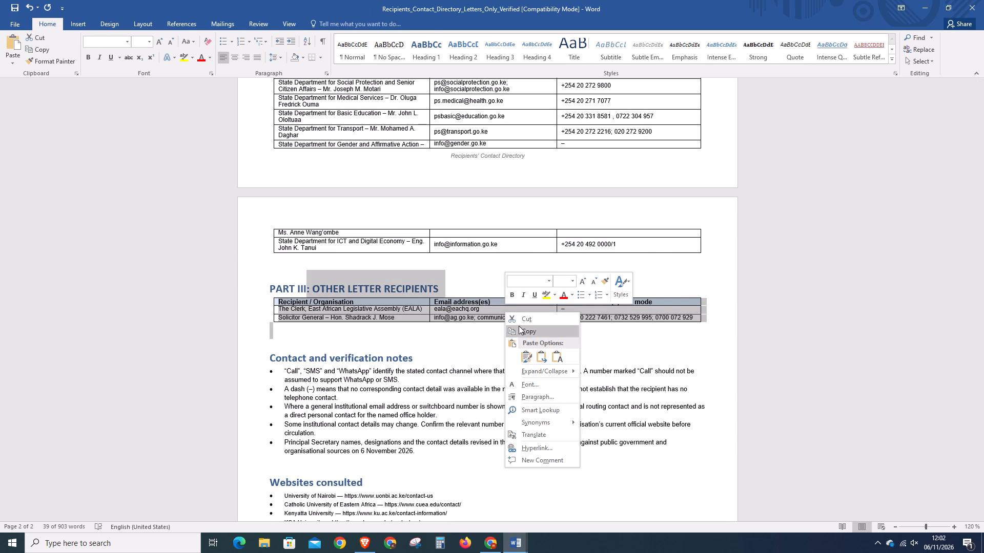
{"action": "left_click", "coordinate": [532, 333]}
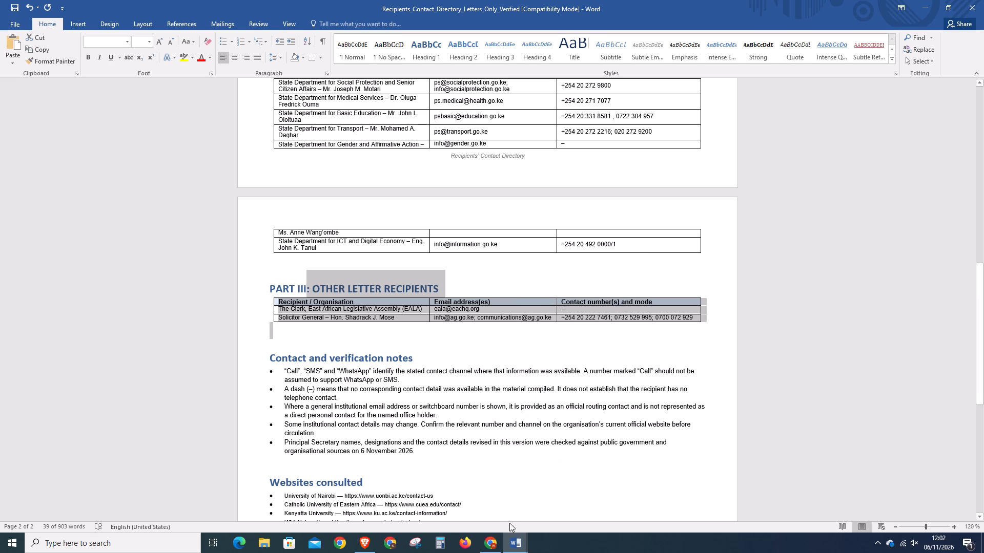
Paste the copied heading and table below the Principal Secretaries table in the PWD directory, using the destination theme.
{"action": "left_click", "coordinate": [513, 546]}
{"action": "left_click", "coordinate": [576, 494]}
{"action": "left_click", "coordinate": [288, 167]}
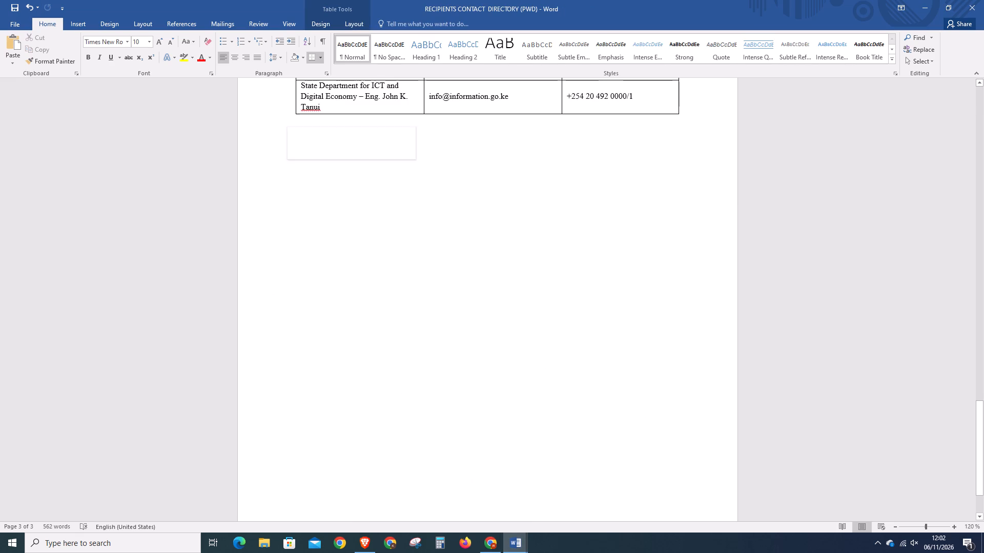
{"action": "left_click", "coordinate": [325, 190]}
{"action": "left_click", "coordinate": [303, 144]}
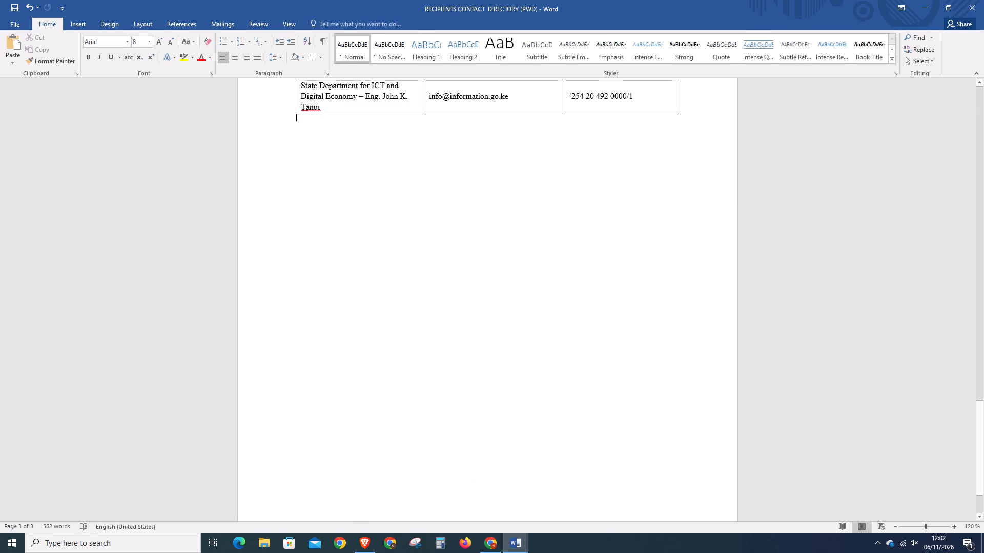
{"action": "left_click", "coordinate": [298, 152]}
{"action": "right_click", "coordinate": [298, 152]}
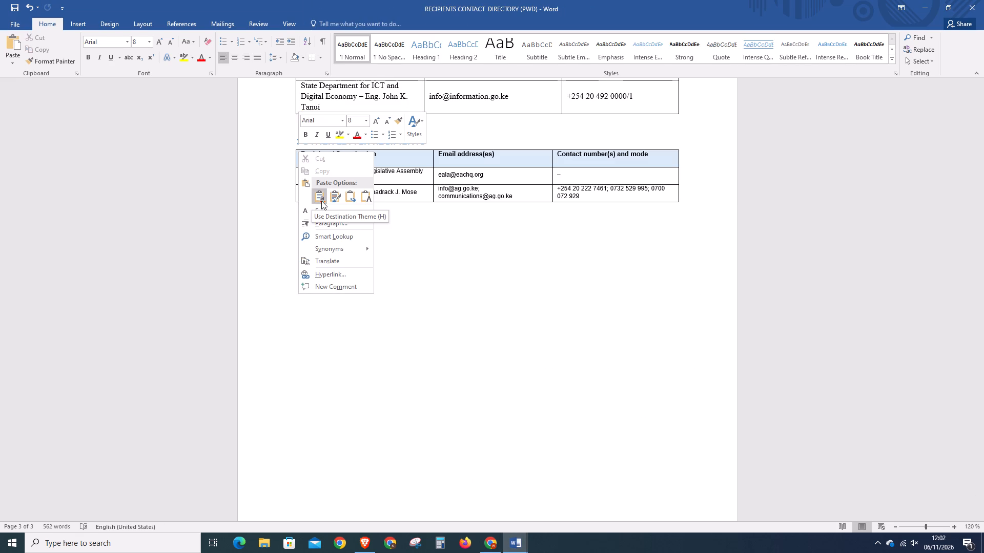
{"action": "left_click", "coordinate": [321, 201]}
{"action": "left_click", "coordinate": [378, 293]}
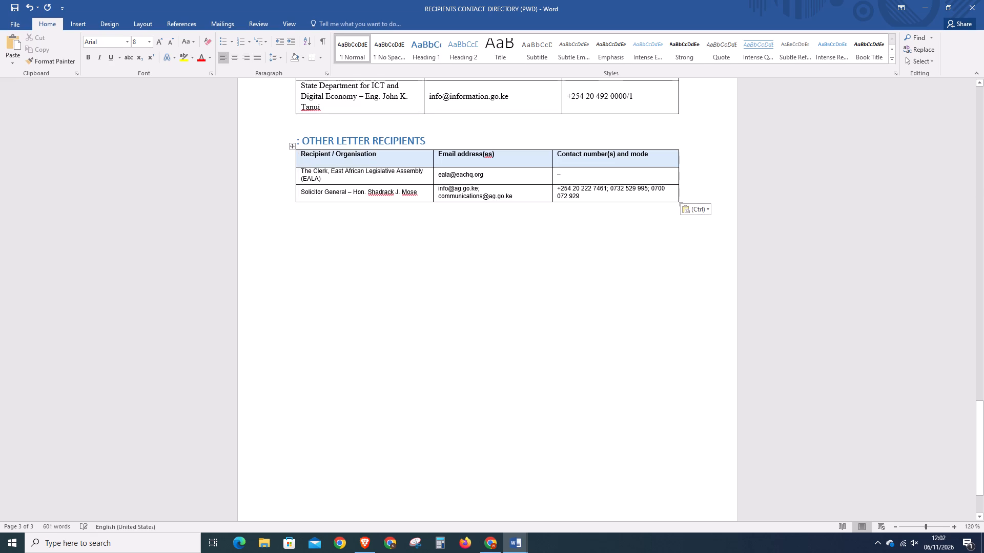
Delete the colon in front of the OTHER LETTER RECIPIENTS heading.
{"action": "left_click", "coordinate": [299, 143]}
{"action": "key", "text": "BackSpace"}
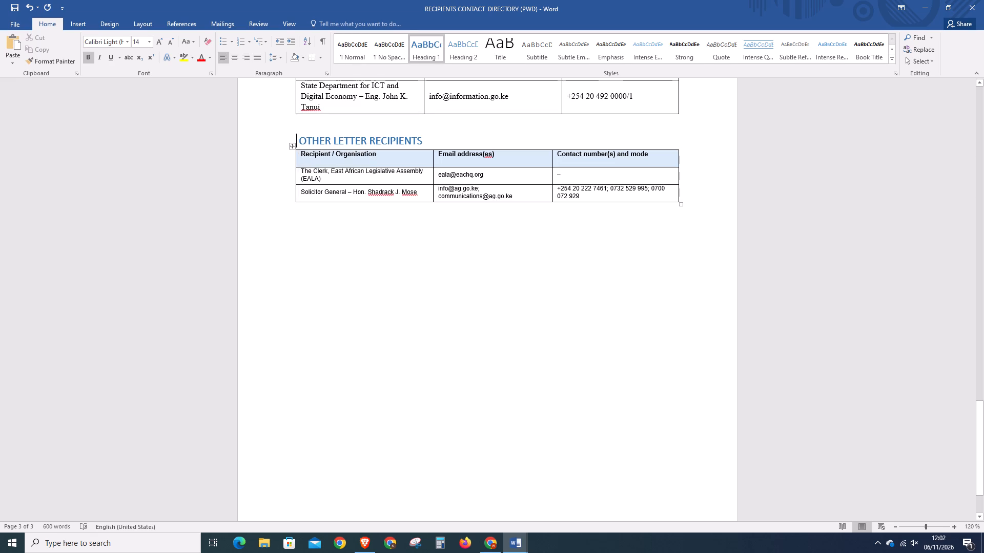
Format the whole Other Letter Recipients table in Times New Roman, size 10.
{"action": "left_click_drag", "start_coordinate": [296, 152], "coordinate": [518, 189]}
{"action": "left_click_drag", "start_coordinate": [682, 193], "coordinate": [305, 156]}
{"action": "left_click", "coordinate": [335, 173]}
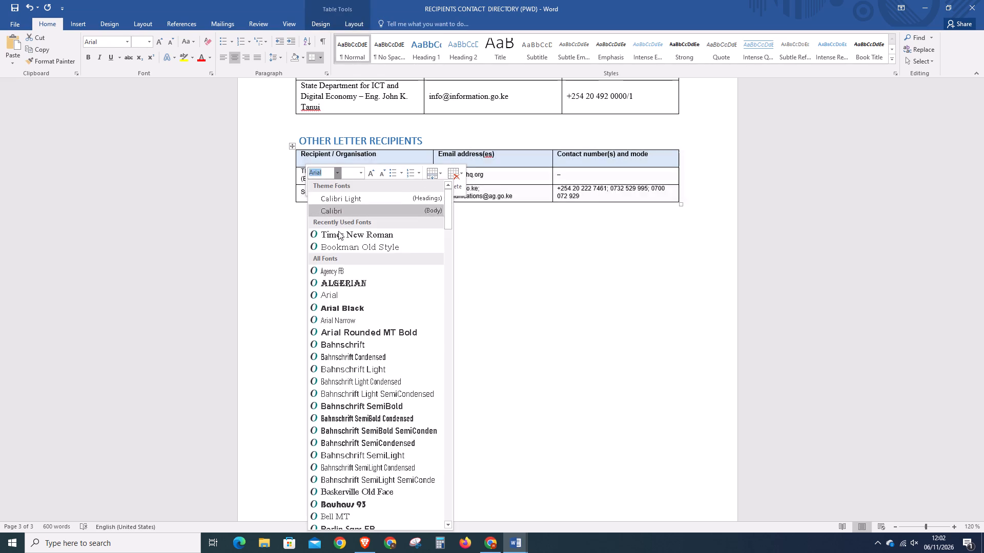
{"action": "left_click", "coordinate": [339, 237]}
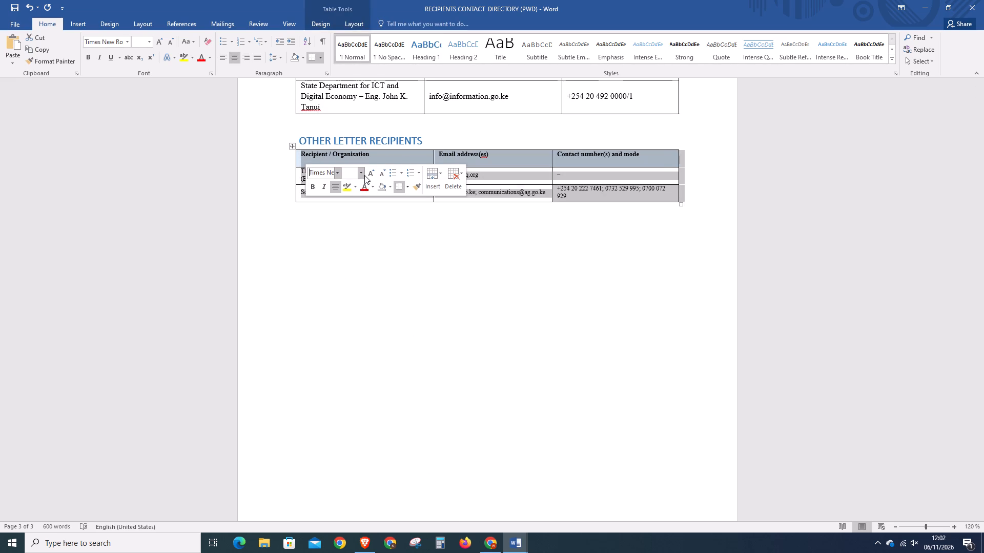
{"action": "left_click", "coordinate": [364, 175]}
{"action": "left_click", "coordinate": [355, 205]}
{"action": "left_click", "coordinate": [383, 258]}
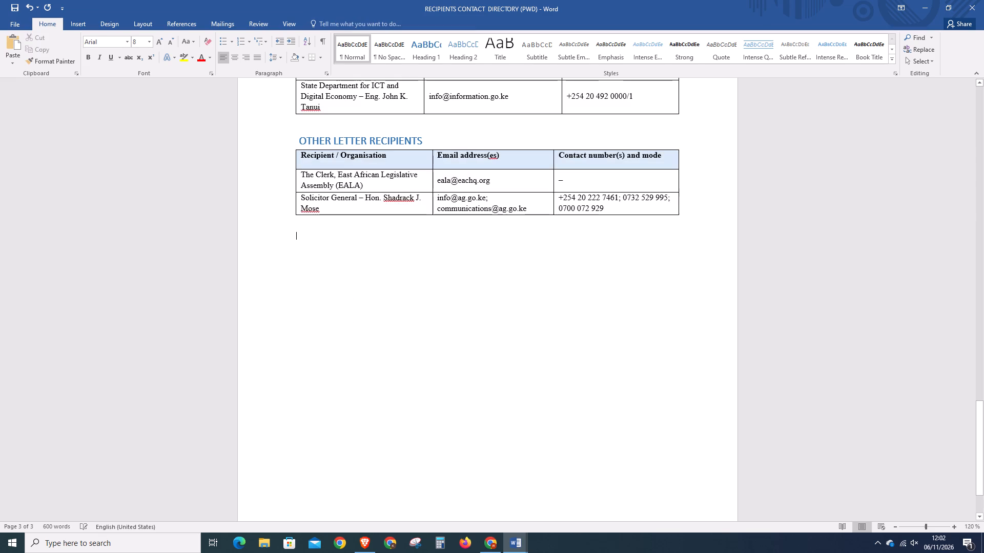
Insert an empty line between the OTHER LETTER RECIPIENTS heading and its table.
{"action": "scroll", "coordinate": [362, 261], "scroll_direction": "up", "scroll_amount": 2}
{"action": "left_click", "coordinate": [424, 199]}
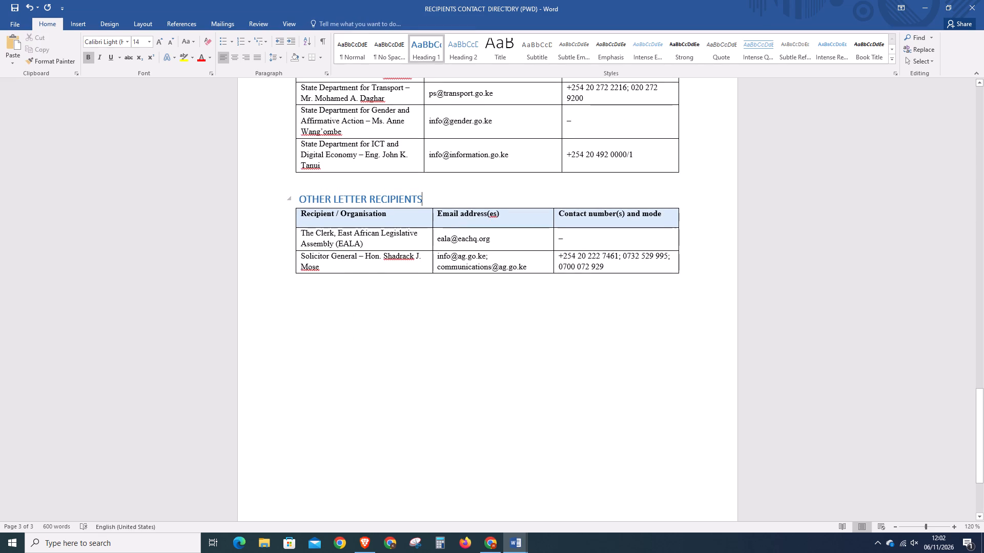
{"action": "key", "text": "Return"}
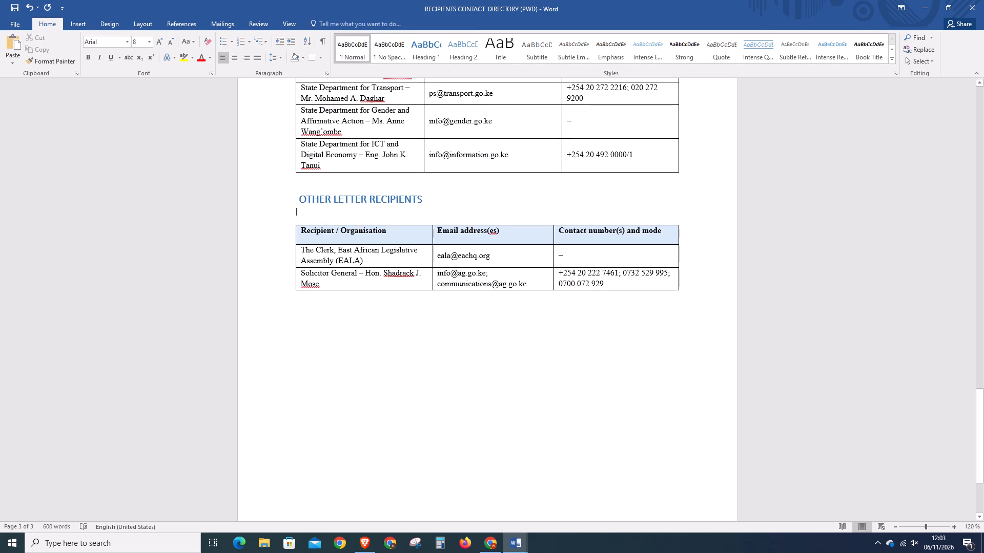
Change the font of the OTHER LETTER RECIPIENTS heading to Times New Roman.
{"action": "scroll", "coordinate": [426, 207], "scroll_direction": "up", "scroll_amount": 5}
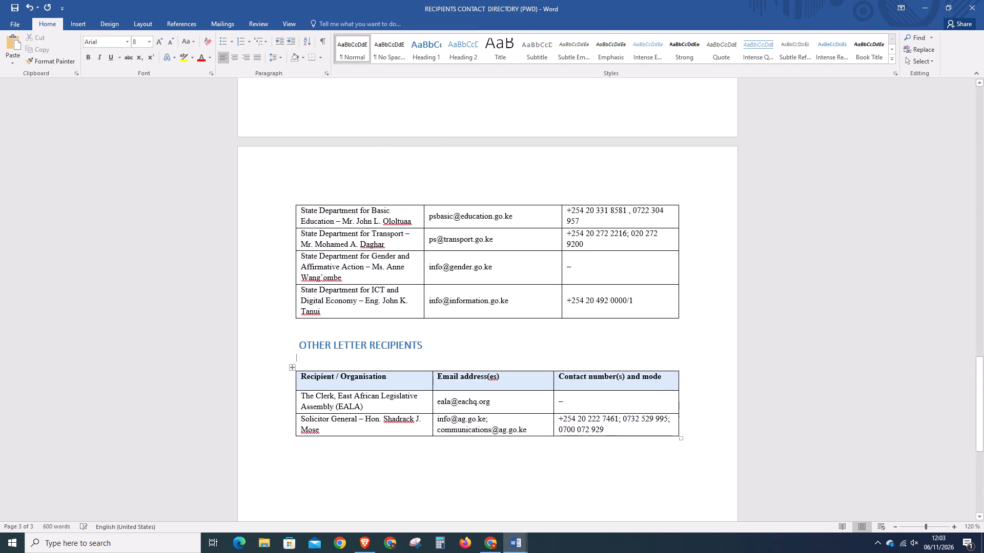
{"action": "left_click", "coordinate": [393, 348]}
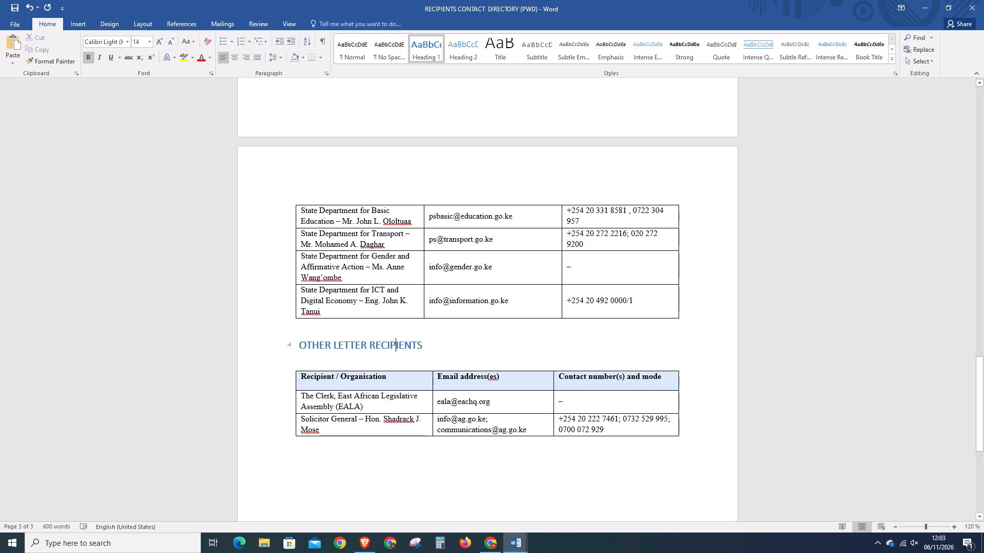
{"action": "left_click_drag", "start_coordinate": [420, 343], "coordinate": [391, 347]}
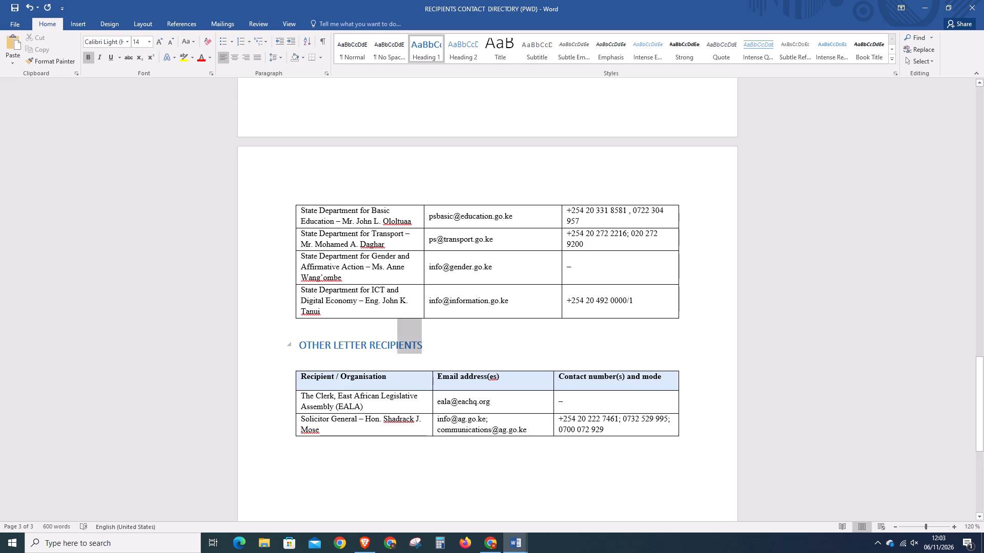
{"action": "left_click_drag", "start_coordinate": [391, 347], "coordinate": [312, 343]}
{"action": "left_click", "coordinate": [358, 314]}
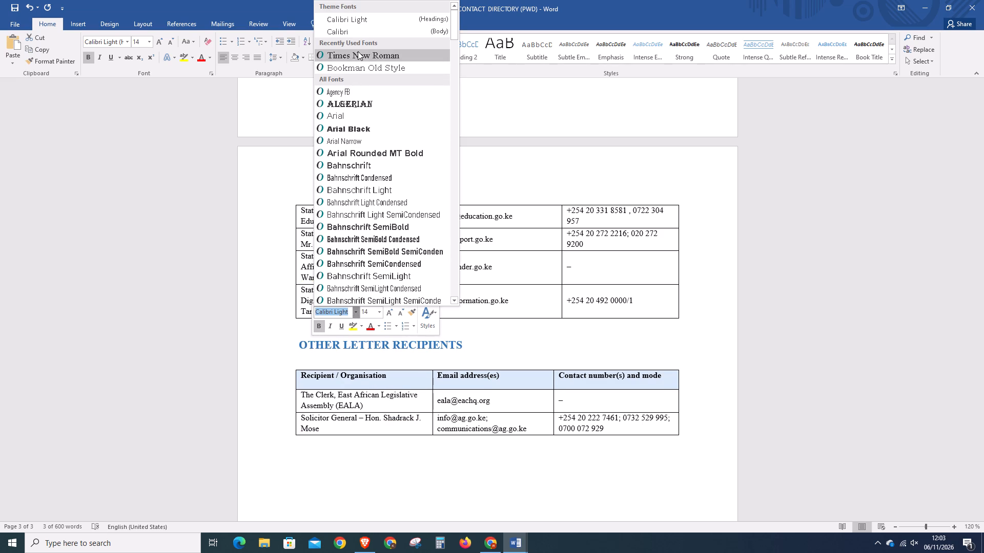
{"action": "left_click", "coordinate": [358, 51]}
{"action": "left_click", "coordinate": [504, 360]}
Format the PRINCIPAL SECRETARIES heading, including its leading colon, in Times New Roman, size 14.
{"action": "scroll", "coordinate": [491, 356], "scroll_direction": "up", "scroll_amount": 12}
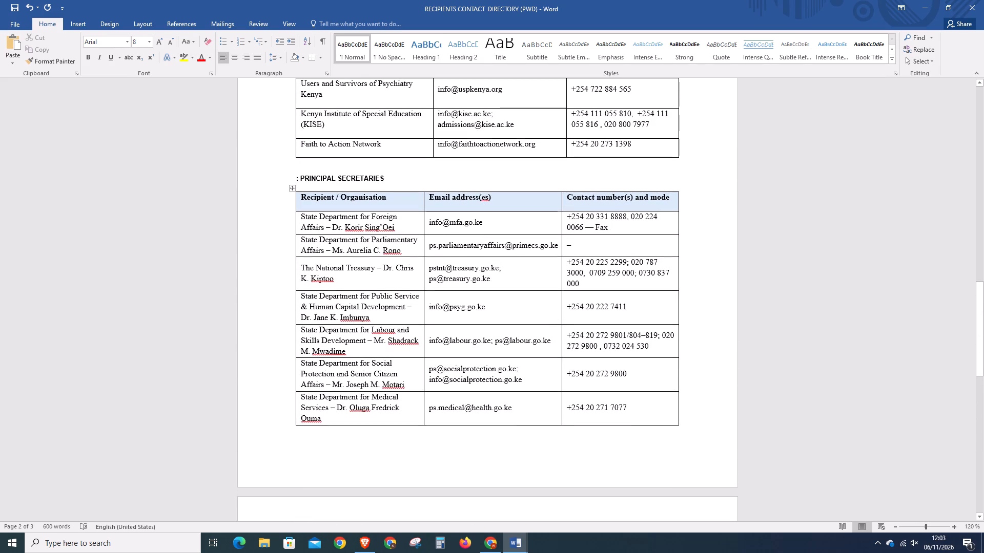
{"action": "left_click_drag", "start_coordinate": [385, 178], "coordinate": [293, 178]}
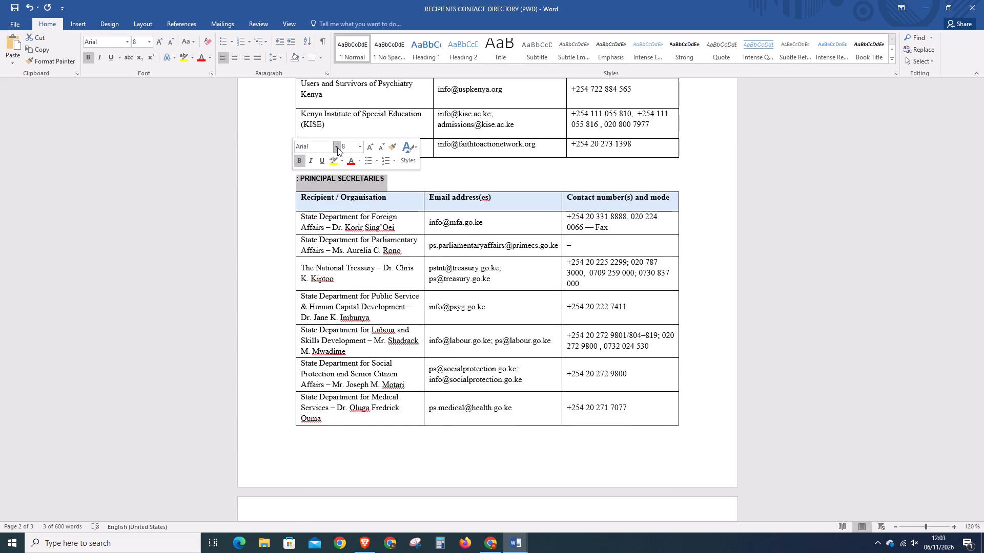
{"action": "left_click", "coordinate": [337, 147]}
{"action": "left_click", "coordinate": [337, 210]}
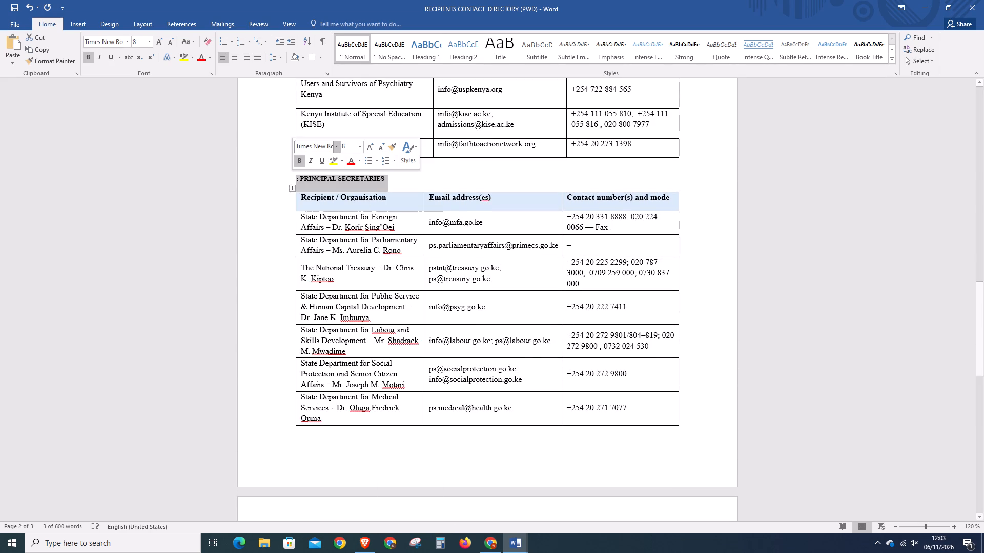
{"action": "left_click", "coordinate": [358, 148]}
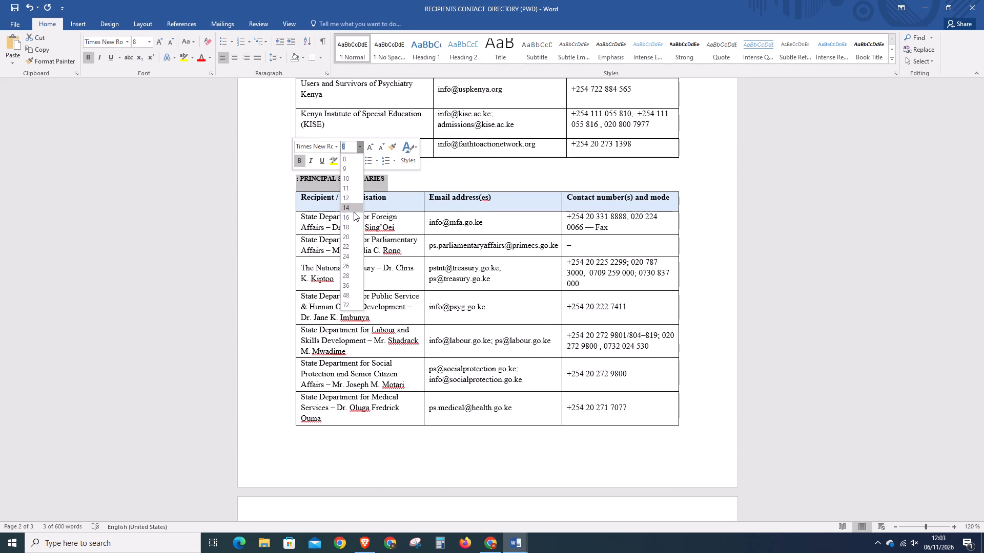
{"action": "left_click", "coordinate": [354, 209]}
{"action": "left_click", "coordinate": [496, 284]}
Set the STAKEHOLDER ORGANISATIONS heading above the first table to font size 12.
{"action": "scroll", "coordinate": [470, 280], "scroll_direction": "up", "scroll_amount": 7}
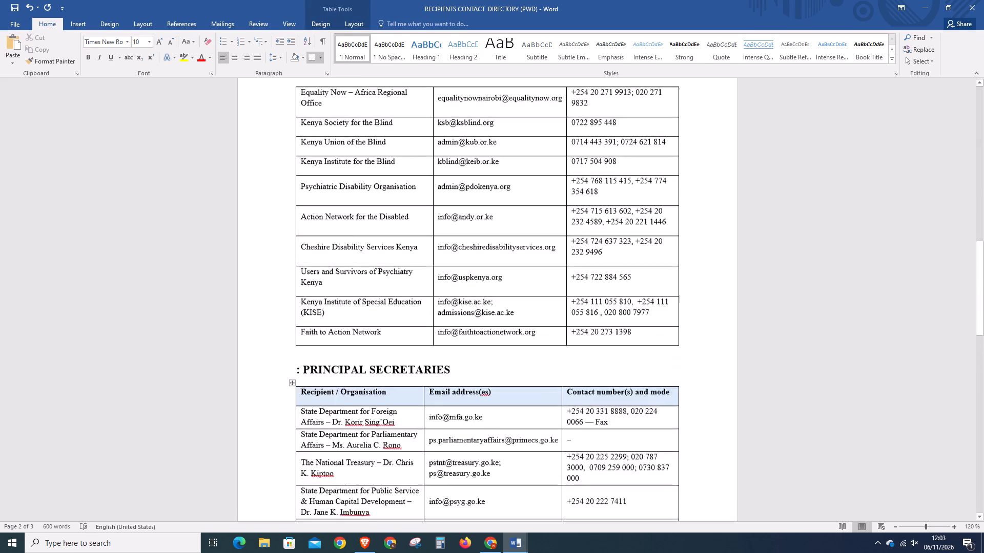
{"action": "scroll", "coordinate": [469, 280], "scroll_direction": "up", "scroll_amount": 19}
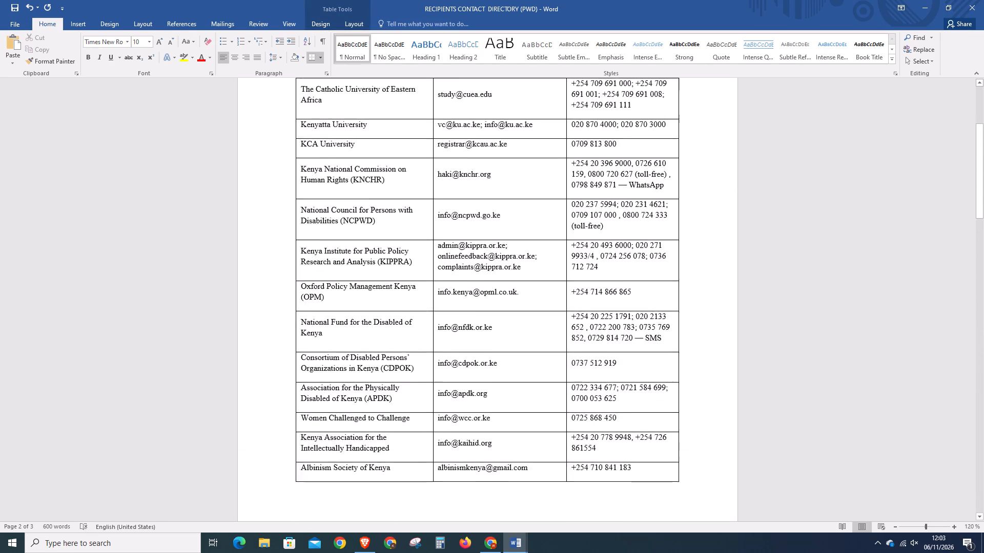
{"action": "scroll", "coordinate": [445, 259], "scroll_direction": "up", "scroll_amount": 5}
{"action": "left_click_drag", "start_coordinate": [433, 197], "coordinate": [313, 196]}
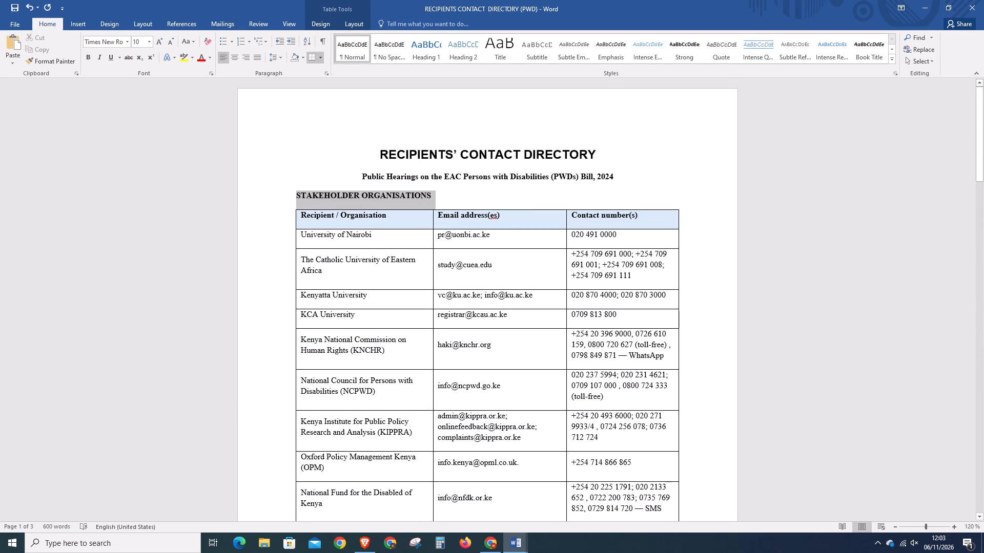
{"action": "left_click_drag", "start_coordinate": [313, 196], "coordinate": [310, 196]}
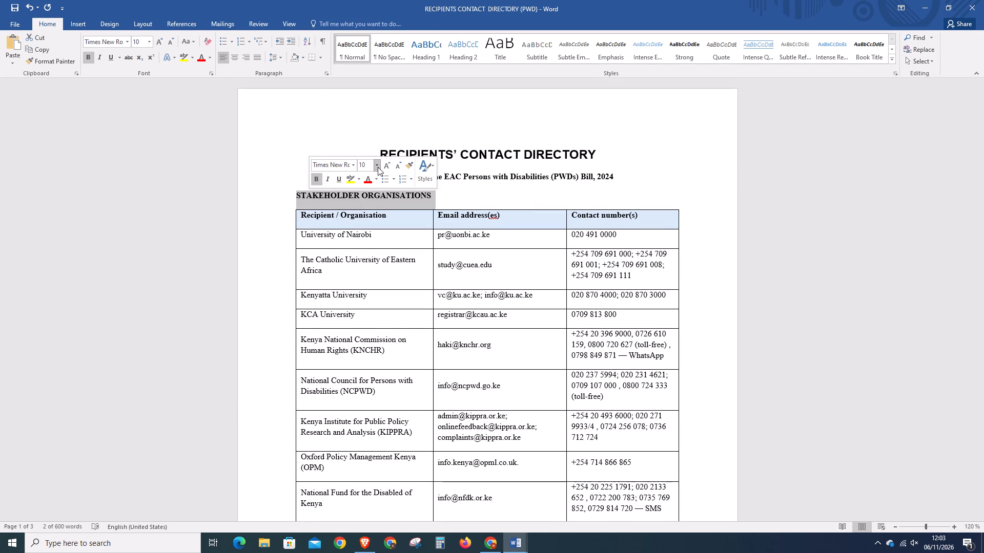
{"action": "left_click", "coordinate": [378, 167]}
{"action": "left_click", "coordinate": [366, 216]}
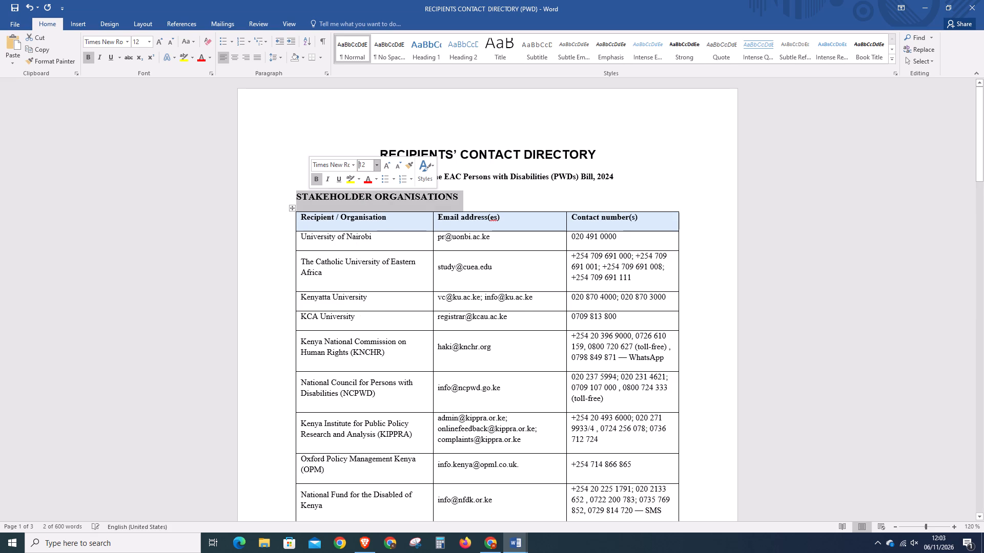
{"action": "left_click", "coordinate": [495, 203]}
{"action": "left_click_drag", "start_coordinate": [289, 193], "coordinate": [294, 193]}
{"action": "left_click", "coordinate": [490, 199]}
Set the PRINCIPAL SECRETARIES heading text to font size 12.
{"action": "scroll", "coordinate": [489, 198], "scroll_direction": "down", "scroll_amount": 6}
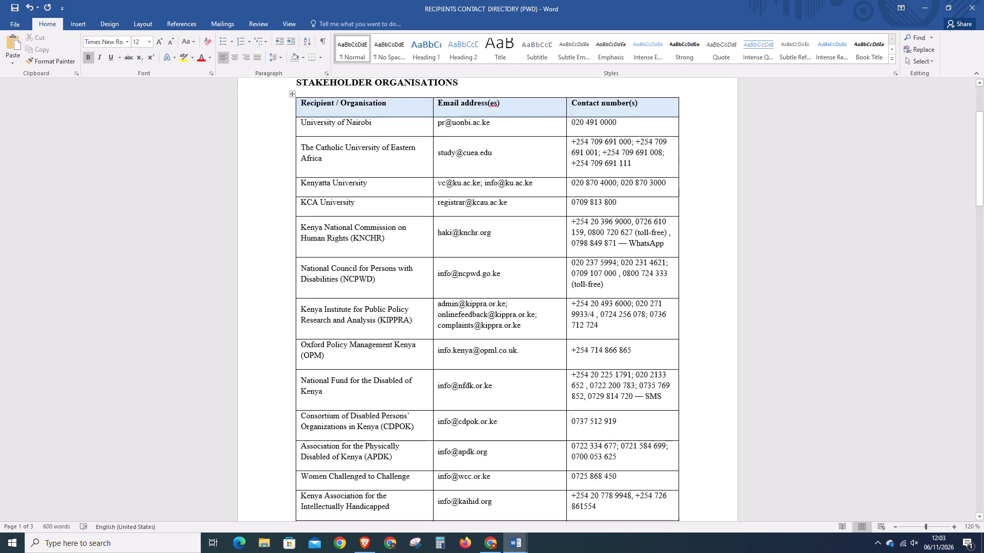
{"action": "scroll", "coordinate": [487, 201], "scroll_direction": "down", "scroll_amount": 18}
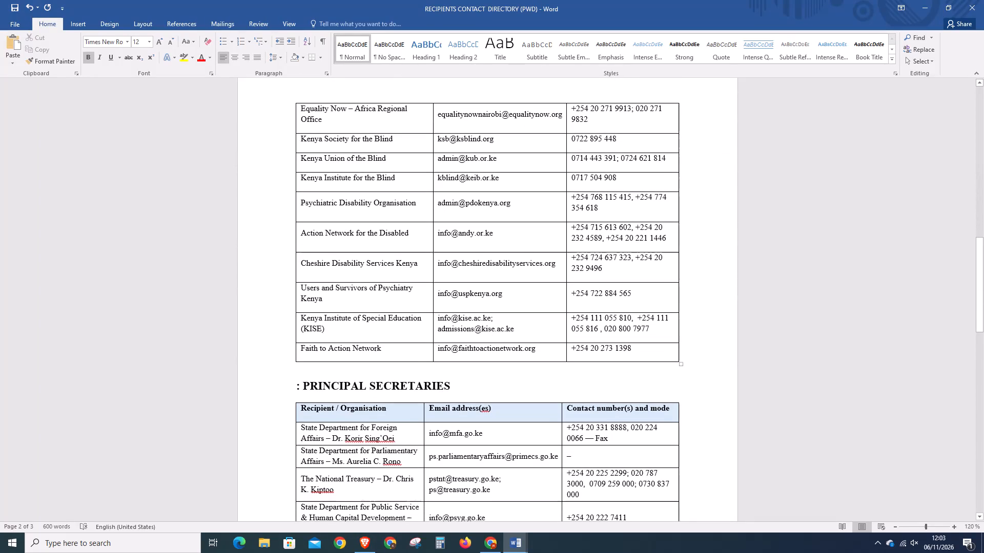
{"action": "left_click_drag", "start_coordinate": [450, 388], "coordinate": [331, 390]}
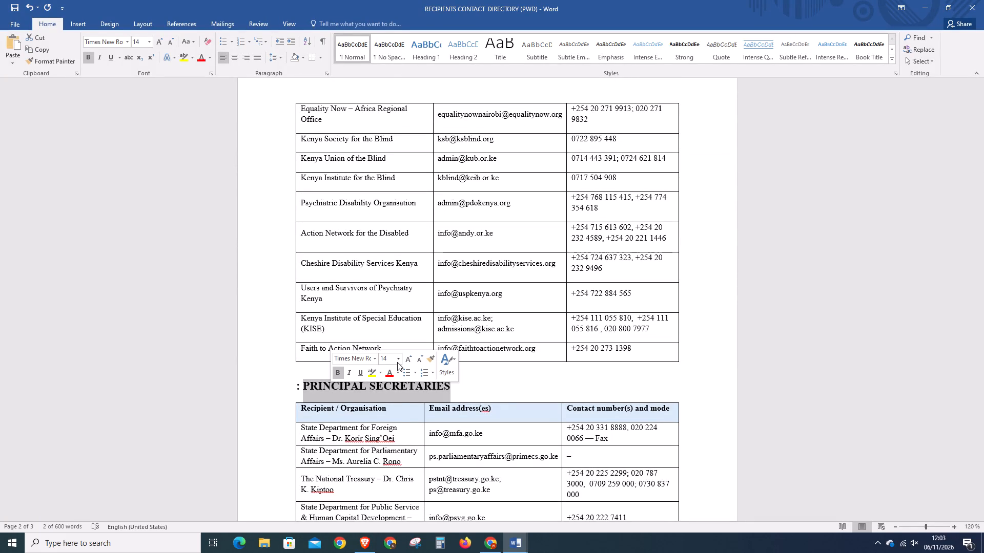
{"action": "left_click", "coordinate": [397, 362]}
{"action": "left_click", "coordinate": [387, 410]}
{"action": "left_click", "coordinate": [476, 382]}
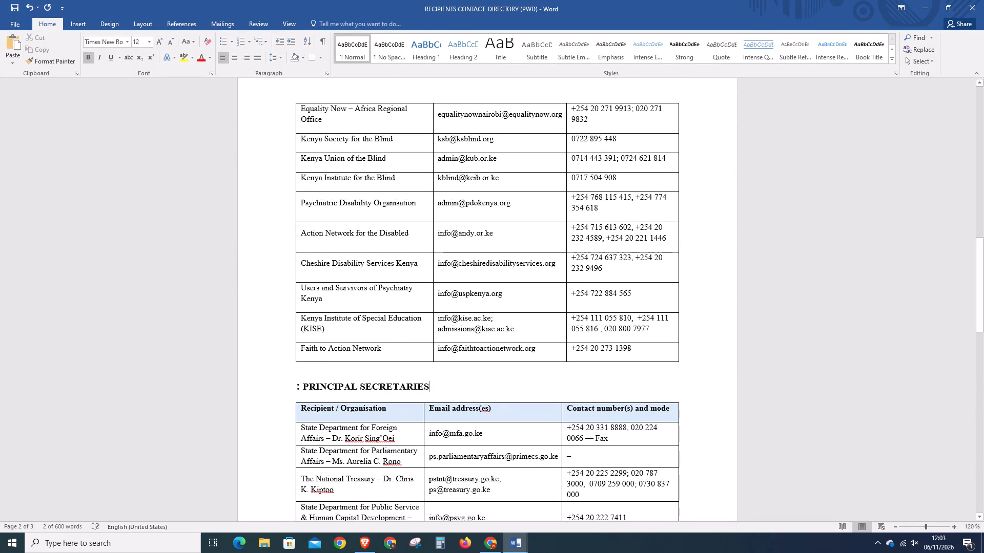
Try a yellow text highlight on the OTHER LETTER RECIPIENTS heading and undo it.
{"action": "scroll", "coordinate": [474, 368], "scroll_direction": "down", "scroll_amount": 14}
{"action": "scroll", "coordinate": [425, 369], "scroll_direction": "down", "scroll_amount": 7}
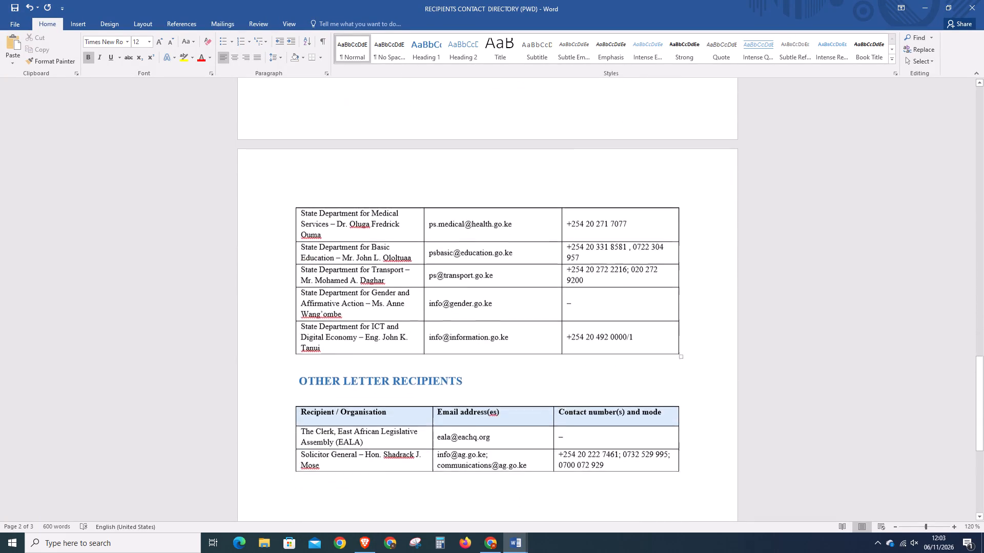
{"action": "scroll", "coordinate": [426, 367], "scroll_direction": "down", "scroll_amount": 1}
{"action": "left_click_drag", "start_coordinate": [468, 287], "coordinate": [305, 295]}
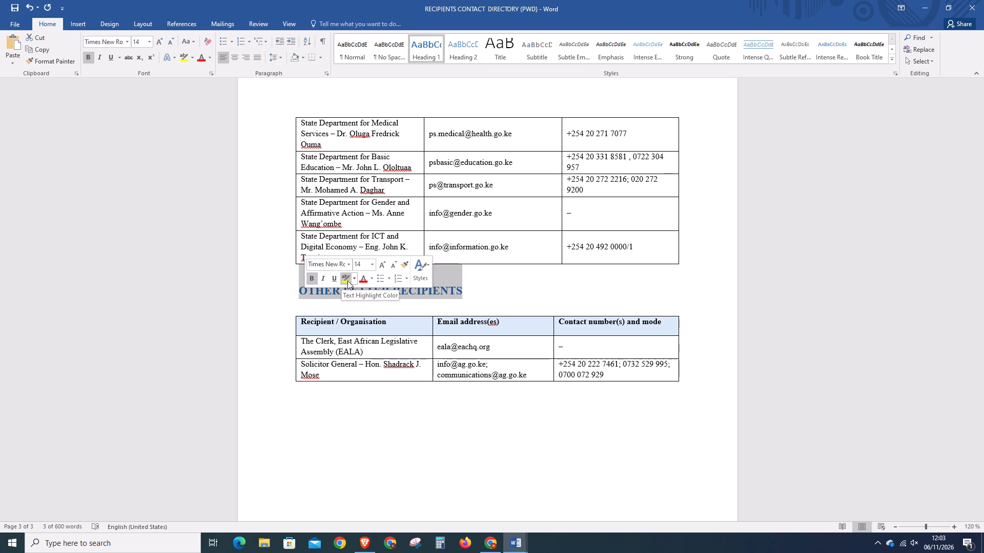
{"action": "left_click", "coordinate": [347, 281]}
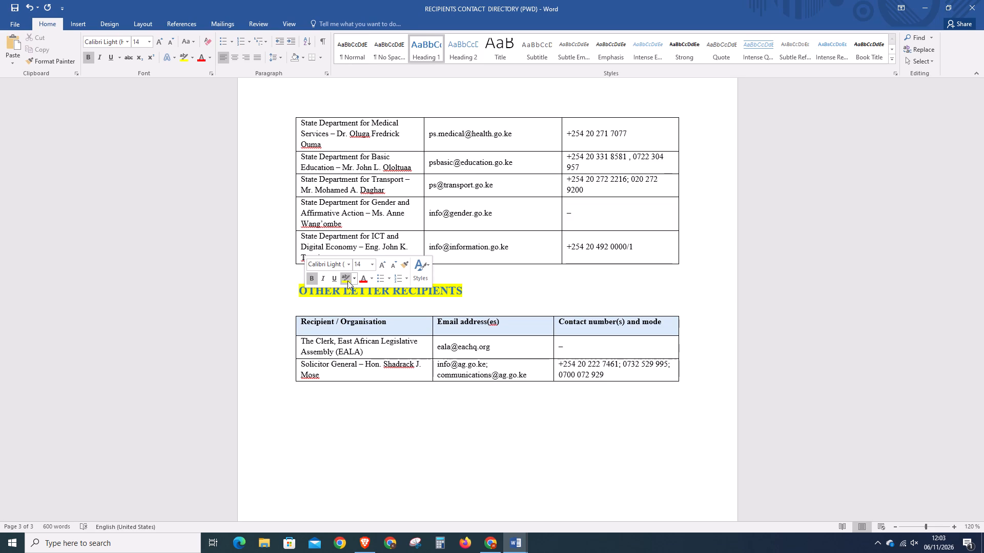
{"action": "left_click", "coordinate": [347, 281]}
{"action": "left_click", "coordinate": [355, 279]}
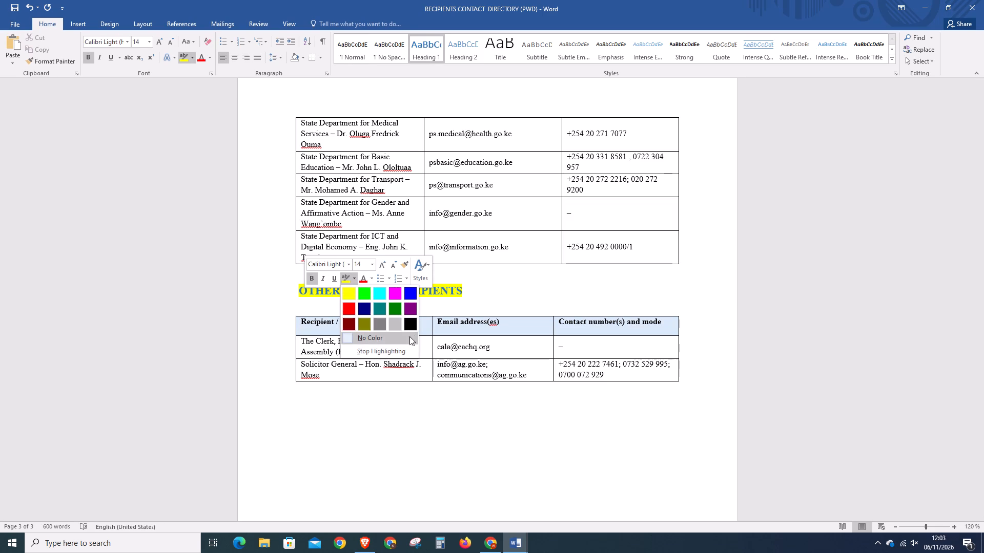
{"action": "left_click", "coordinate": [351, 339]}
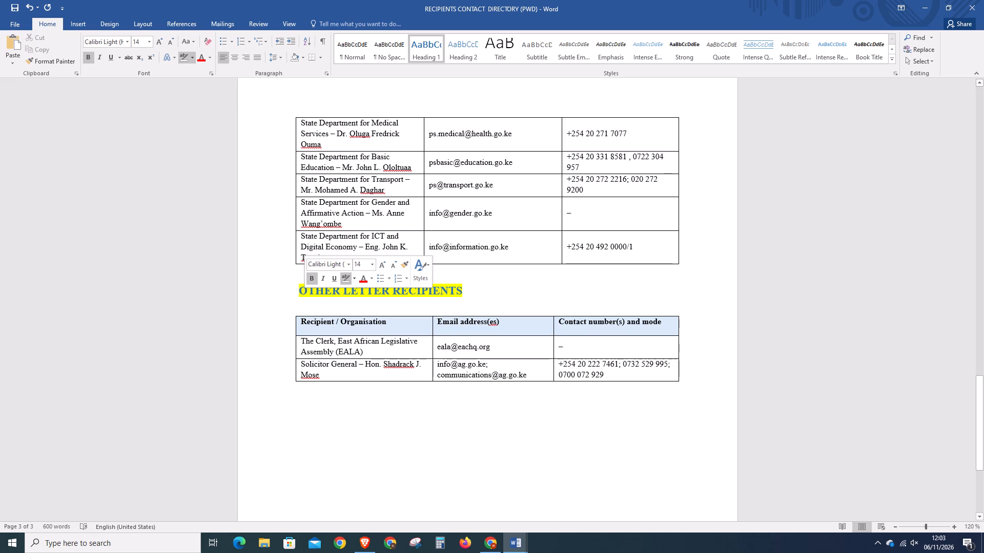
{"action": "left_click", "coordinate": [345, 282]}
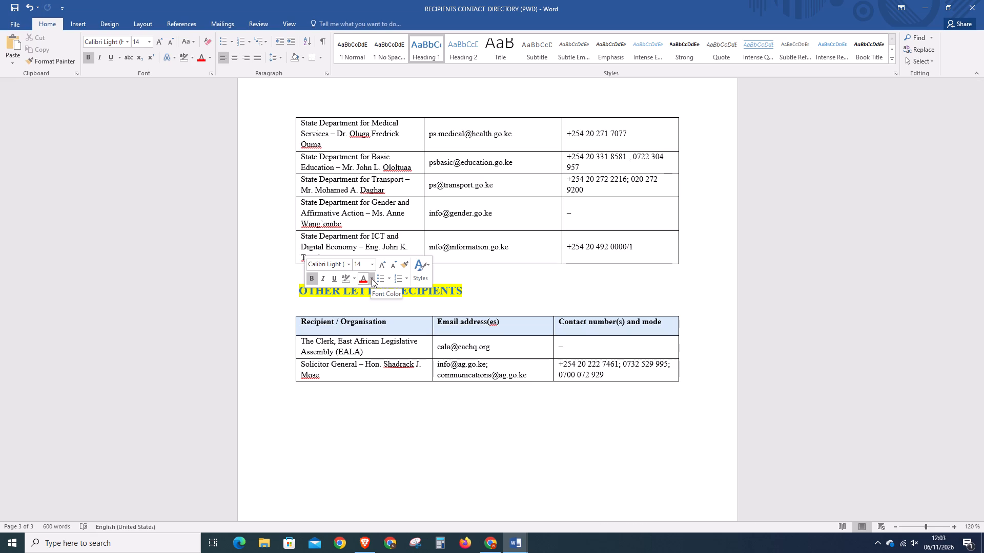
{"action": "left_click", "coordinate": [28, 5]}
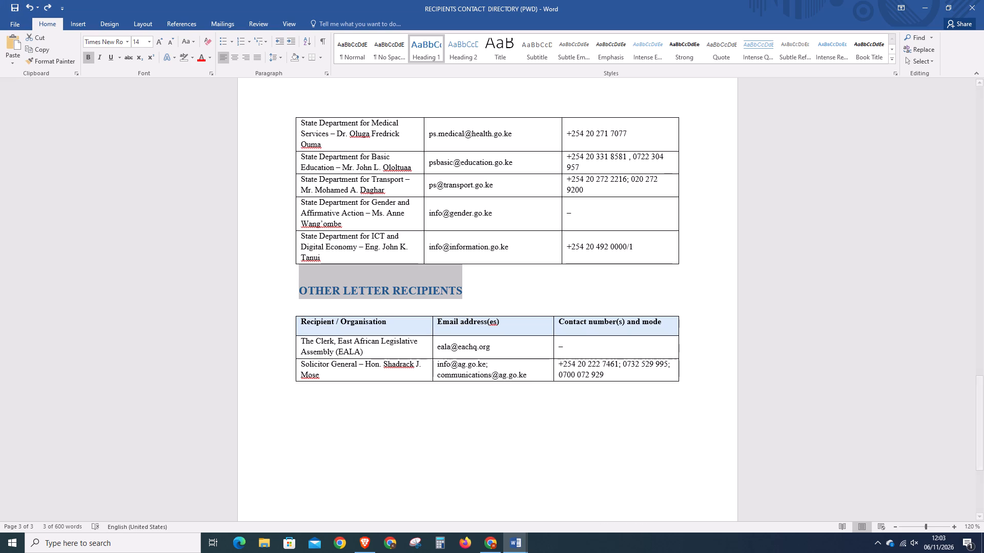
Format the OTHER LETTER RECIPIENTS heading with black font colour and size 12.
{"action": "right_click", "coordinate": [383, 283]}
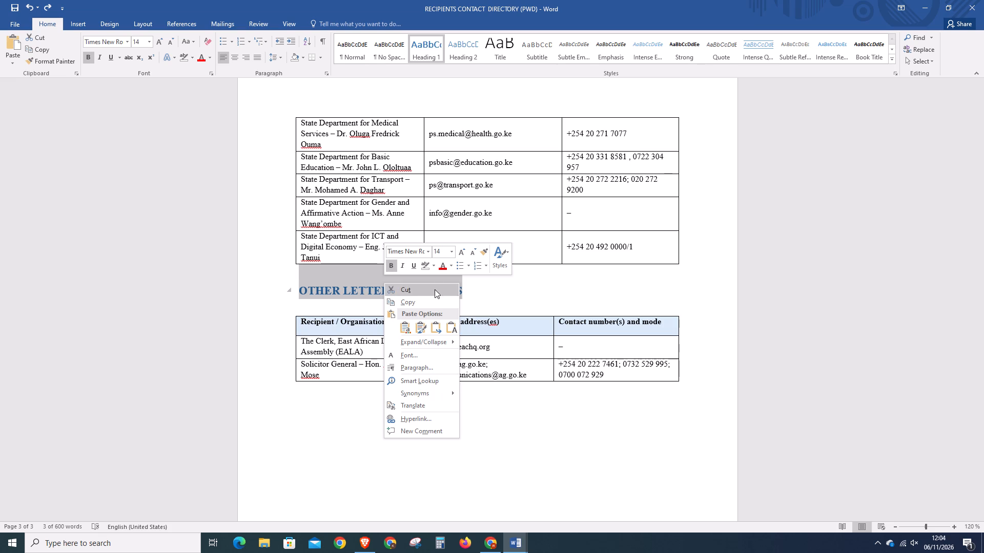
{"action": "left_click", "coordinate": [447, 266]}
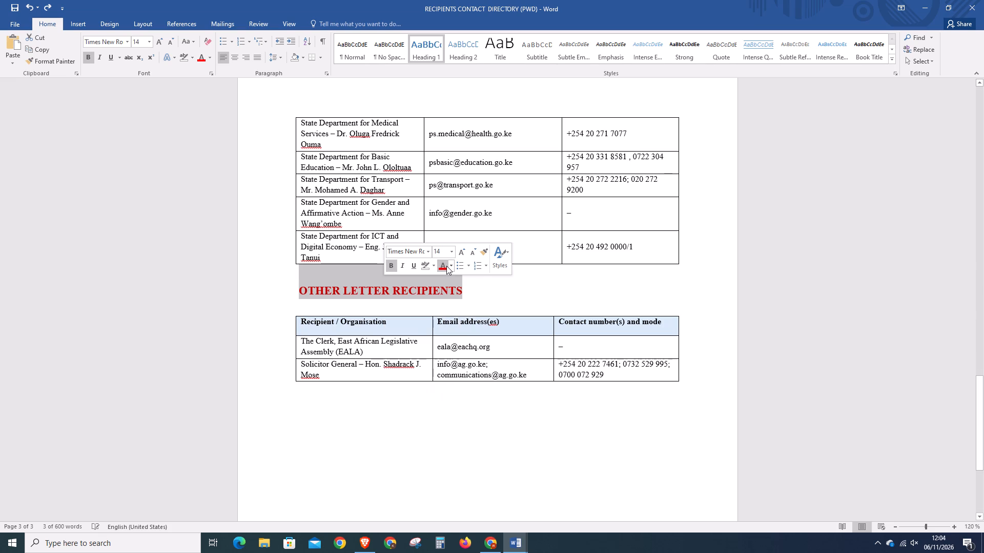
{"action": "left_click", "coordinate": [449, 266]}
{"action": "left_click", "coordinate": [444, 279]}
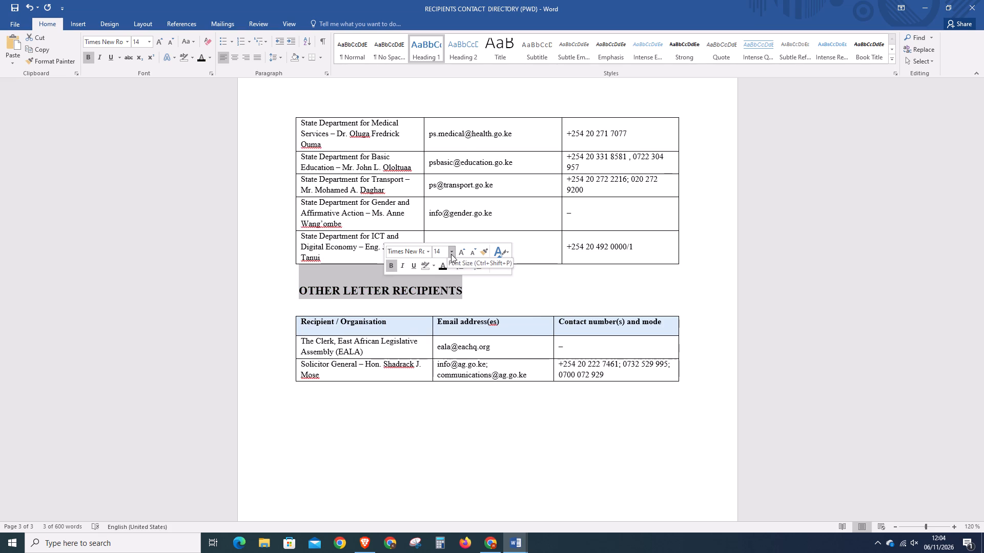
{"action": "left_click", "coordinate": [451, 254]}
{"action": "left_click", "coordinate": [440, 302]}
{"action": "left_click", "coordinate": [490, 295]}
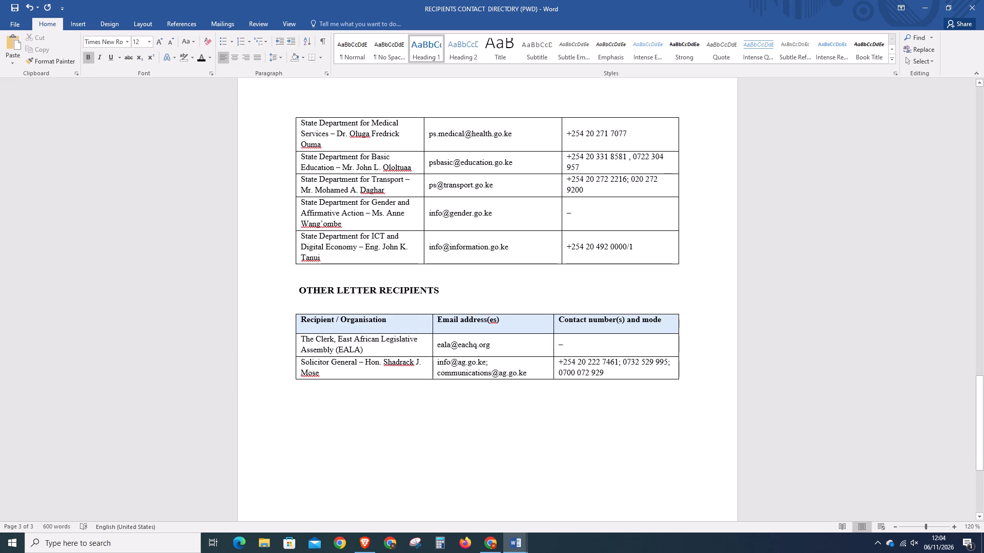
Delete the colon in front of the PRINCIPAL SECRETARIES heading.
{"action": "scroll", "coordinate": [518, 308], "scroll_direction": "up", "scroll_amount": 17}
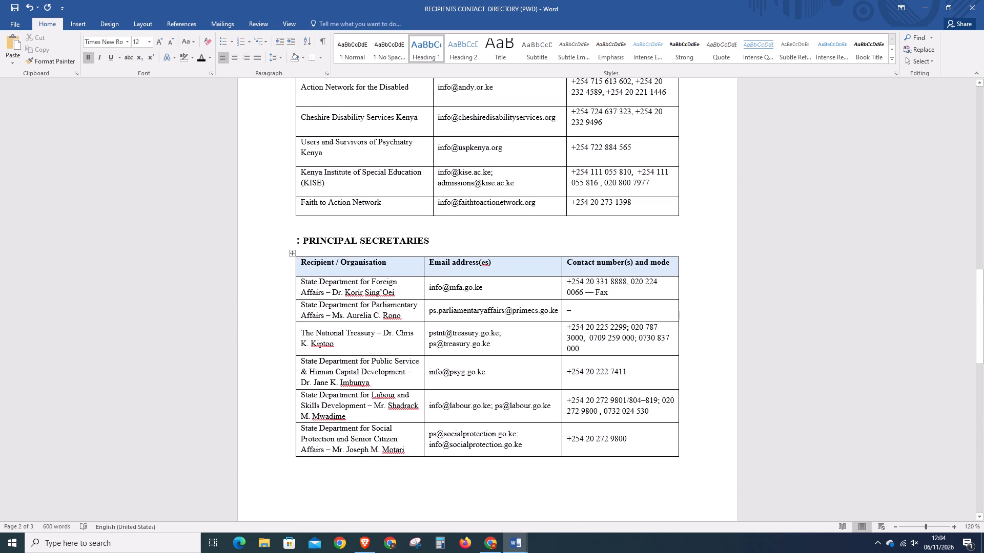
{"action": "left_click", "coordinate": [300, 240]}
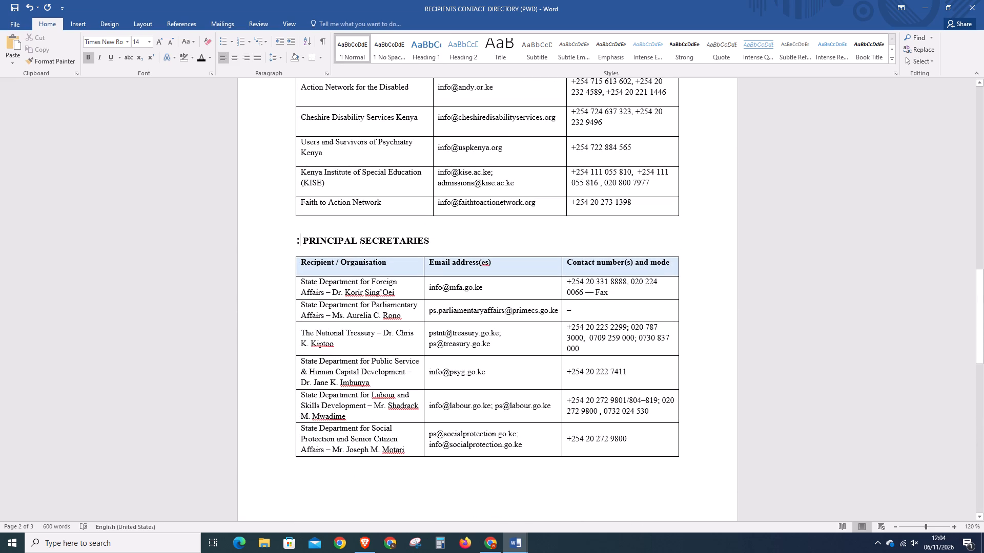
{"action": "key", "text": "BackSpace"}
Review the headings and tables throughout the directory for consistent formatting.
{"action": "scroll", "coordinate": [356, 267], "scroll_direction": "up", "scroll_amount": 12}
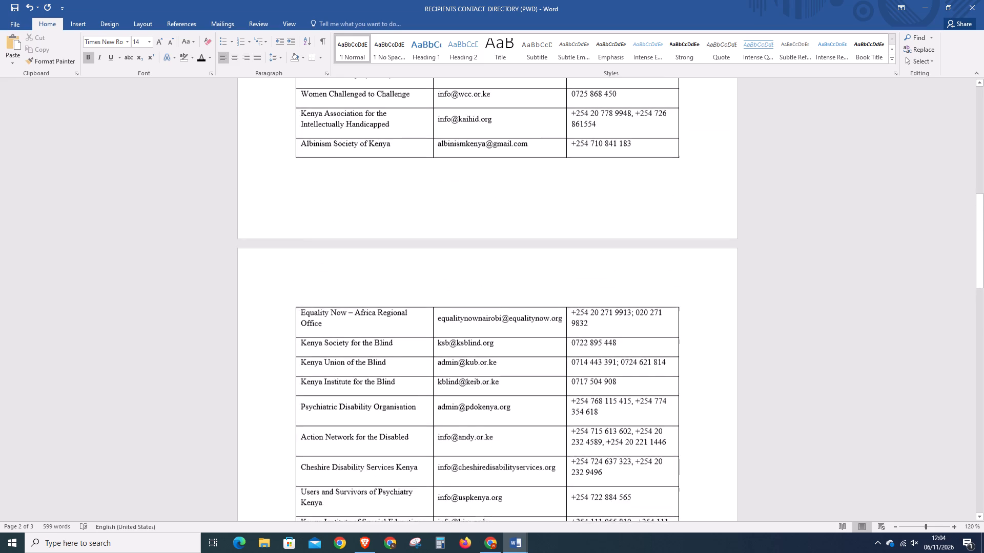
{"action": "scroll", "coordinate": [357, 272], "scroll_direction": "up", "scroll_amount": 16}
{"action": "scroll", "coordinate": [357, 281], "scroll_direction": "down", "scroll_amount": 2}
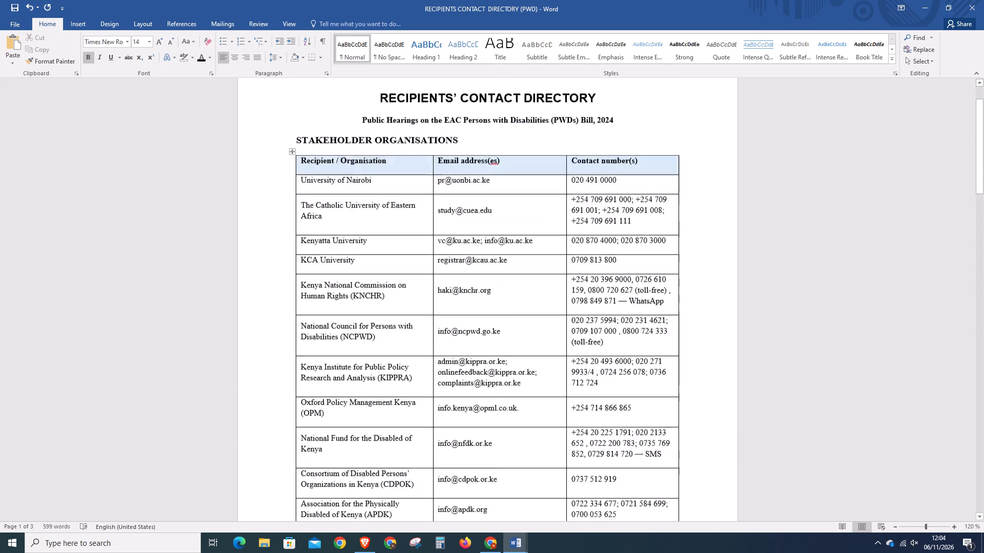
{"action": "scroll", "coordinate": [357, 281], "scroll_direction": "down", "scroll_amount": 20}
{"action": "scroll", "coordinate": [357, 281], "scroll_direction": "down", "scroll_amount": 10}
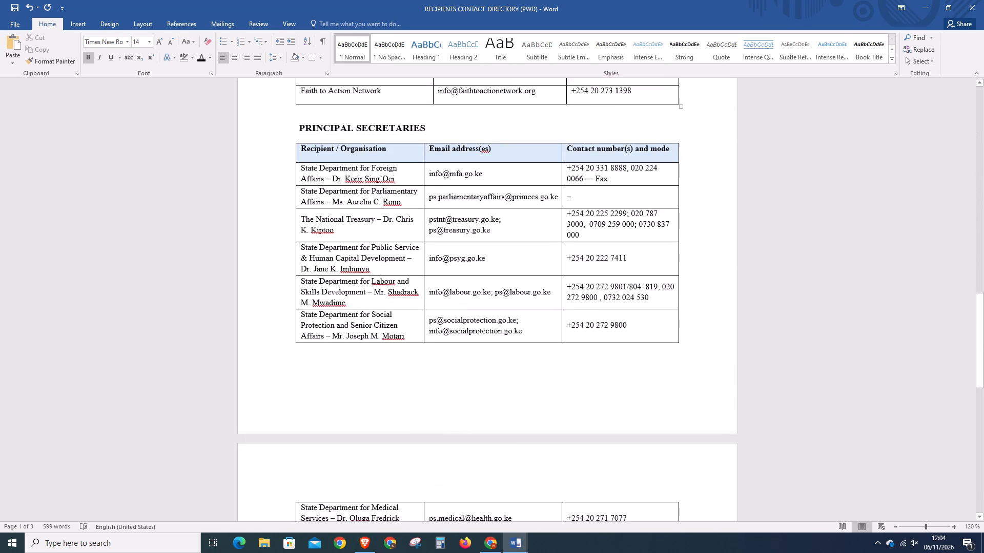
{"action": "scroll", "coordinate": [355, 283], "scroll_direction": "down", "scroll_amount": 4}
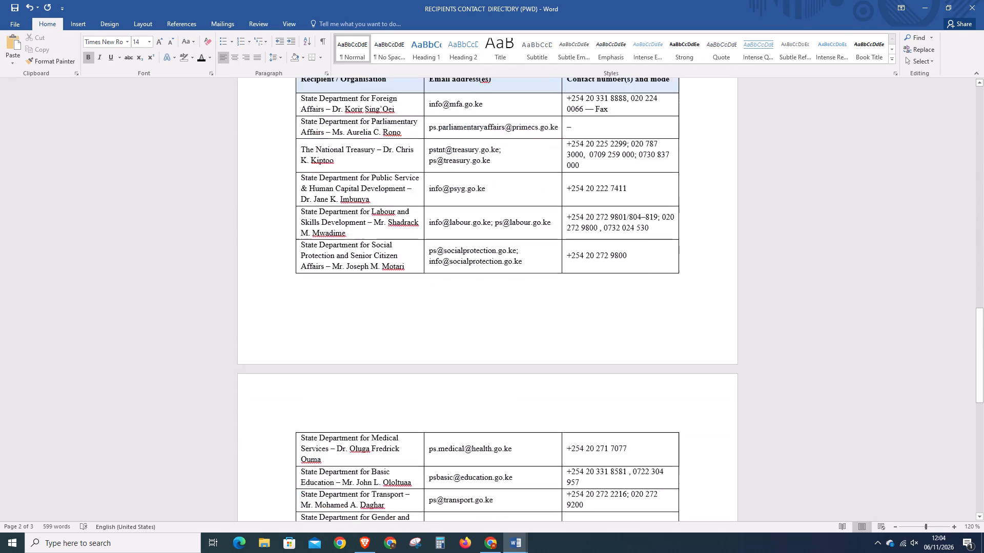
{"action": "scroll", "coordinate": [354, 283], "scroll_direction": "down", "scroll_amount": 7}
{"action": "scroll", "coordinate": [353, 285], "scroll_direction": "up", "scroll_amount": 6}
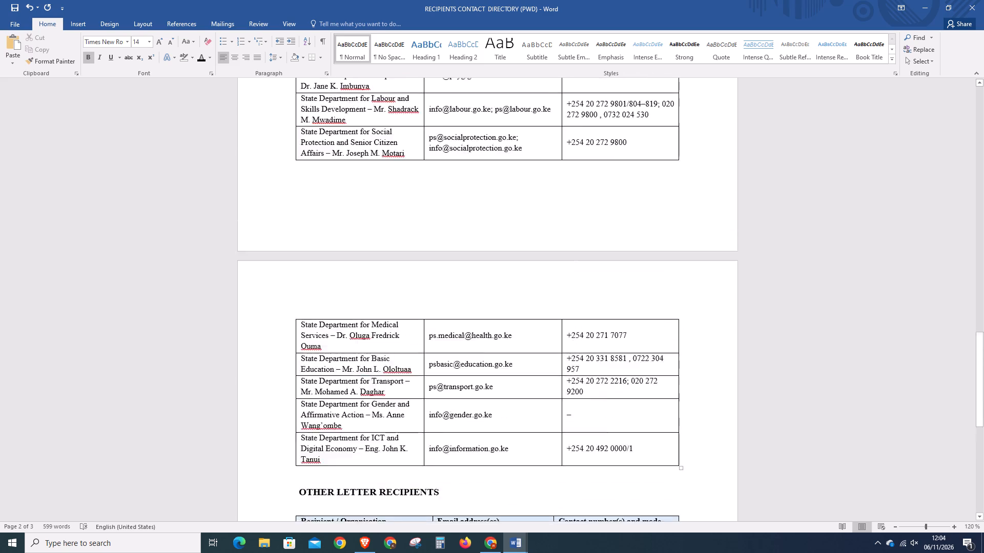
Examine the row spacing and layout of the PRINCIPAL SECRETARIES and STAKEHOLDER ORGANISATIONS tables.
{"action": "scroll", "coordinate": [352, 285], "scroll_direction": "up", "scroll_amount": 11}
{"action": "left_click", "coordinate": [343, 185]}
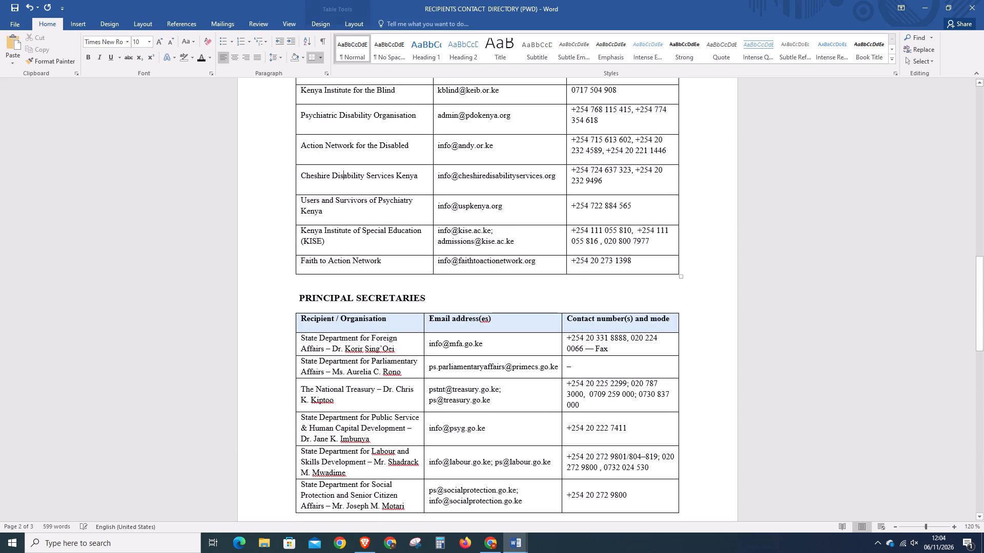
{"action": "left_click", "coordinate": [360, 353]}
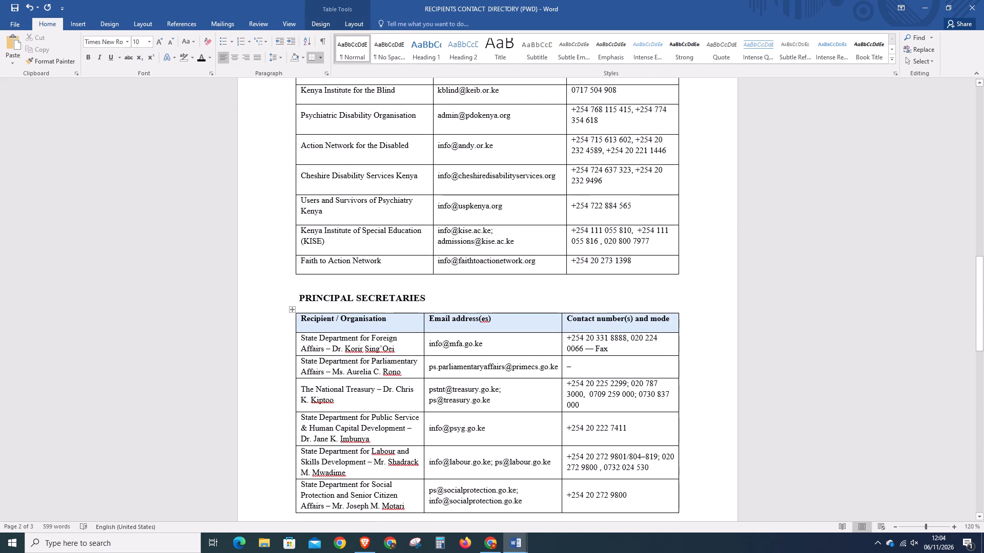
{"action": "left_click", "coordinate": [572, 378]}
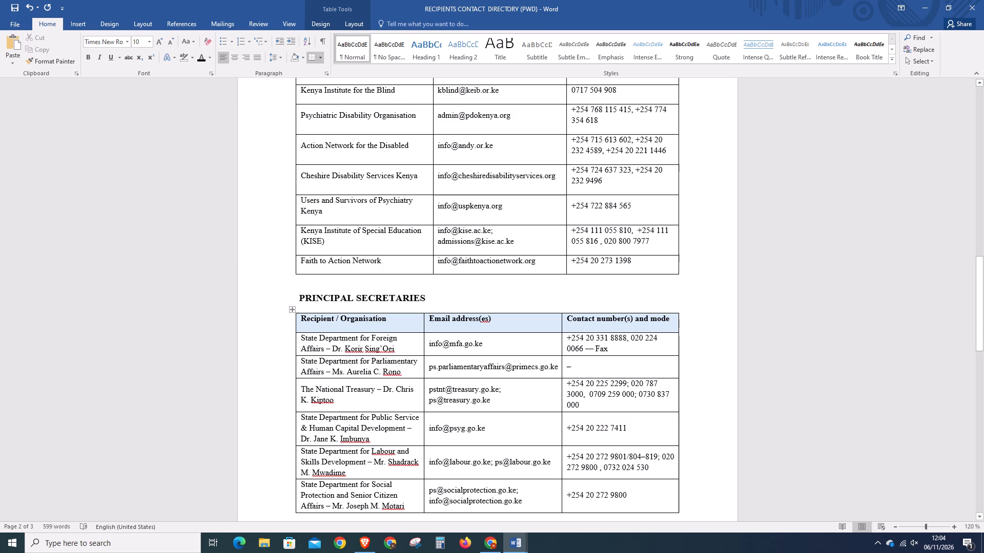
{"action": "left_click", "coordinate": [479, 239]}
{"action": "scroll", "coordinate": [482, 251], "scroll_direction": "up", "scroll_amount": 6}
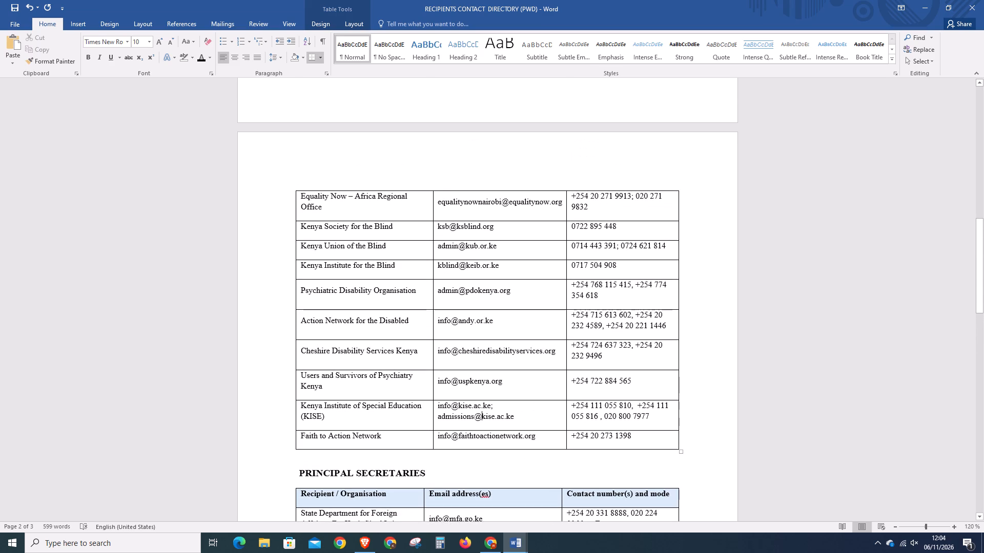
{"action": "scroll", "coordinate": [474, 259], "scroll_direction": "up", "scroll_amount": 12}
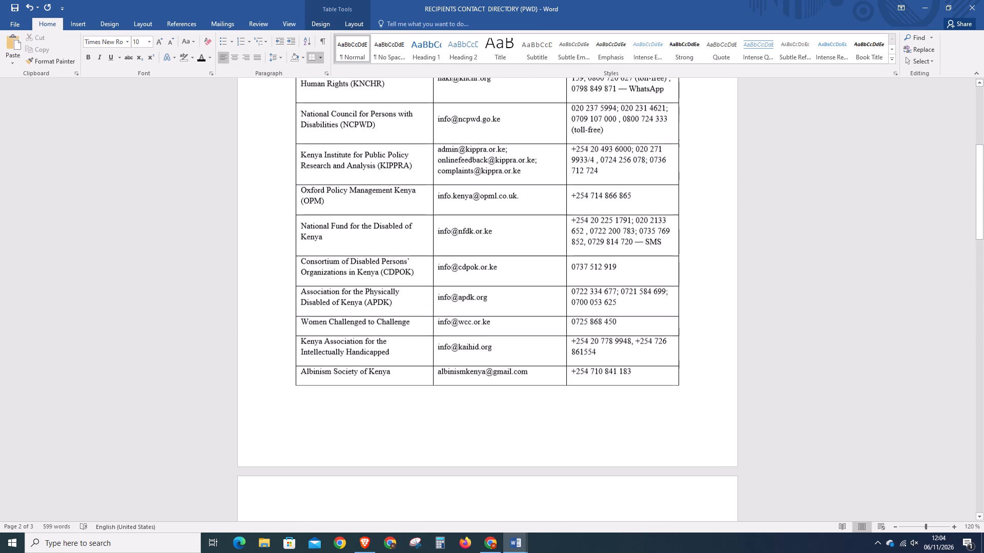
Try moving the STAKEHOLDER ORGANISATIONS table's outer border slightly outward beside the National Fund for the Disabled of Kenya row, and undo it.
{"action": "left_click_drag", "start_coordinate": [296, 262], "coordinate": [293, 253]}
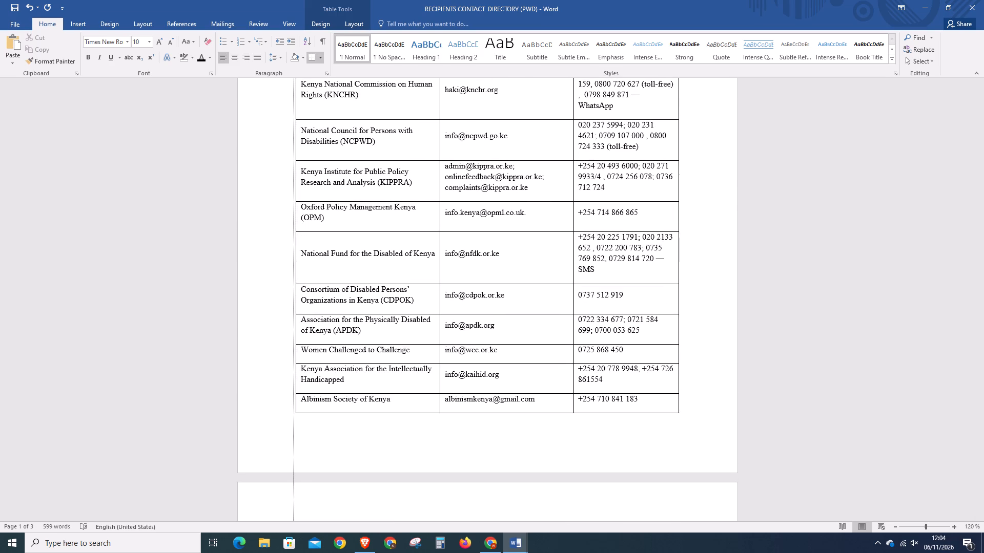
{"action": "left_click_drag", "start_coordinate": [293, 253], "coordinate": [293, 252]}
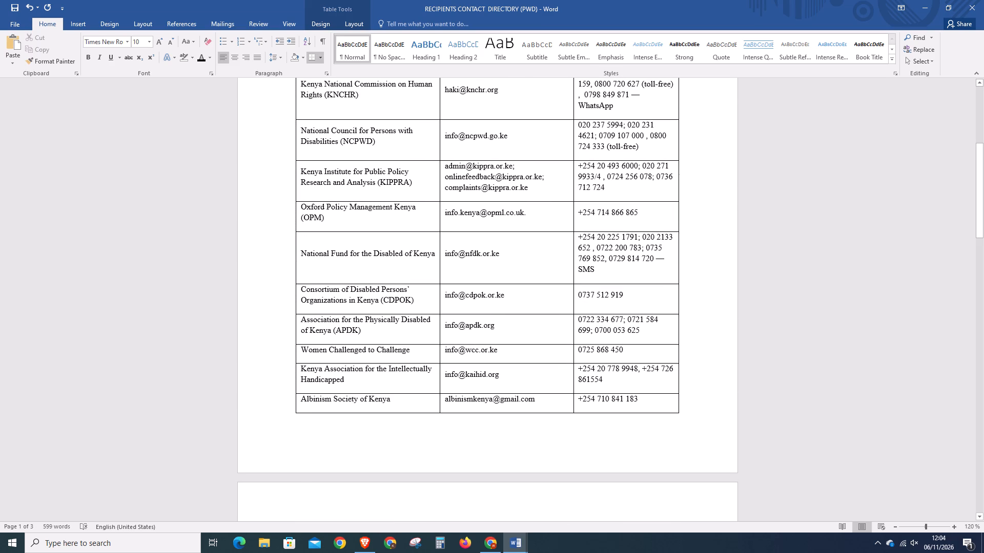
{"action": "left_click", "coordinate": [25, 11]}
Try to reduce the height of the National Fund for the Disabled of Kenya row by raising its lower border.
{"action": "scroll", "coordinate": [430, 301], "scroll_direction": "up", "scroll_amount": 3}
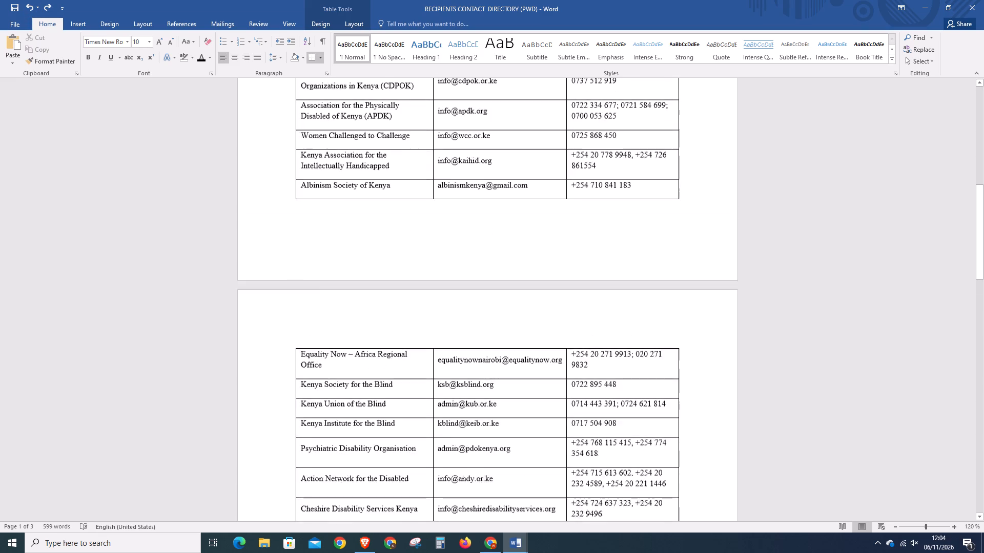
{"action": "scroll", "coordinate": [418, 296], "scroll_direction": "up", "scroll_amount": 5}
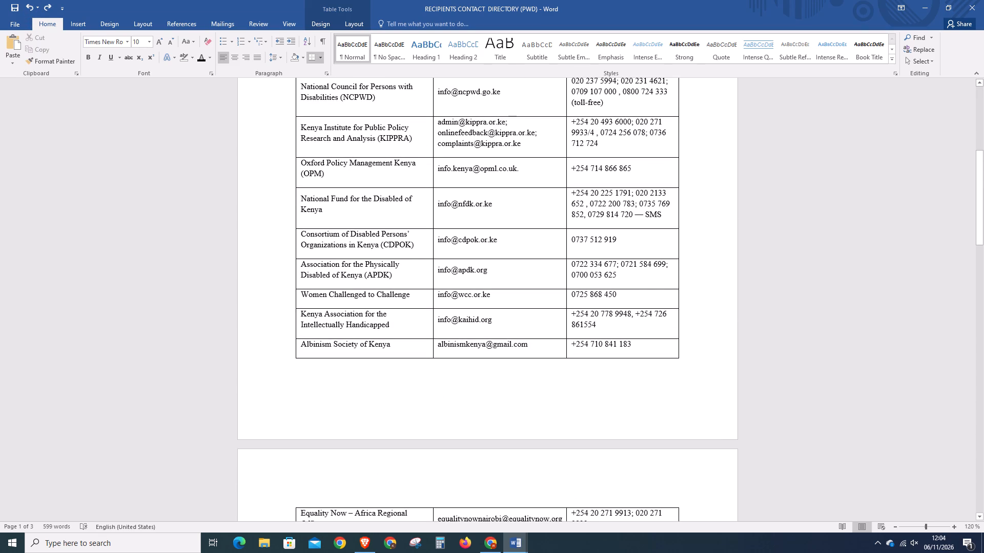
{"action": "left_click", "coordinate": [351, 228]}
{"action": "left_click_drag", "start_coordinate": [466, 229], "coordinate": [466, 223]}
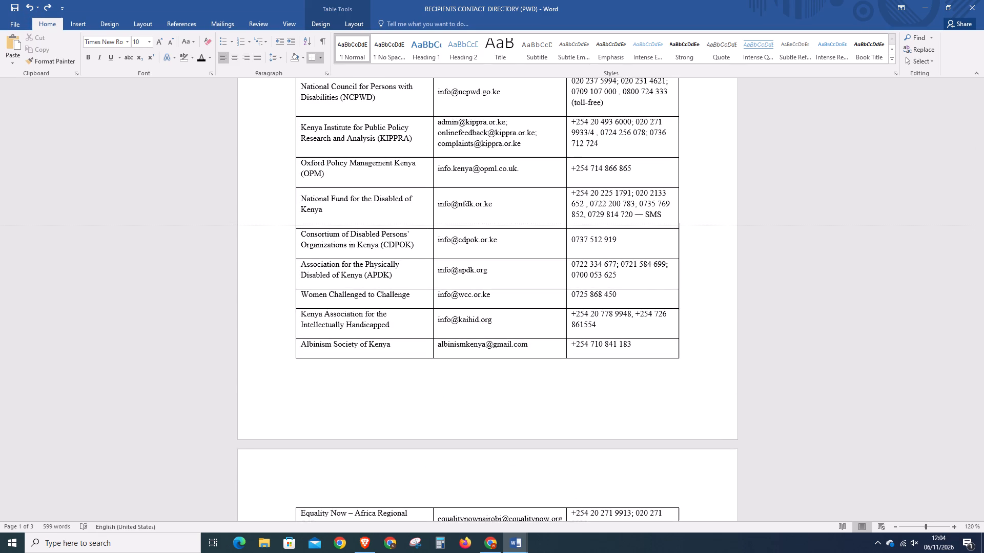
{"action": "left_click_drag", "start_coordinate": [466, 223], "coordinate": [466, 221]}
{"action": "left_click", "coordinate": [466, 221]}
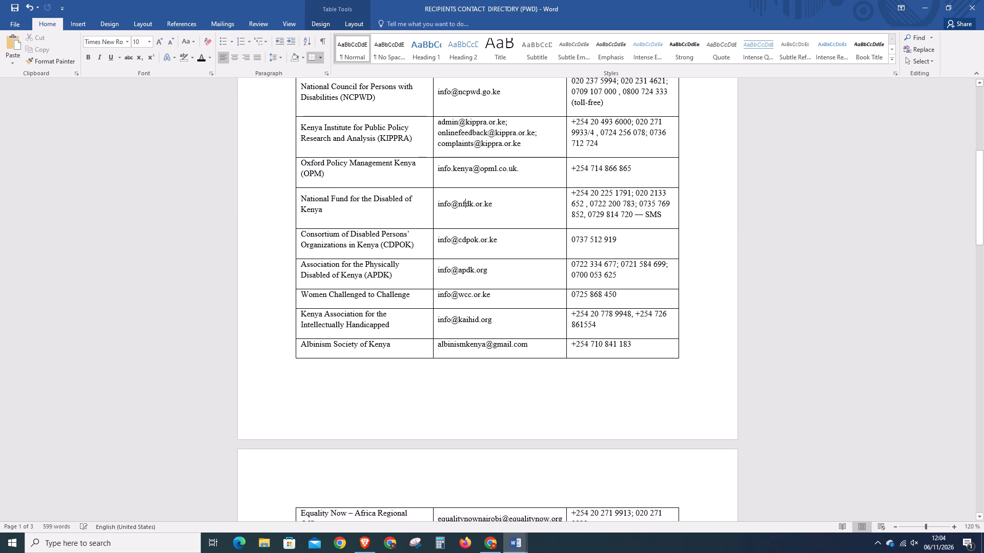
Open the border options for the STAKEHOLDER ORGANISATIONS table.
{"action": "scroll", "coordinate": [465, 226], "scroll_direction": "up", "scroll_amount": 7}
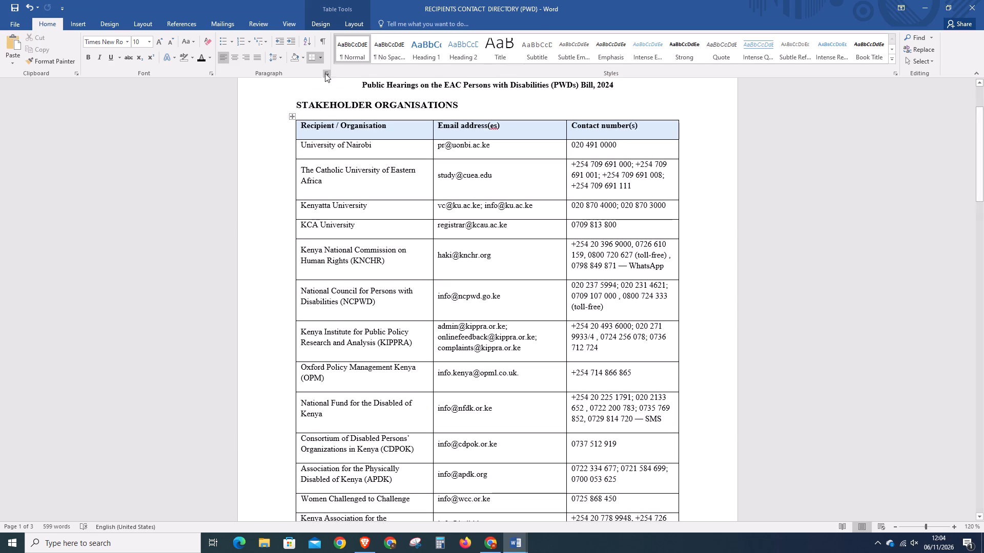
{"action": "left_click", "coordinate": [321, 59]}
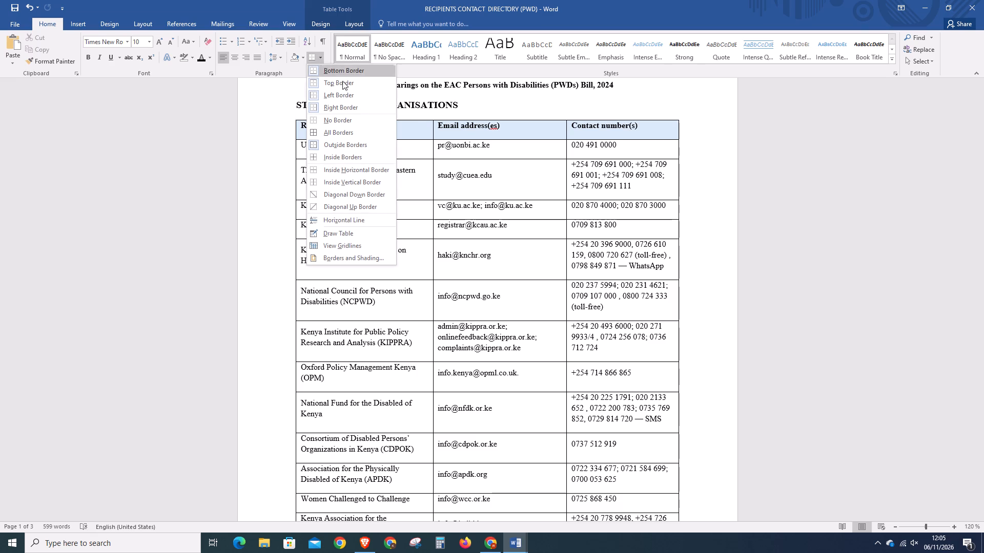
Dismiss the border options and review the directory's tables from STAKEHOLDER ORGANISATIONS through to OTHER LETTER RECIPIENTS.
{"action": "left_click", "coordinate": [816, 308]}
{"action": "scroll", "coordinate": [702, 290], "scroll_direction": "down", "scroll_amount": 4}
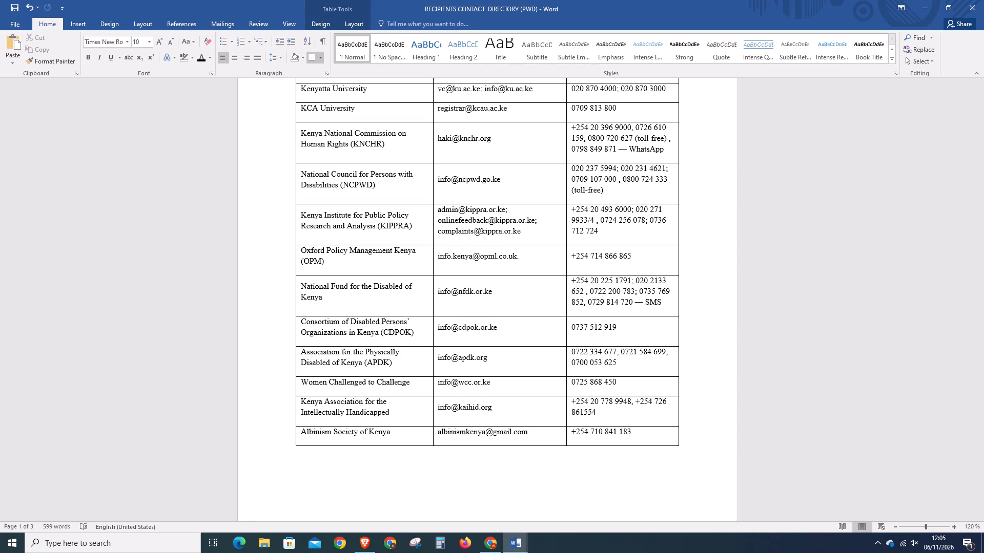
{"action": "scroll", "coordinate": [701, 290], "scroll_direction": "down", "scroll_amount": 15}
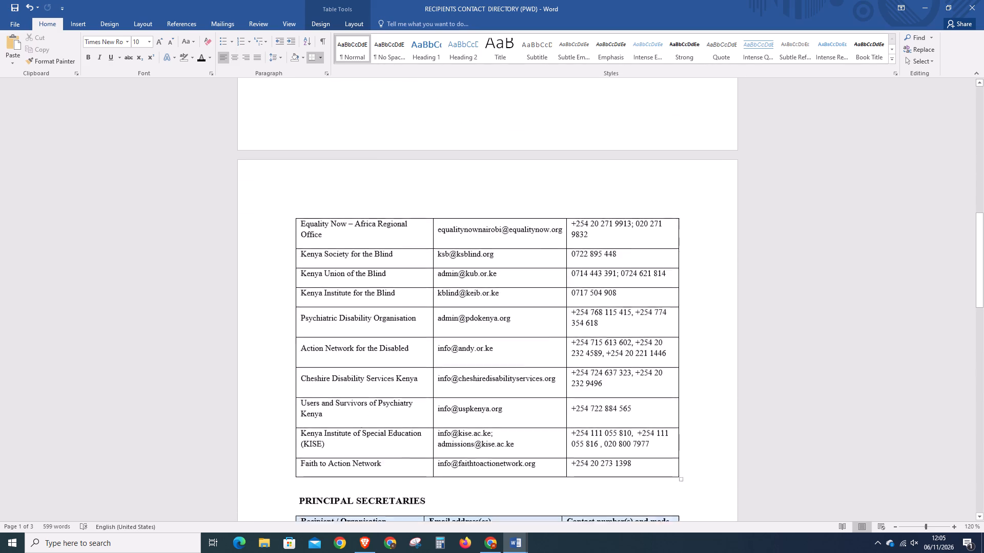
{"action": "scroll", "coordinate": [701, 290], "scroll_direction": "down", "scroll_amount": 18}
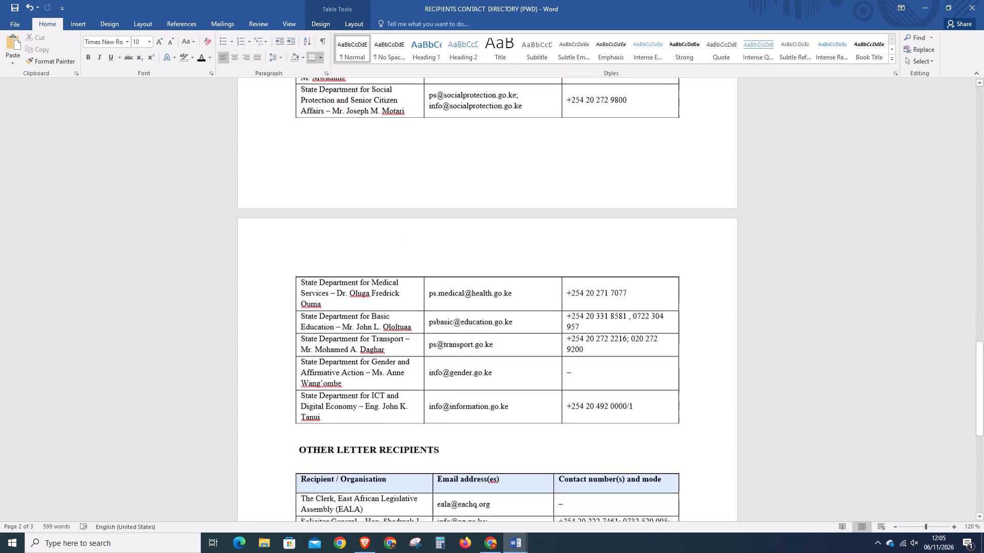
{"action": "scroll", "coordinate": [701, 290], "scroll_direction": "down", "scroll_amount": 19}
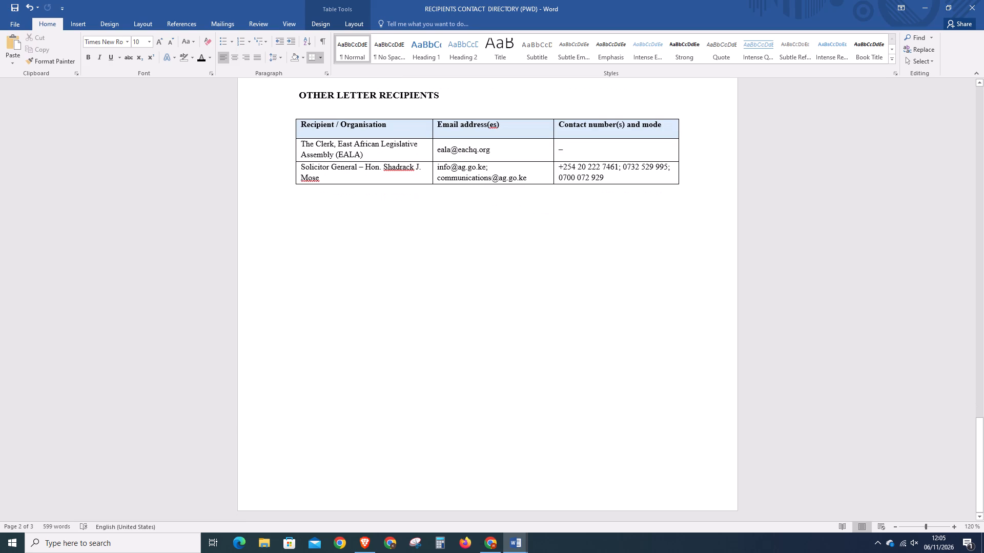
Save the recipients contact directory document.
{"action": "key", "text": "ctrl+s"}
{"action": "scroll", "coordinate": [662, 400], "scroll_direction": "up", "scroll_amount": 4}
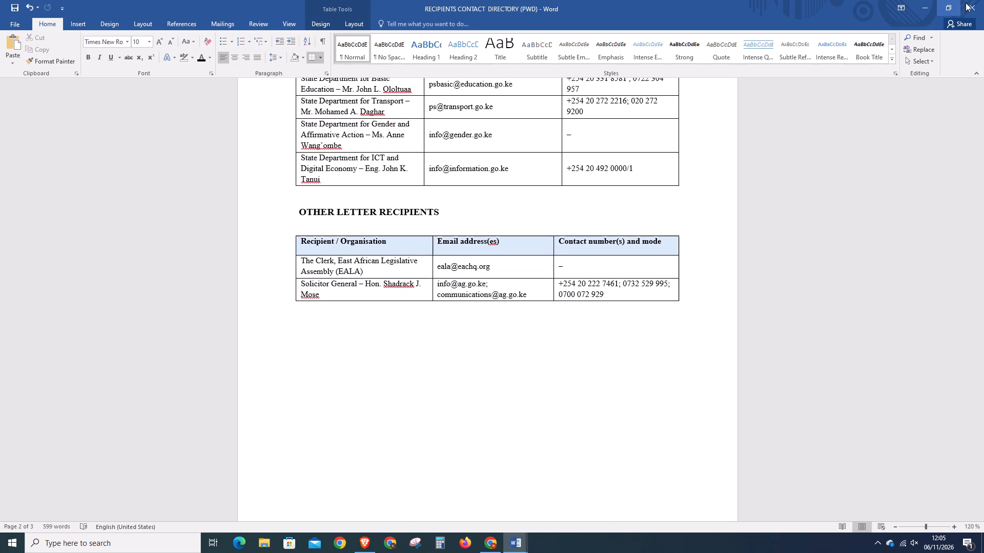